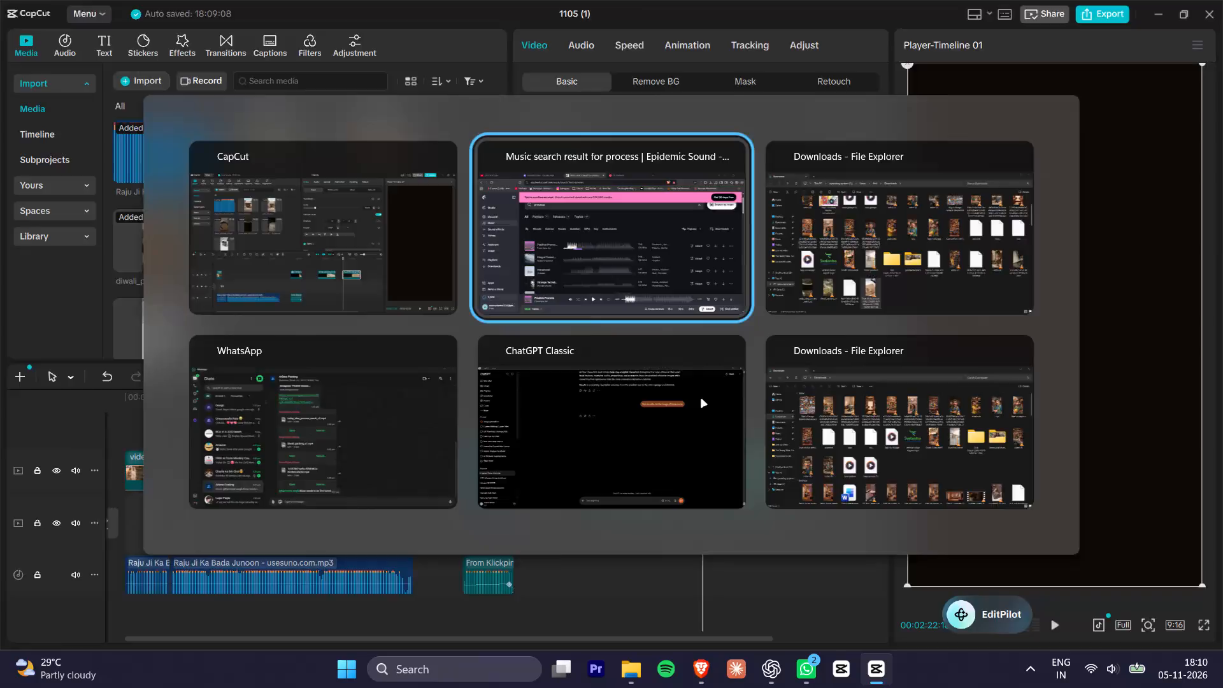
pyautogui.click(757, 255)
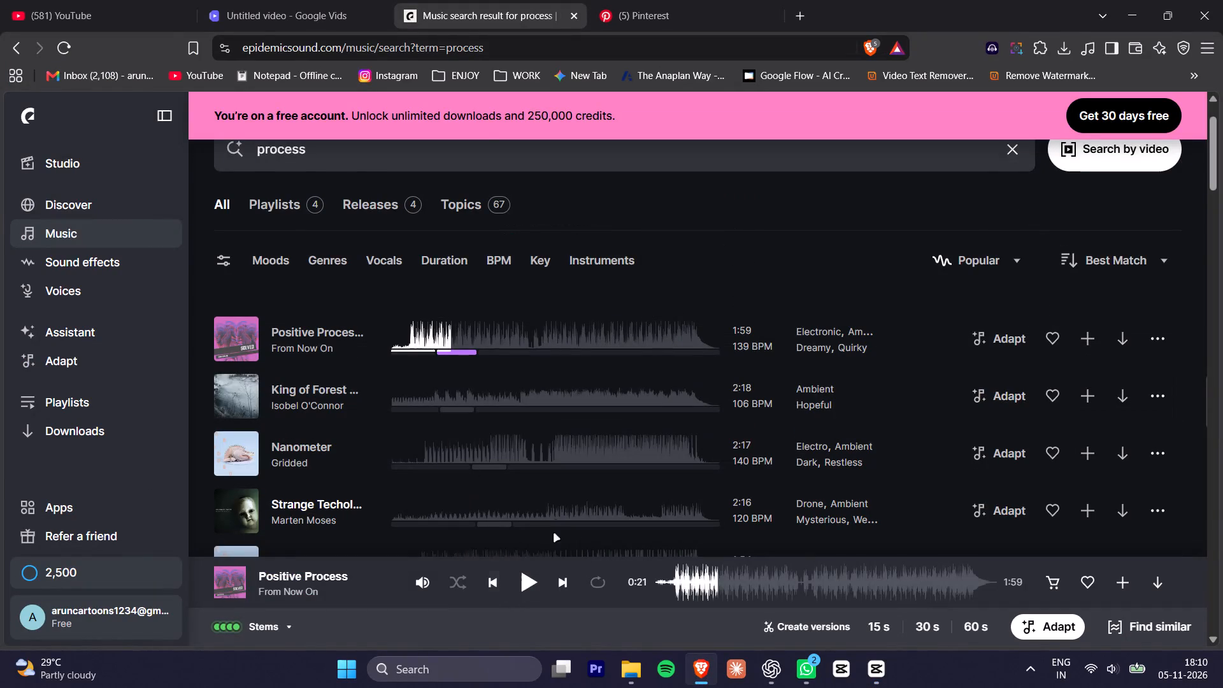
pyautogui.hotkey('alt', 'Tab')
# Play the compound clip from its start on the main timeline to check the three stacked panels.
pyautogui.moveTo(480, 389); pyautogui.dragTo(460, 394)
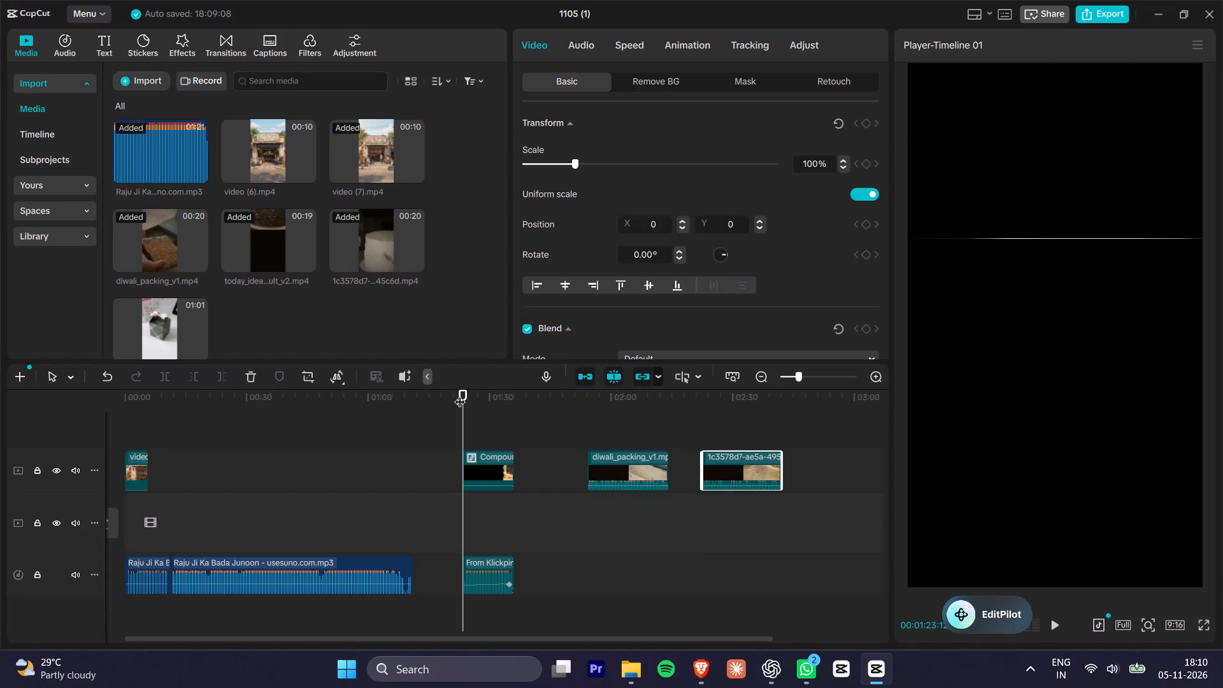
pyautogui.press('space')
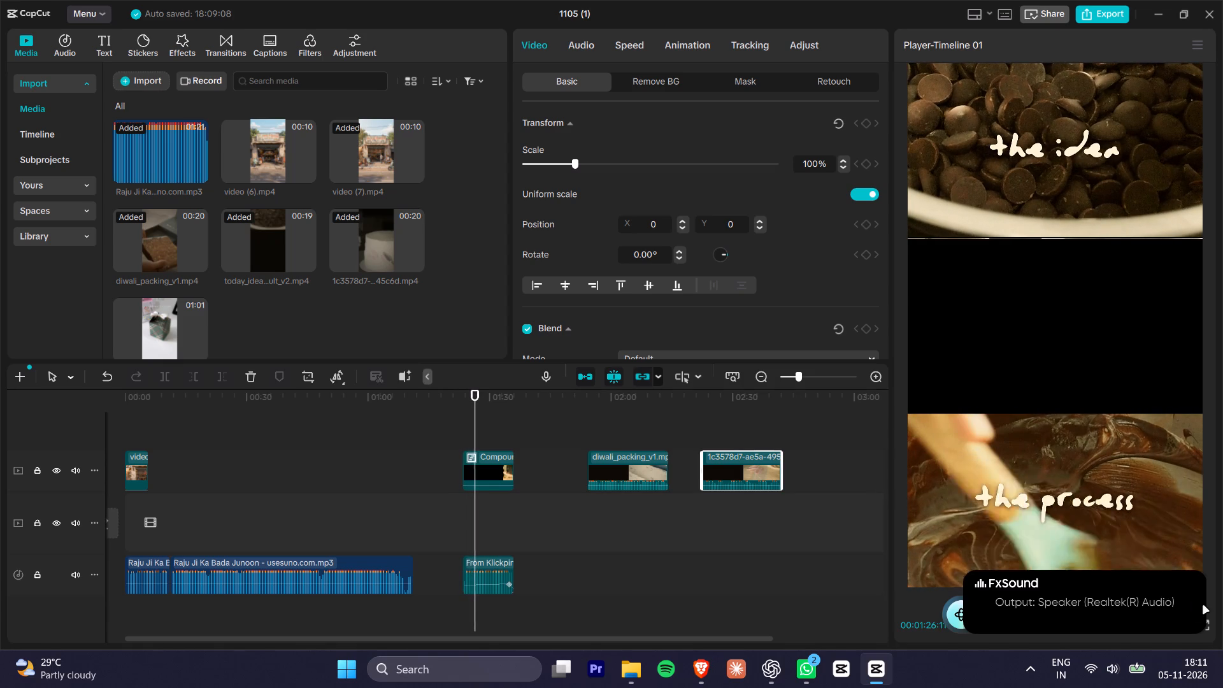
pyautogui.press('space')
pyautogui.press('space')
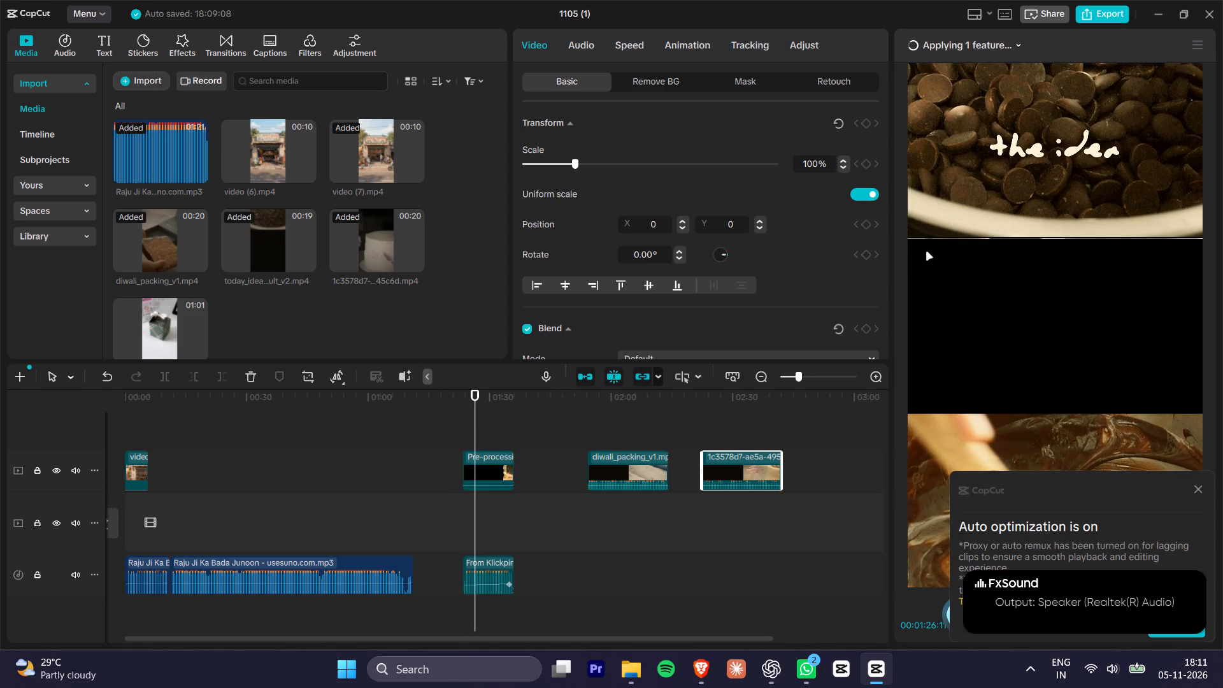
pyautogui.press('space')
pyautogui.click(476, 403)
pyautogui.press('space')
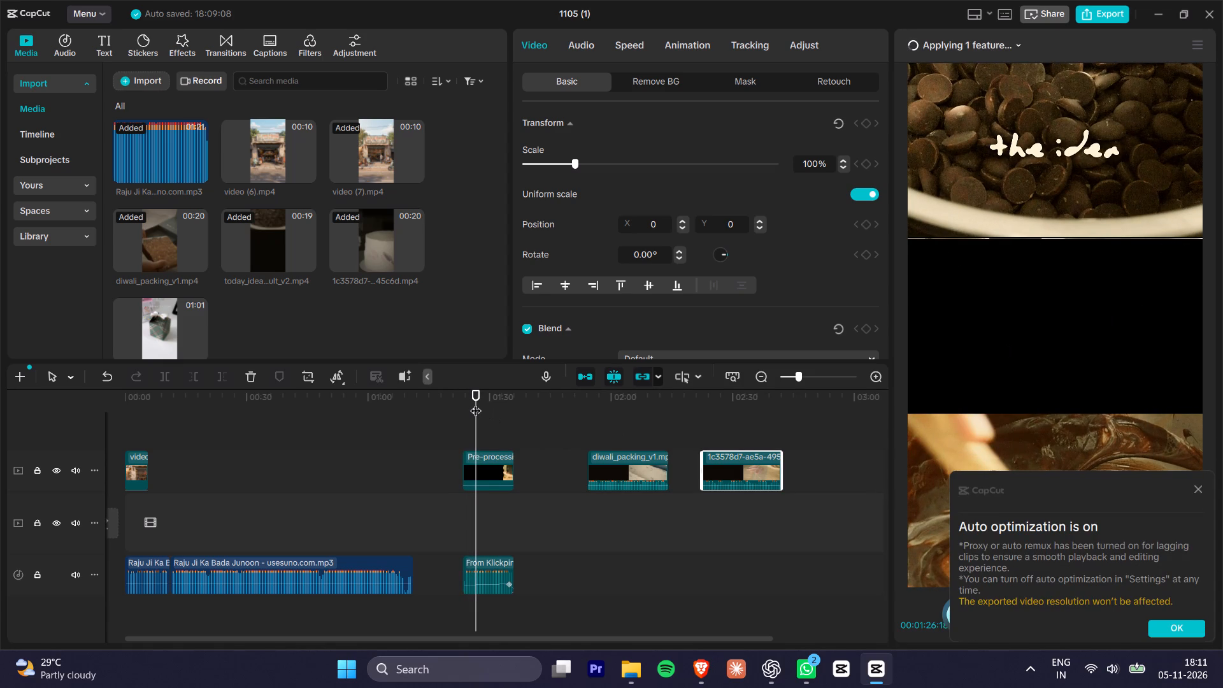
# Dismiss the auto optimization notice and review the rest of the compound clip through to its end on the main timeline.
pyautogui.click(1201, 487)
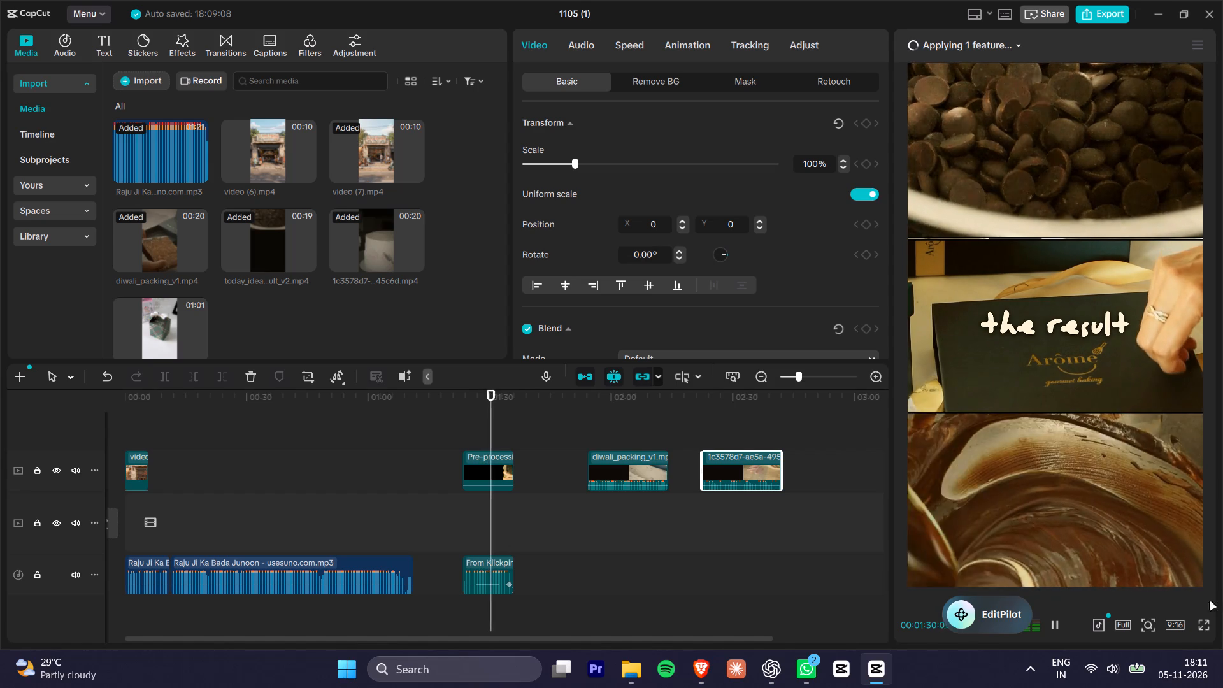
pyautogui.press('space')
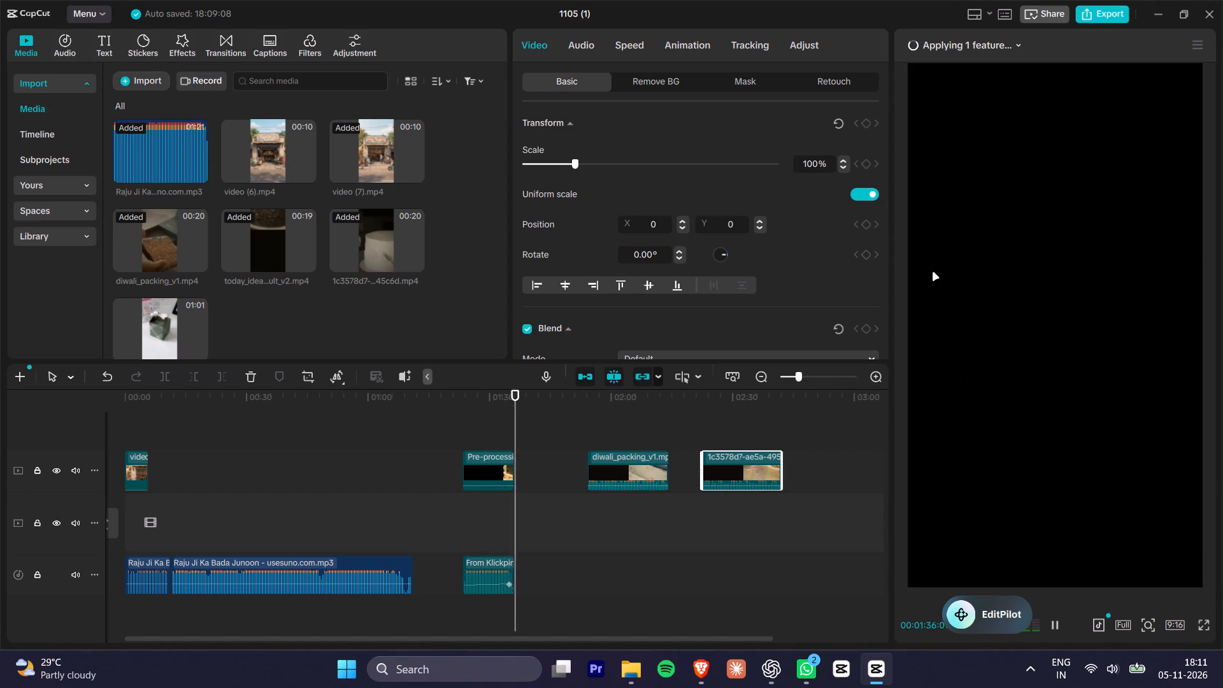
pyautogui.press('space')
pyautogui.moveTo(474, 408); pyautogui.dragTo(483, 406)
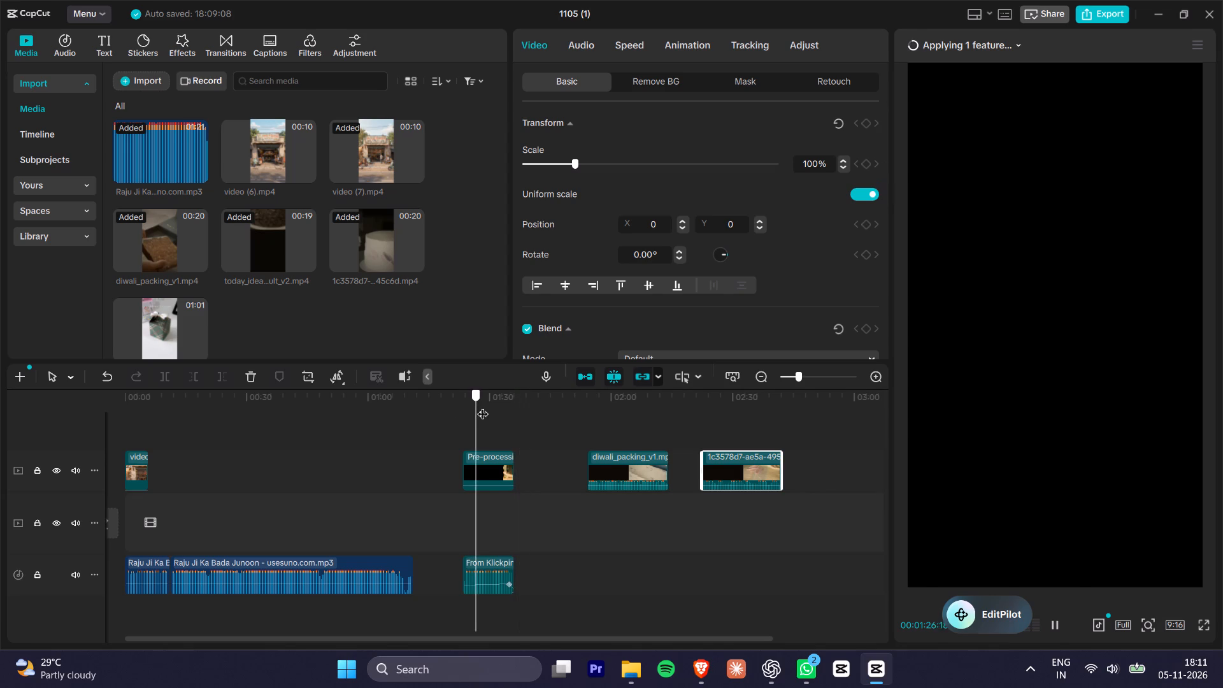
pyautogui.moveTo(483, 406); pyautogui.dragTo(510, 404)
pyautogui.click(1184, 480)
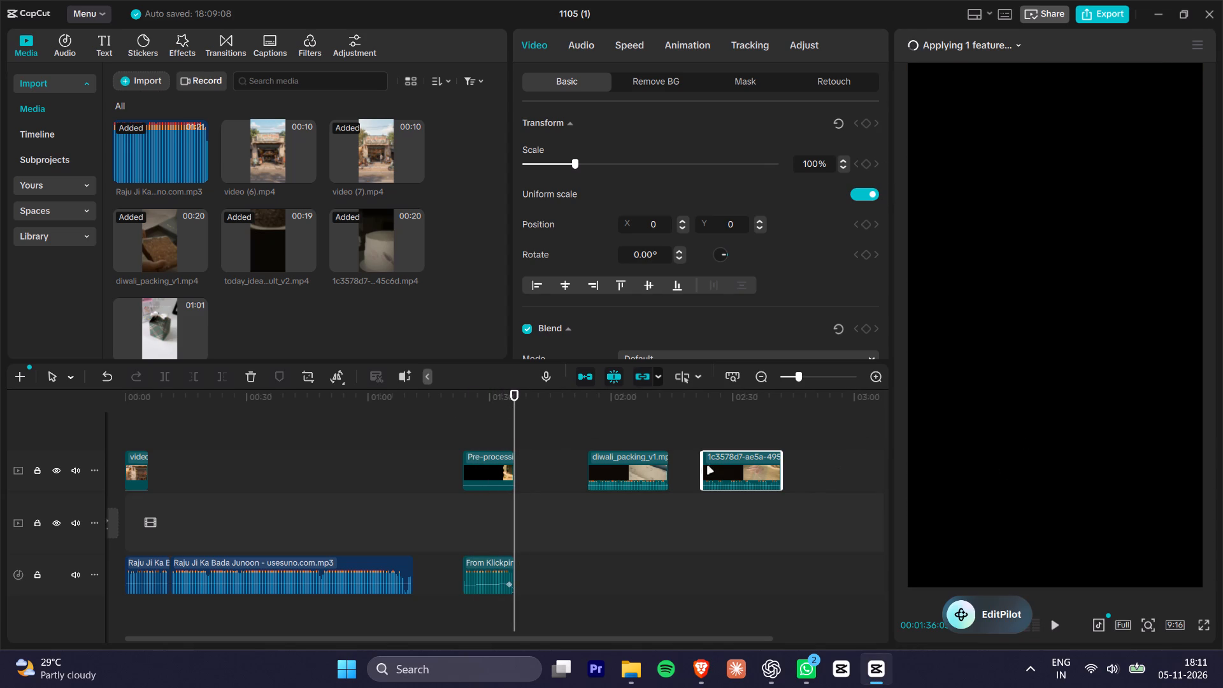
# Return to the start of the compound clip on the main timeline and open it to edit its stacked layers.
pyautogui.moveTo(480, 399); pyautogui.dragTo(468, 401)
pyautogui.scroll(7, 515, 478)
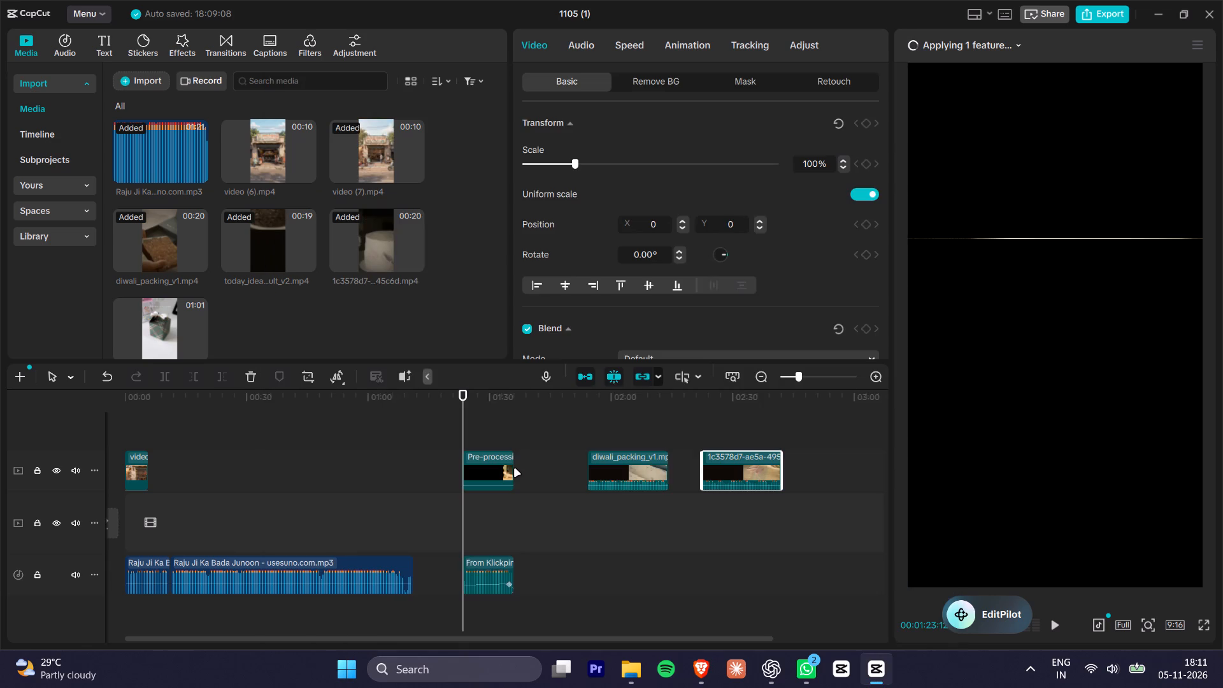
pyautogui.keyDown('alt'); pyautogui.scroll(6, 503, 471); pyautogui.keyUp('alt')
pyautogui.click(507, 475)
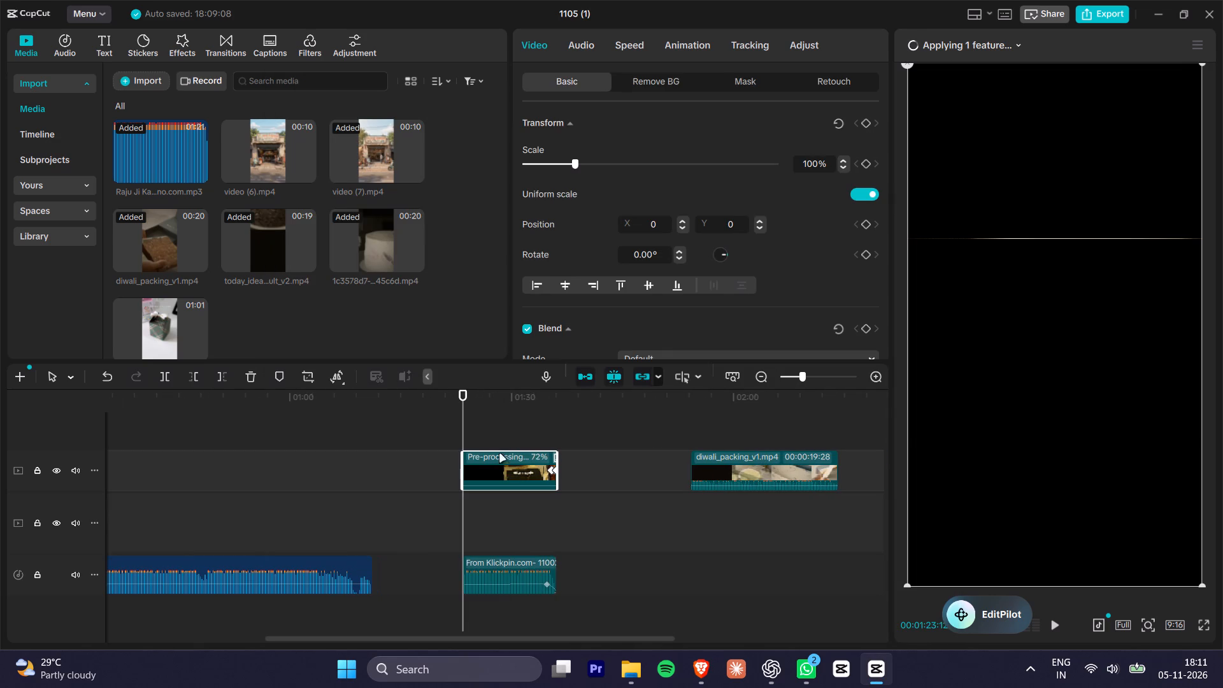
pyautogui.doubleClick(496, 461)
pyautogui.doubleClick(515, 464)
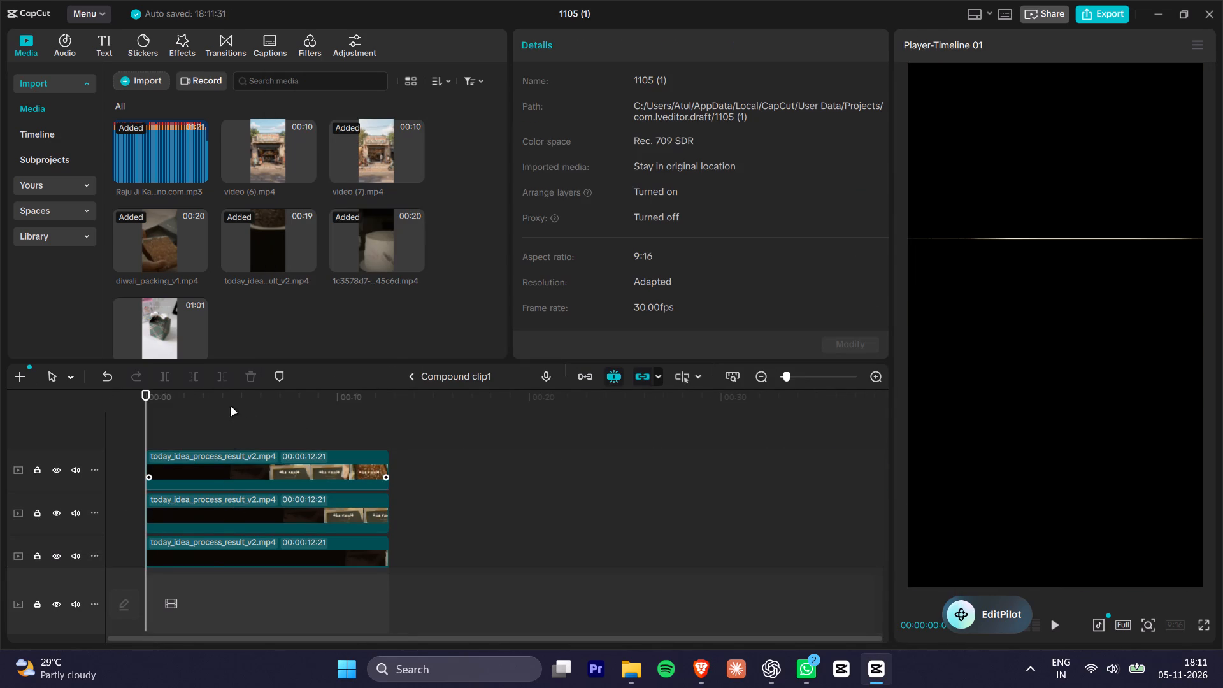
# Open the crop settings of the middle-track today_idea_process_result_v2.mp4 layer, the one filling the lowest panel, at the start of the compound clip.
pyautogui.moveTo(228, 401); pyautogui.dragTo(127, 408)
pyautogui.click(186, 503)
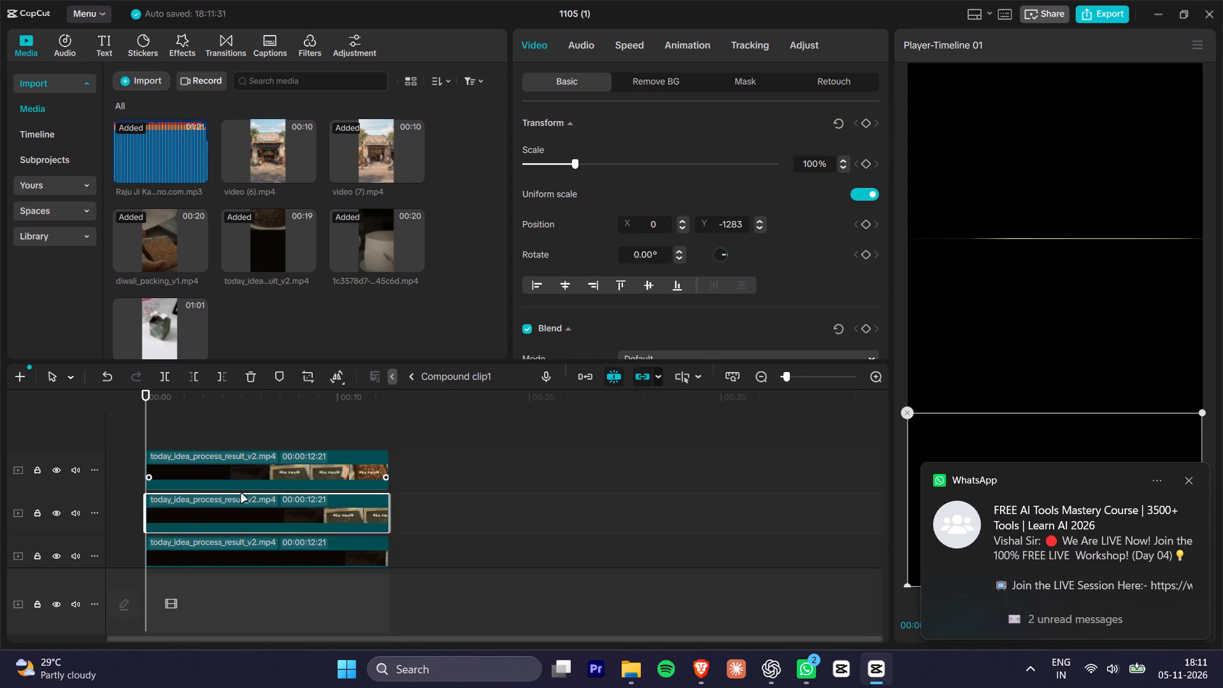
pyautogui.click(308, 378)
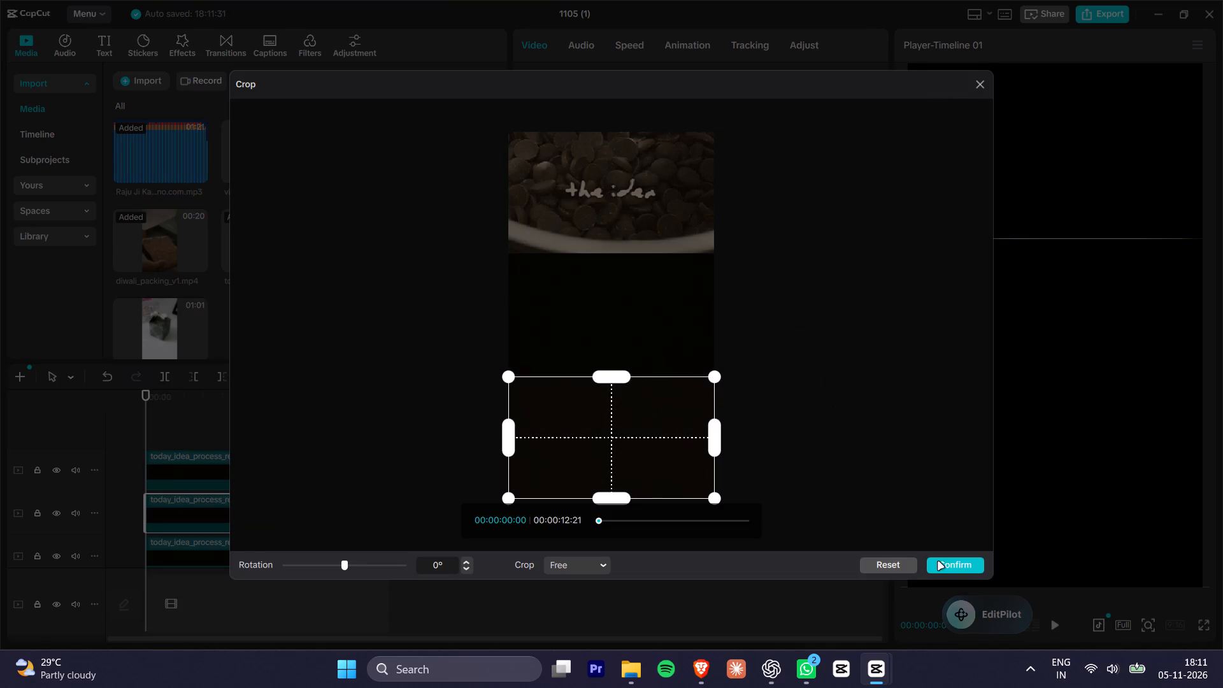
# Crop the top-track clip inside the compound clip, moving the upper crop edge slightly down off the neighbouring panel.
pyautogui.click(985, 86)
pyautogui.click(264, 471)
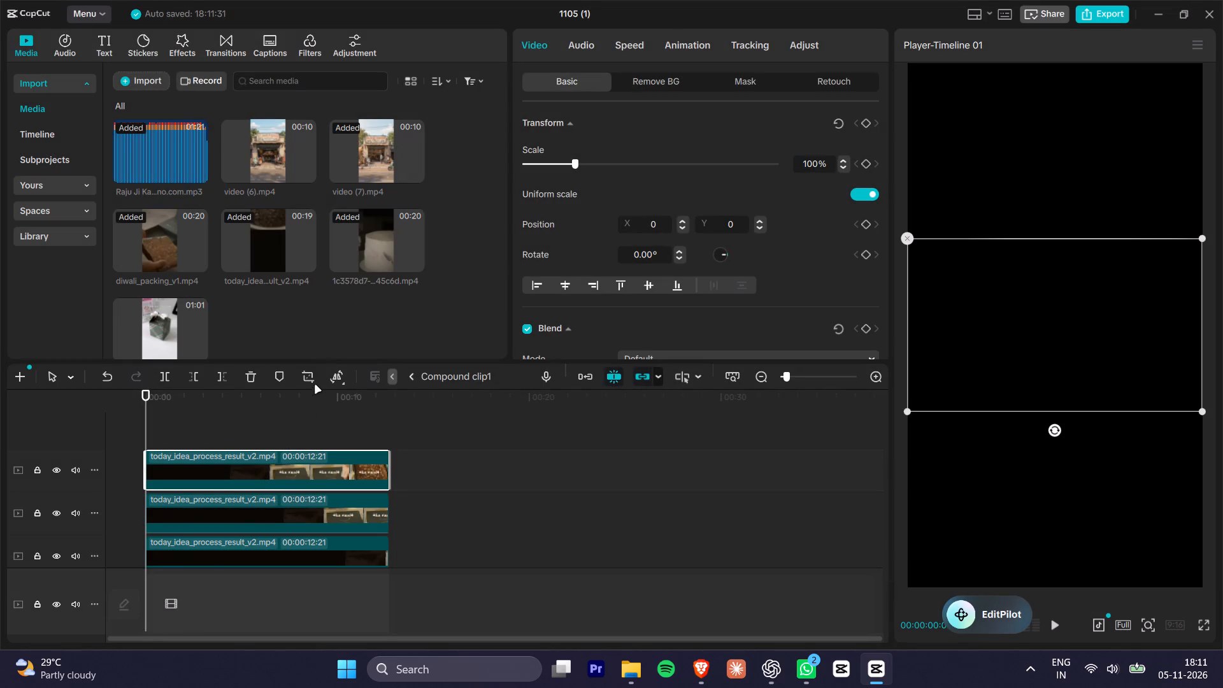
pyautogui.click(317, 378)
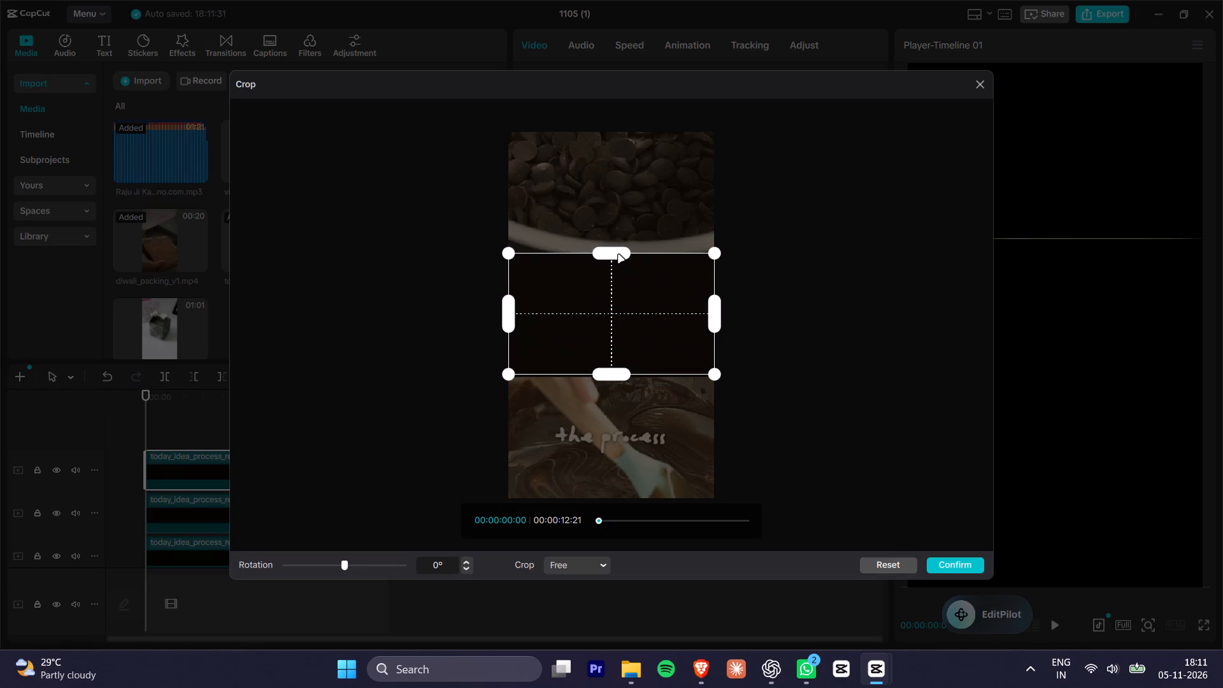
pyautogui.click(619, 255)
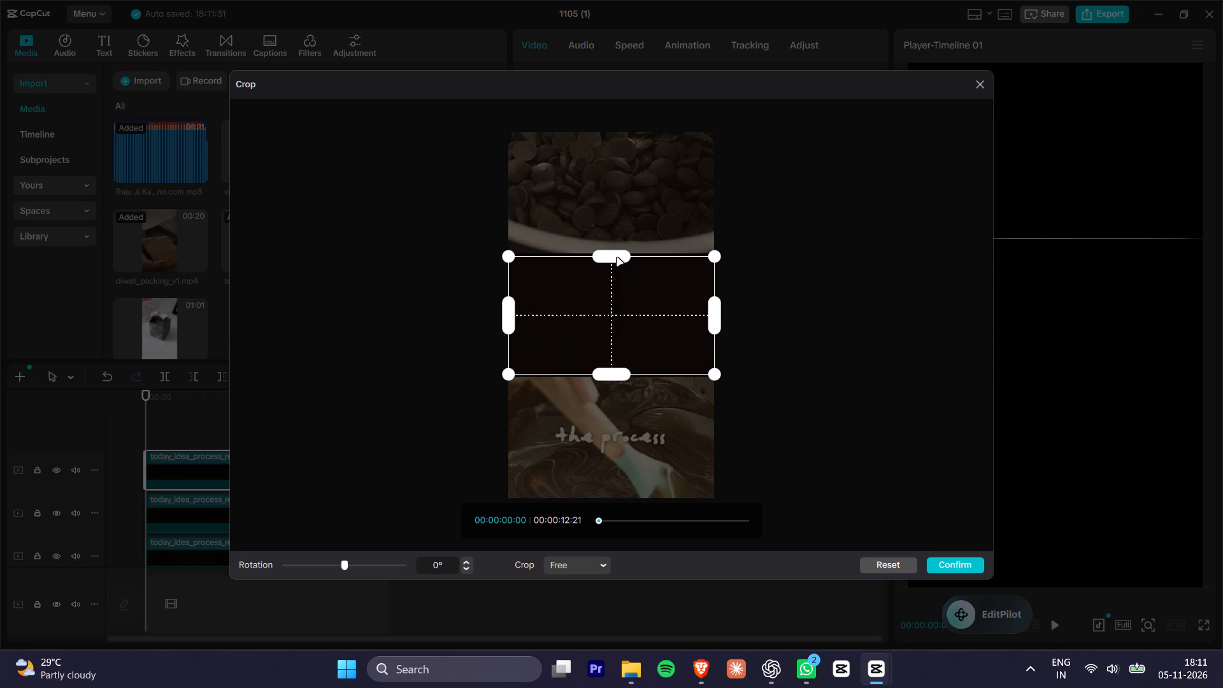
pyautogui.click(954, 571)
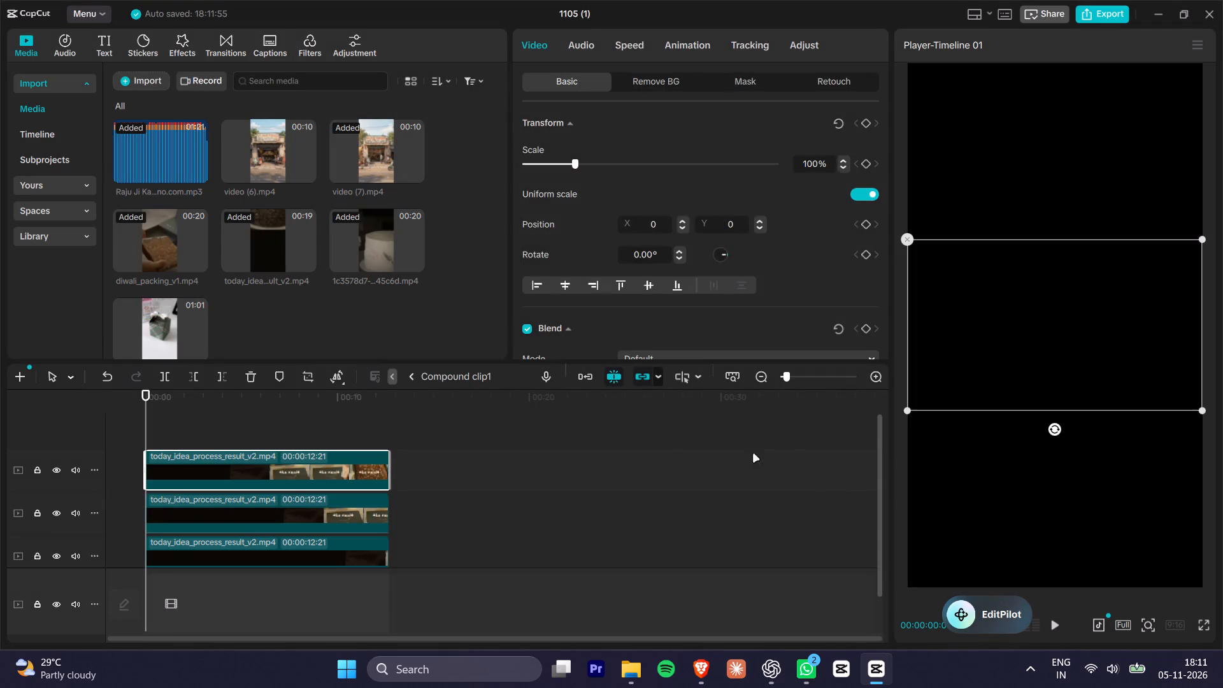
# Preview the three-panel sequence from its start, return to the main timeline and check the compound clip's playback there.
pyautogui.click(650, 464)
pyautogui.moveTo(318, 394); pyautogui.dragTo(29, 435)
pyautogui.press('space')
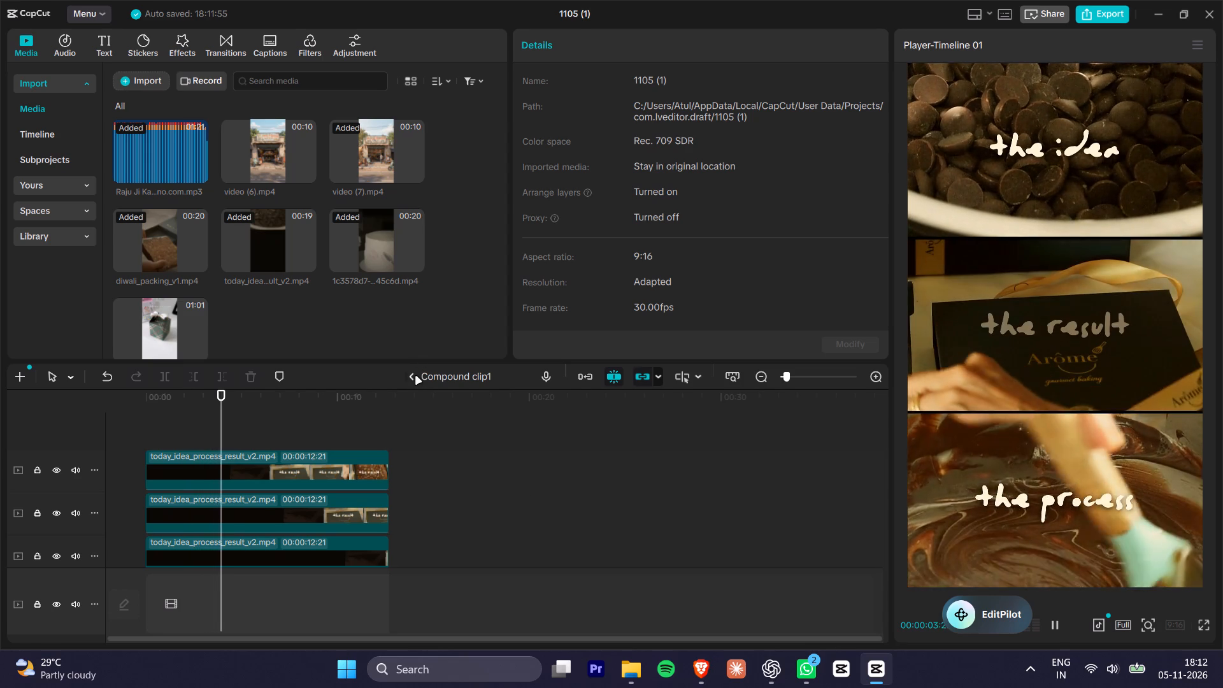
pyautogui.press('space')
pyautogui.click(416, 376)
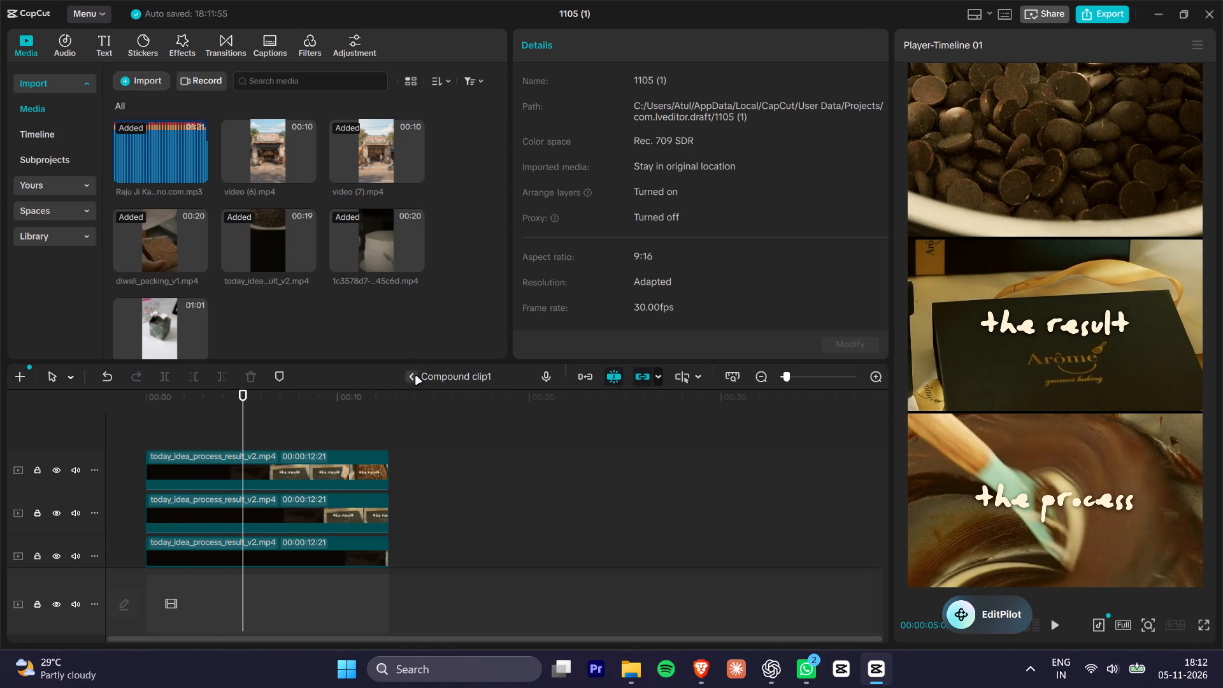
pyautogui.press('space')
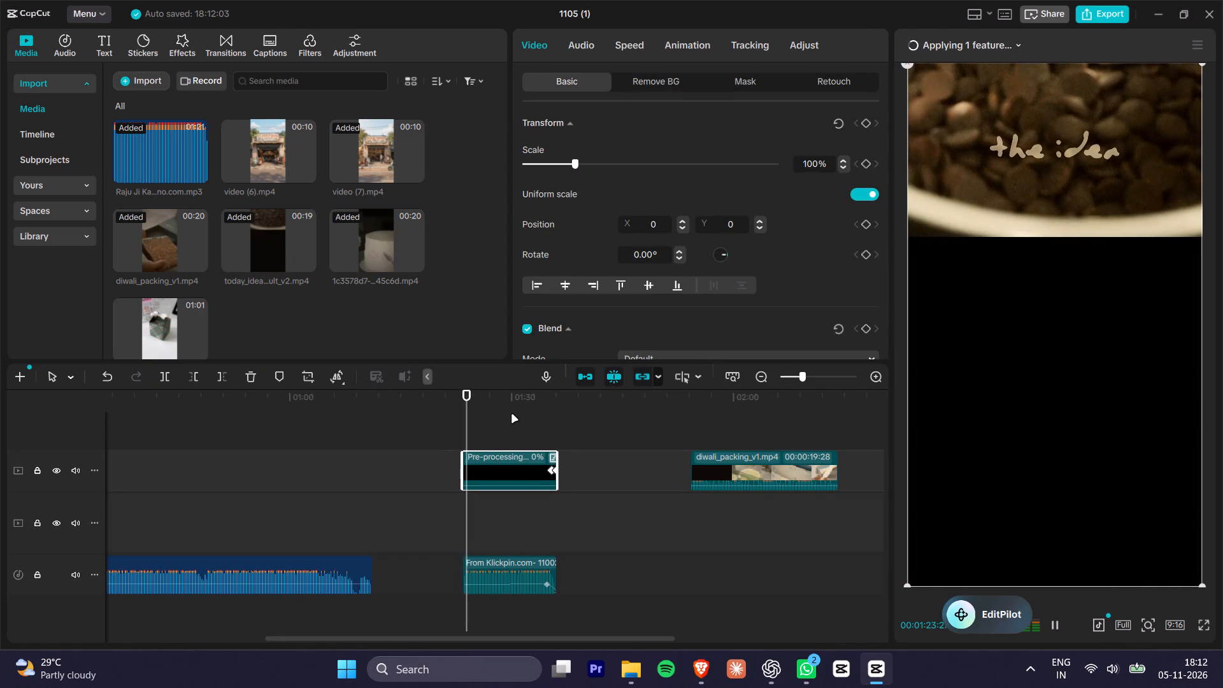
pyautogui.press('space')
pyautogui.press('space')
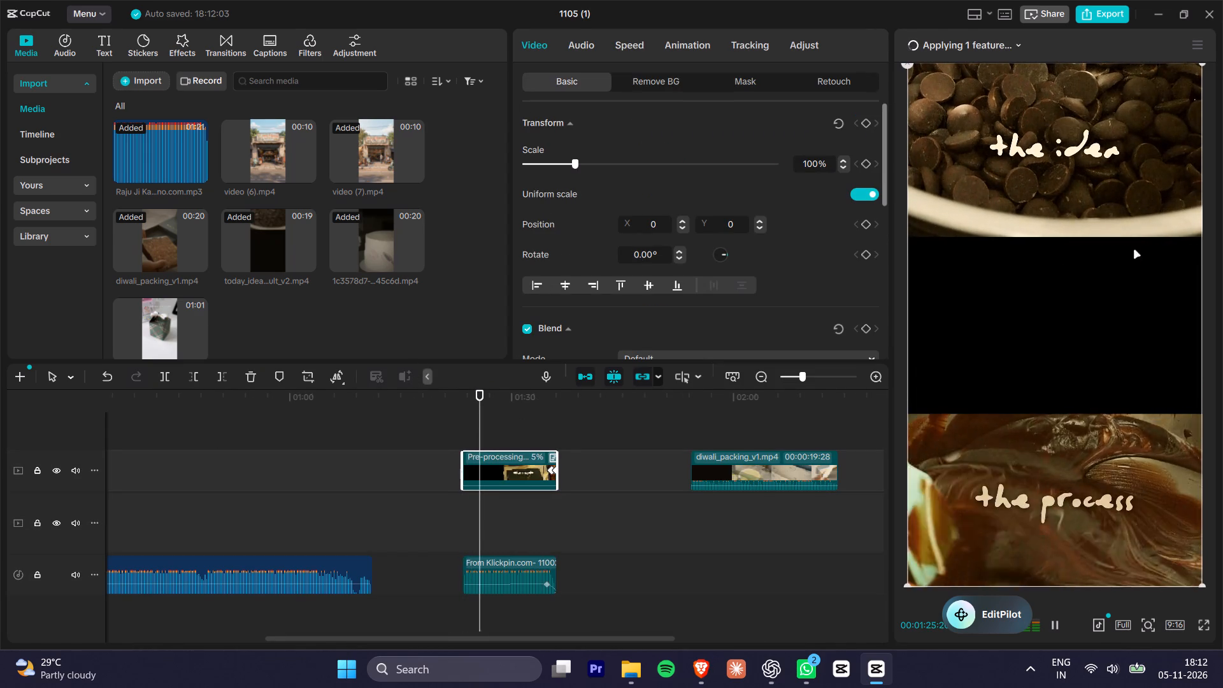
pyautogui.press('space')
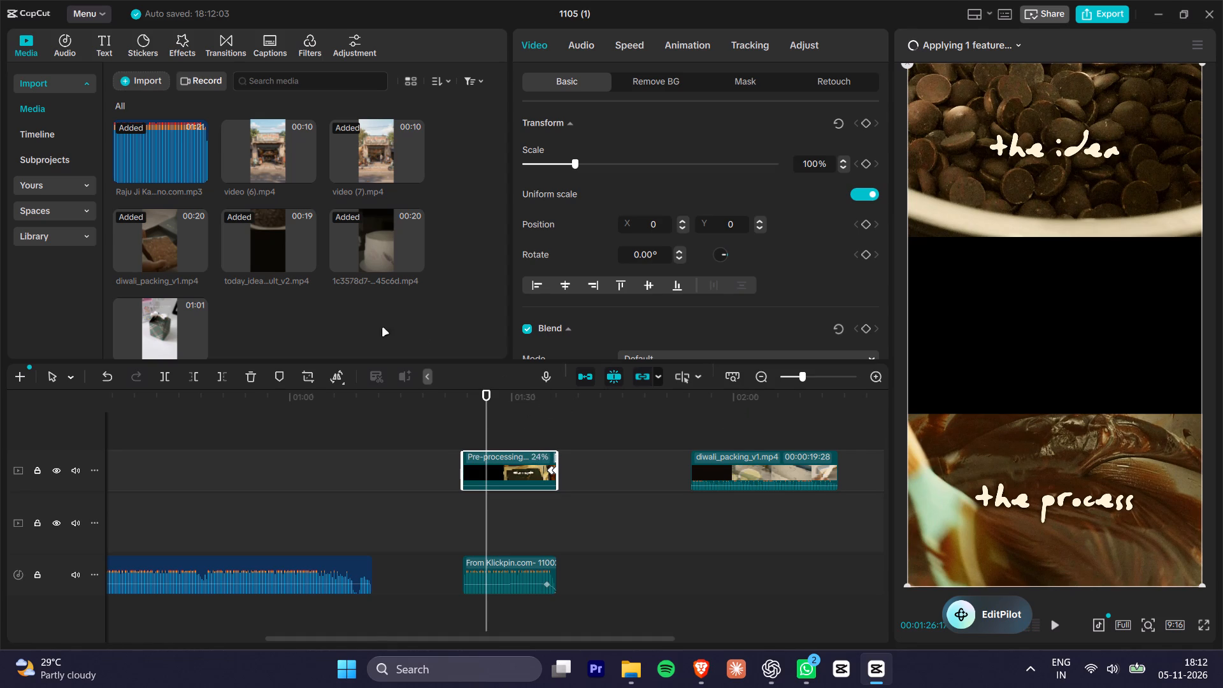
# Import the logo images Arome- Desserts and Arome- video back from the desk folder on the Desktop.
pyautogui.click(138, 80)
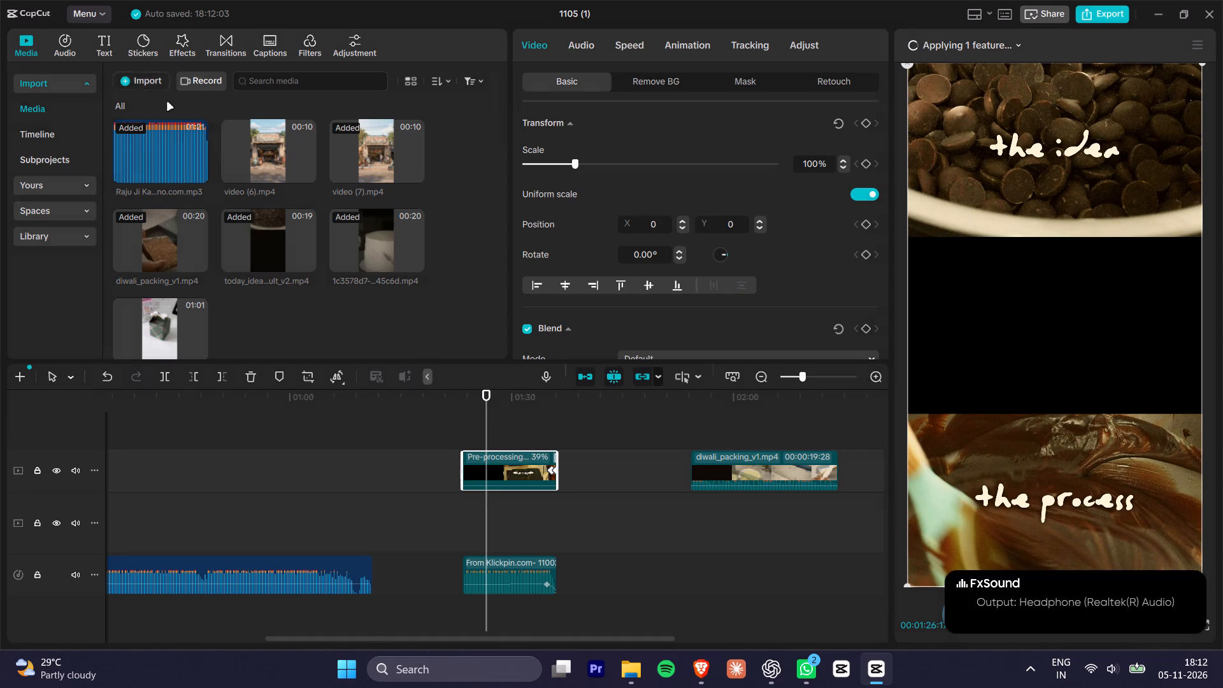
pyautogui.click(168, 115)
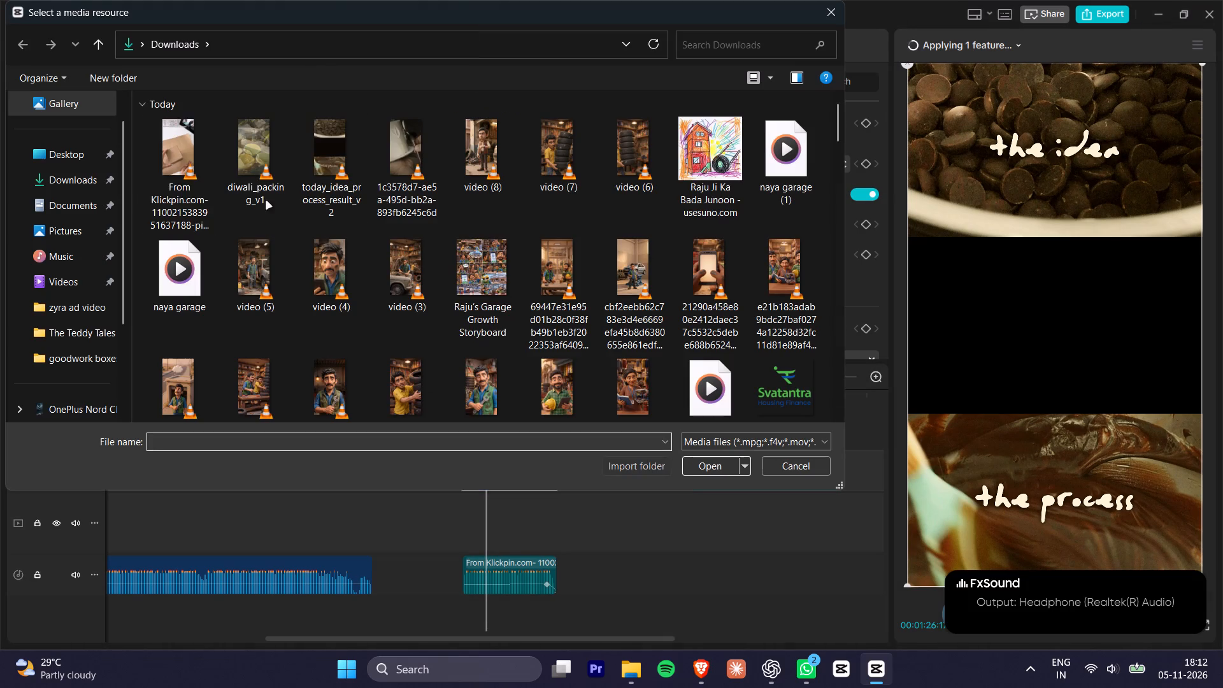
pyautogui.click(67, 169)
pyautogui.click(76, 157)
pyautogui.doubleClick(335, 151)
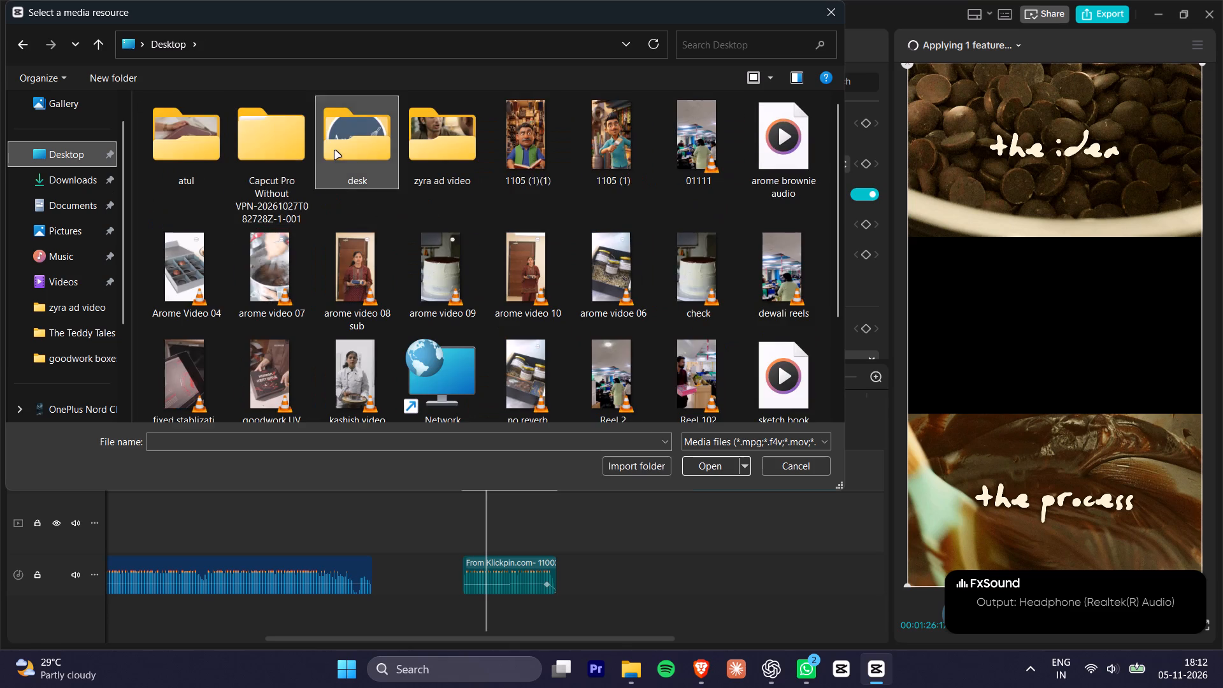
pyautogui.moveTo(178, 241); pyautogui.dragTo(301, 150)
pyautogui.press('Return')
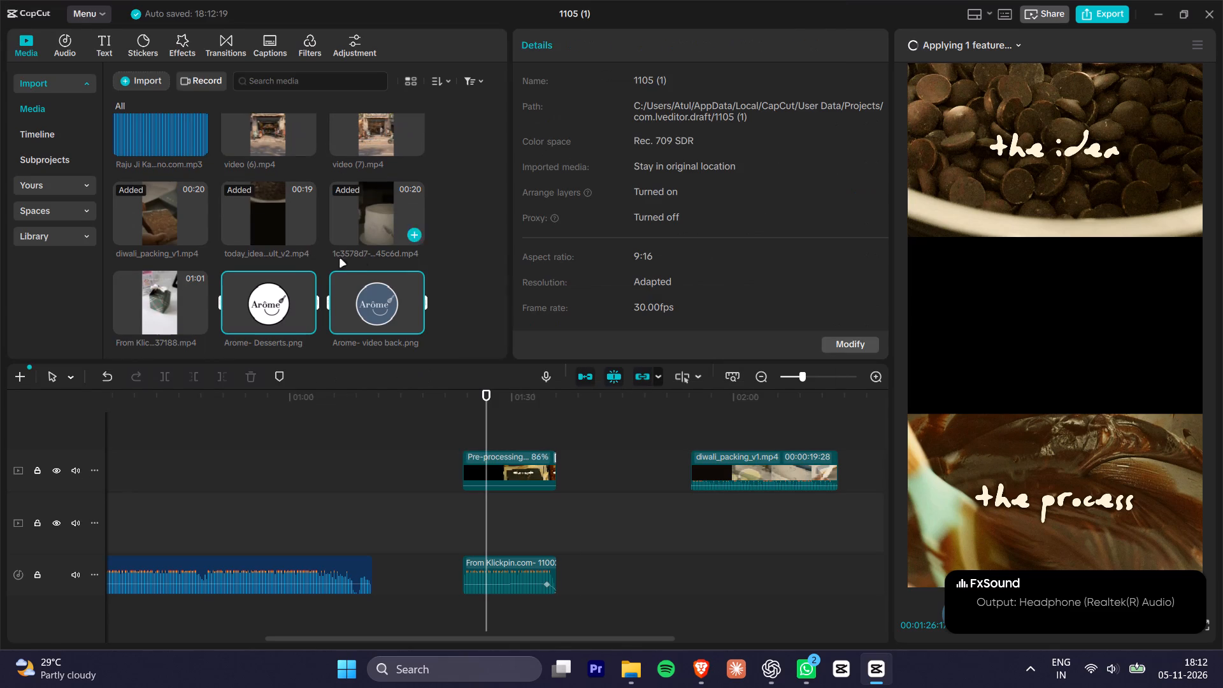
# Import arome vidoe 06 from the Desktop and place it on a track above the compound clip, aligned with its start.
pyautogui.click(153, 82)
pyautogui.click(178, 117)
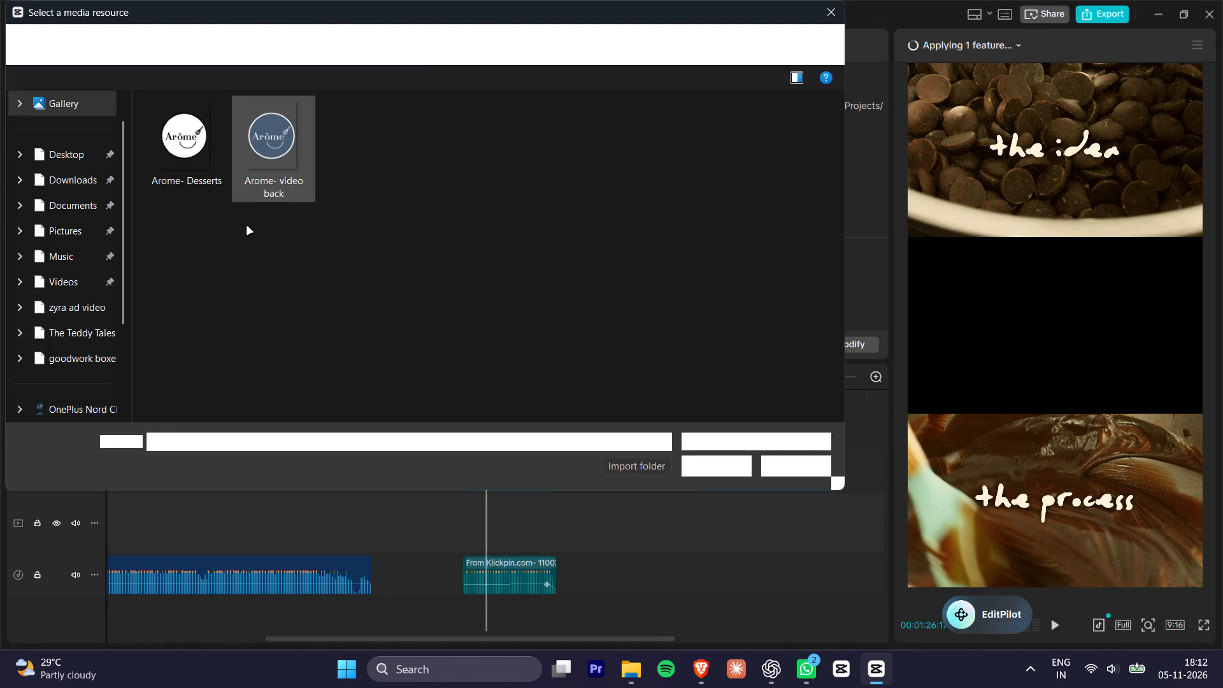
pyautogui.click(69, 177)
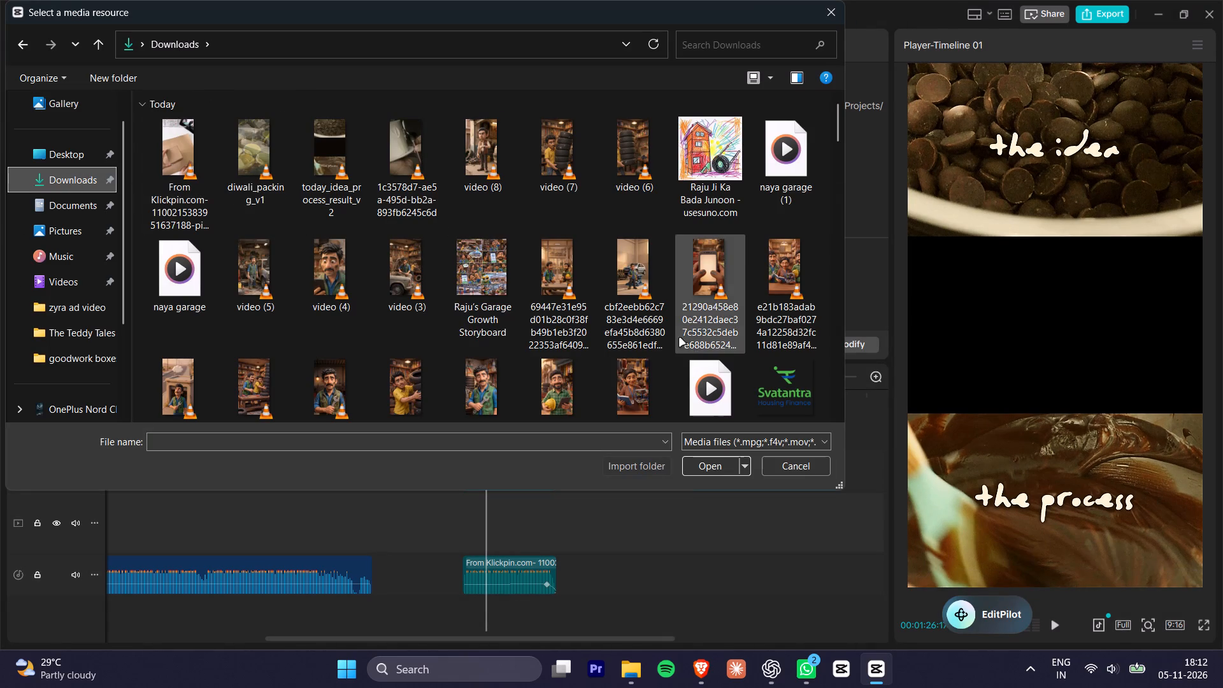
pyautogui.scroll(-2, 675, 310)
pyautogui.click(34, 155)
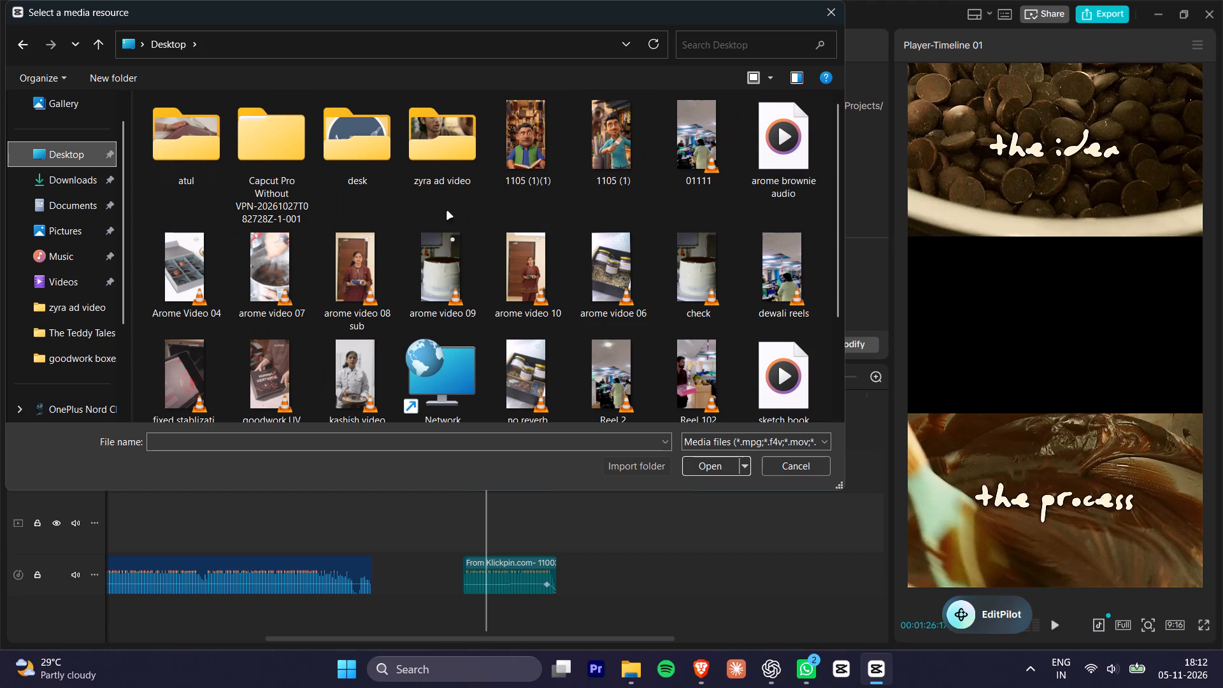
pyautogui.doubleClick(623, 276)
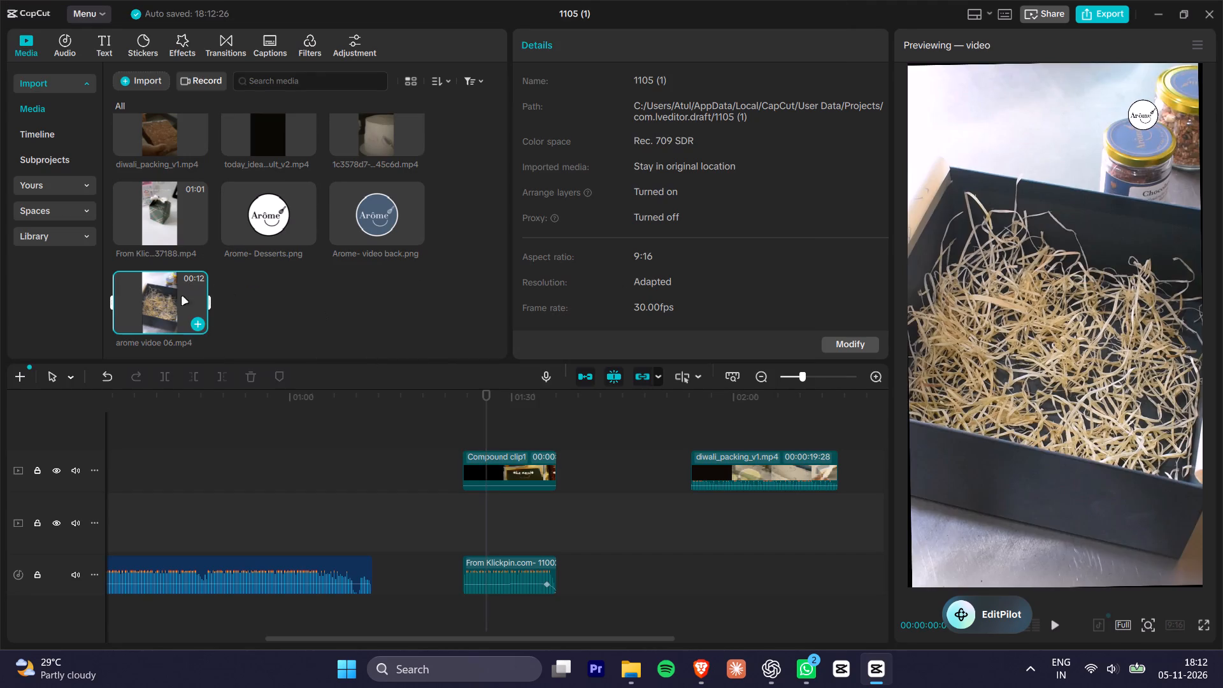
pyautogui.moveTo(163, 302); pyautogui.dragTo(464, 431)
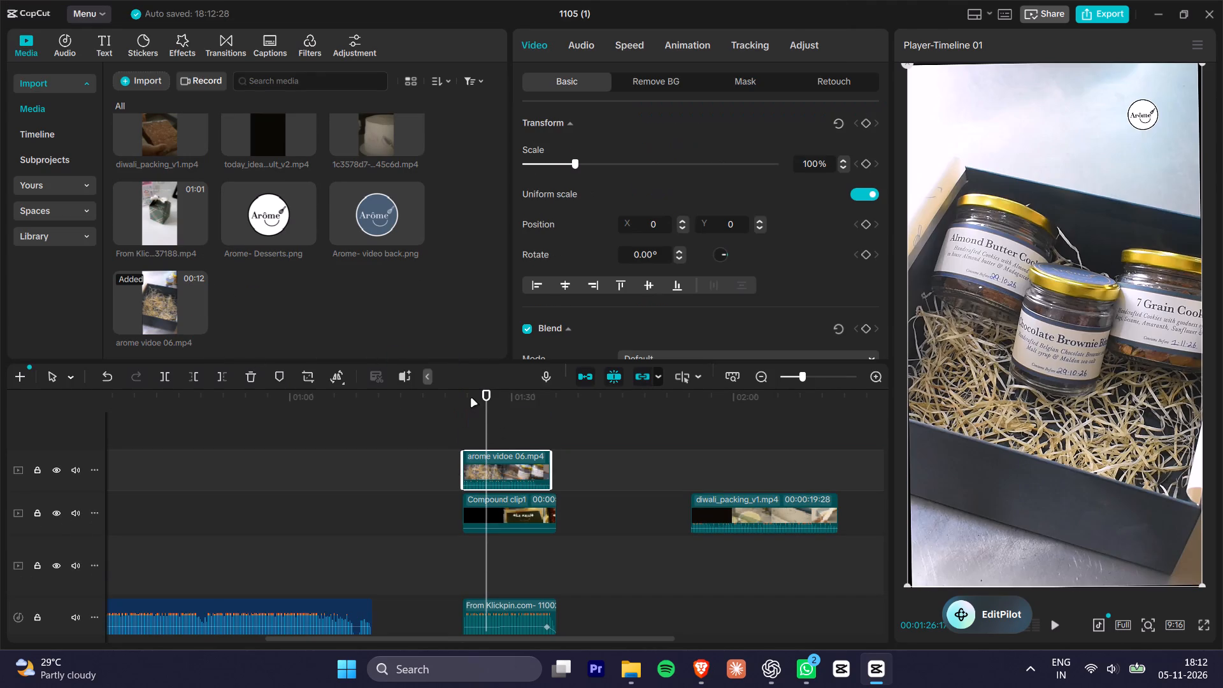
# Add Arome- Desserts.png on a new track above the arome vidoe 06 clip, starting at the same point.
pyautogui.click(467, 399)
pyautogui.moveTo(269, 212); pyautogui.dragTo(285, 235)
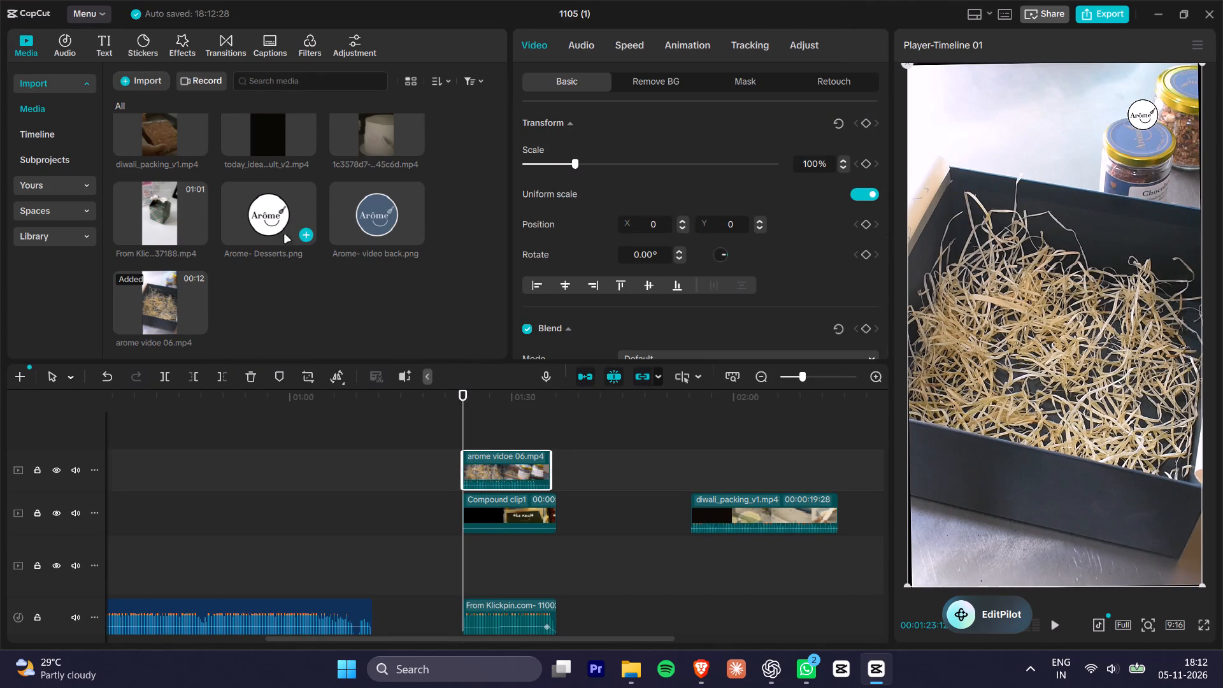
pyautogui.moveTo(285, 235); pyautogui.dragTo(466, 432)
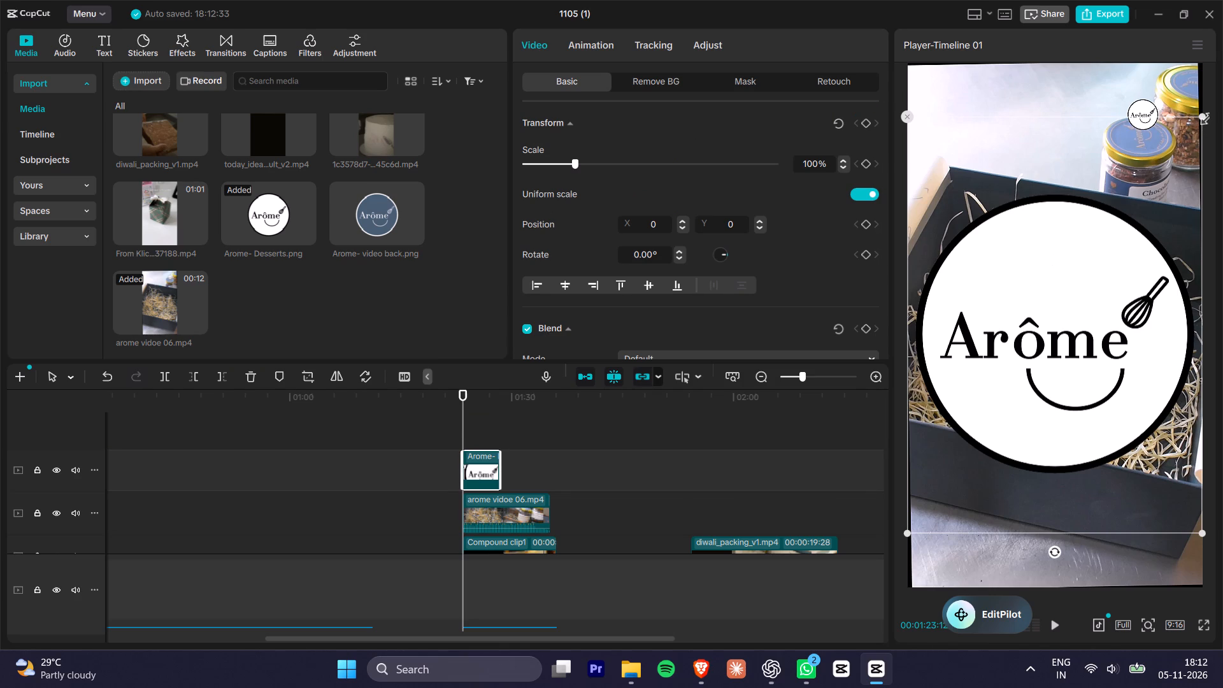
# Scale the Arome- Desserts logo to 11% and place it over the reference video's logo, at about X 650, Y 1551.
pyautogui.moveTo(1204, 116); pyautogui.dragTo(1027, 367)
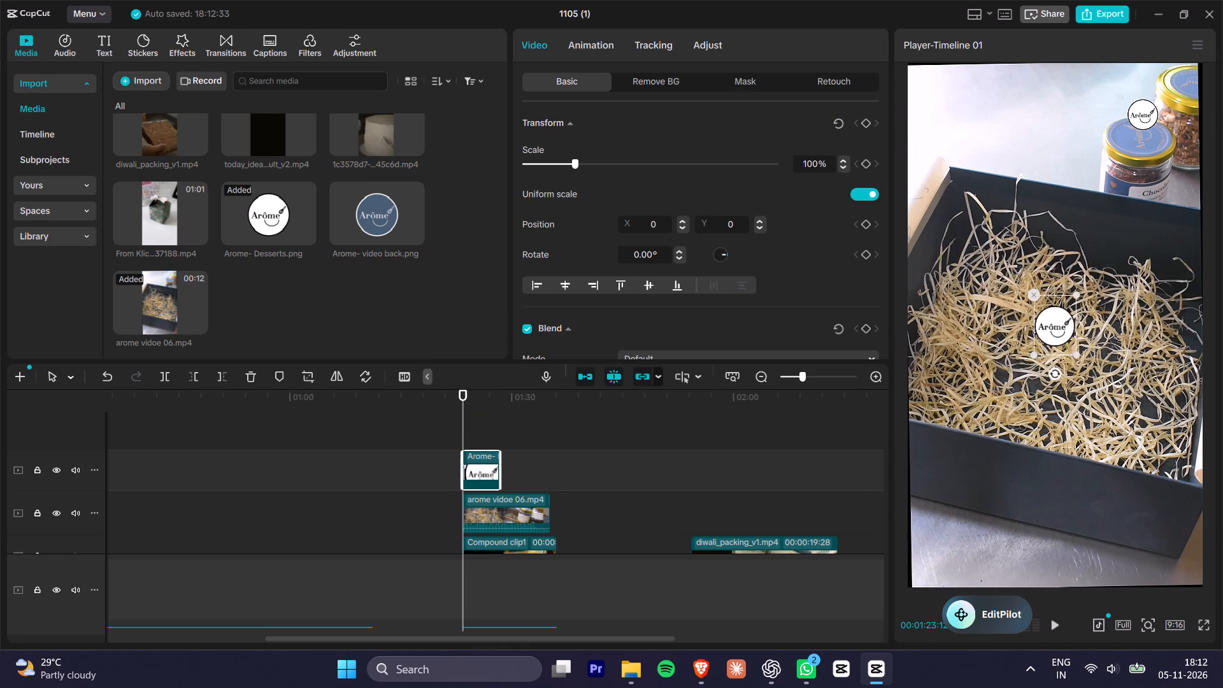
pyautogui.moveTo(1058, 331); pyautogui.dragTo(1129, 131)
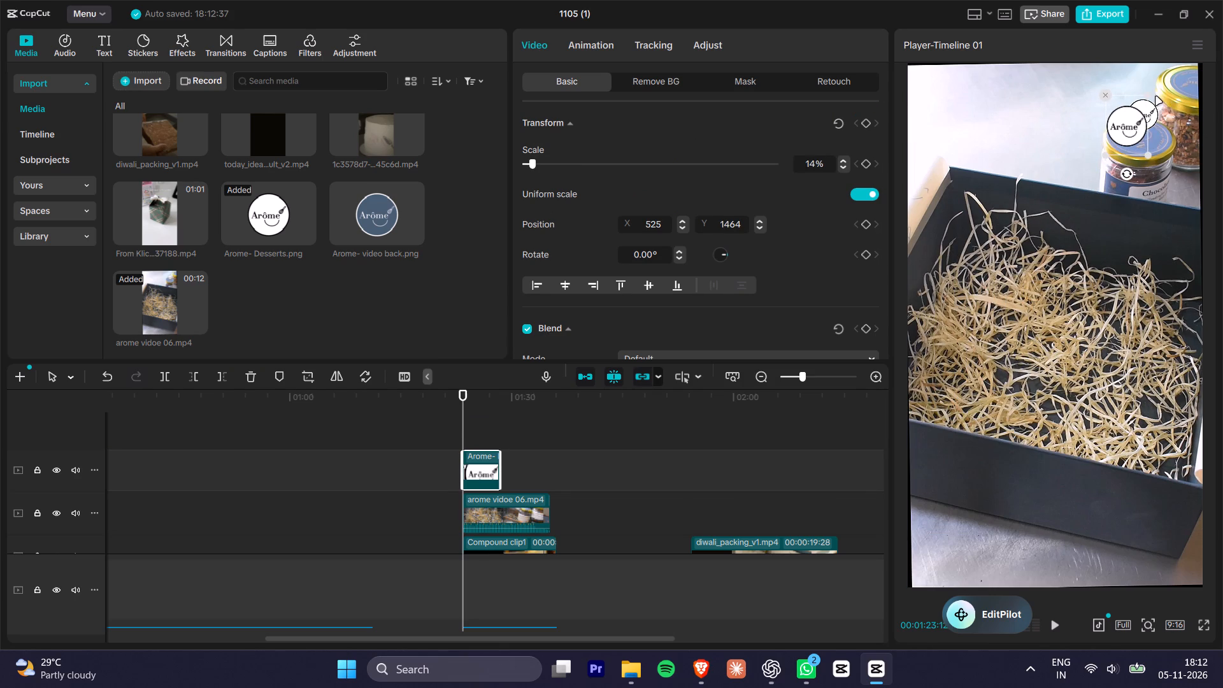
pyautogui.keyDown('alt'); pyautogui.moveTo(1152, 97); pyautogui.dragTo(1148, 98); pyautogui.keyUp('alt')
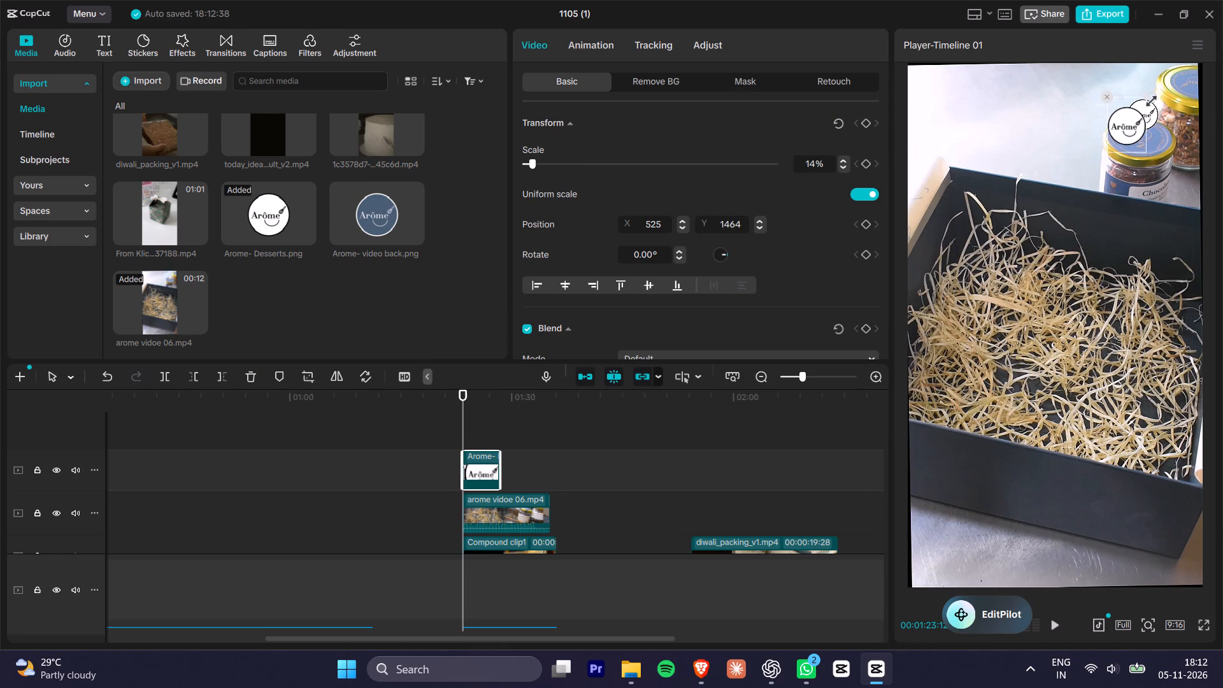
pyautogui.keyDown('alt'); pyautogui.moveTo(1148, 98); pyautogui.dragTo(1137, 106); pyautogui.keyUp('alt')
pyautogui.keyDown('alt'); pyautogui.moveTo(1137, 106); pyautogui.dragTo(1144, 106); pyautogui.keyUp('alt')
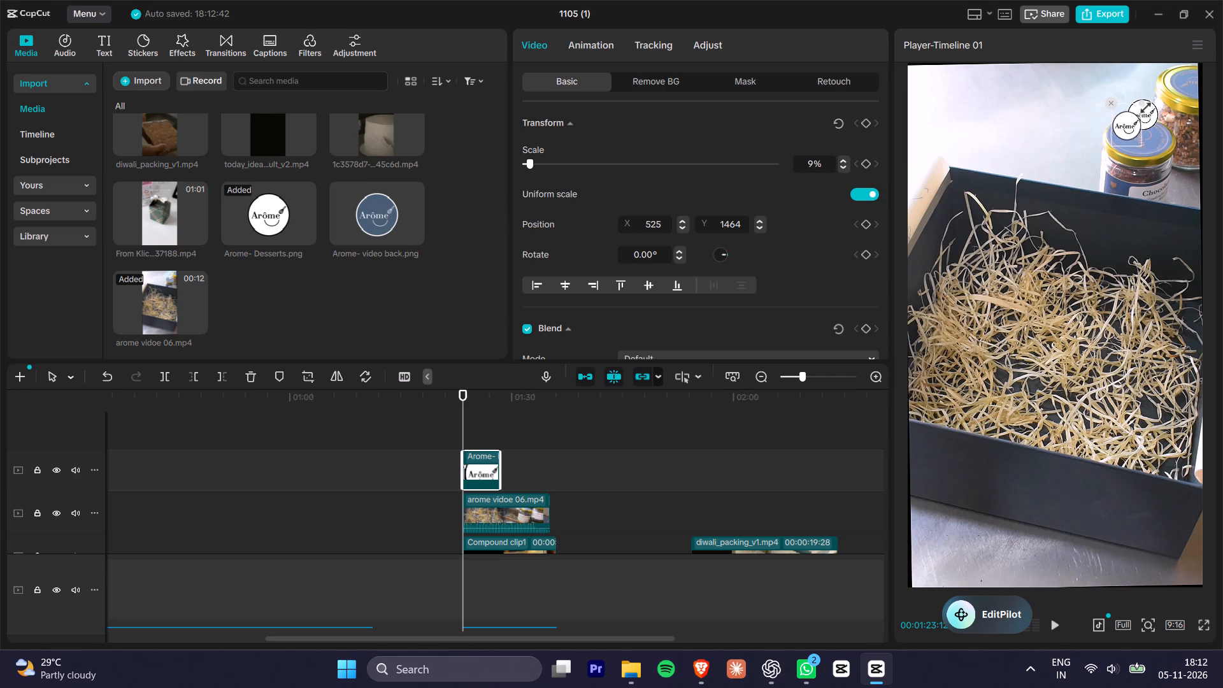
pyautogui.keyDown('alt'); pyautogui.moveTo(1144, 106); pyautogui.dragTo(1146, 105); pyautogui.keyUp('alt')
pyautogui.moveTo(1129, 129); pyautogui.dragTo(1147, 117)
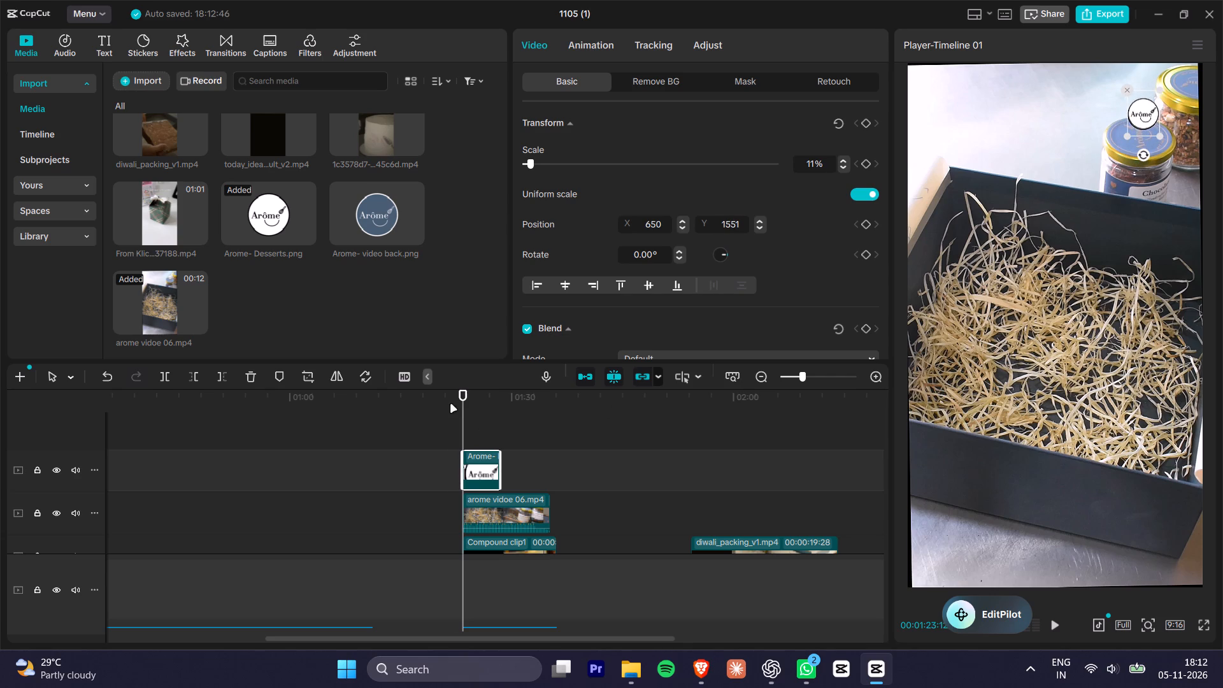
# Extend the Arome- Desserts logo clip to a duration of 00:00:11:05, ending shortly before the reference video does.
pyautogui.click(451, 405)
pyautogui.press('space')
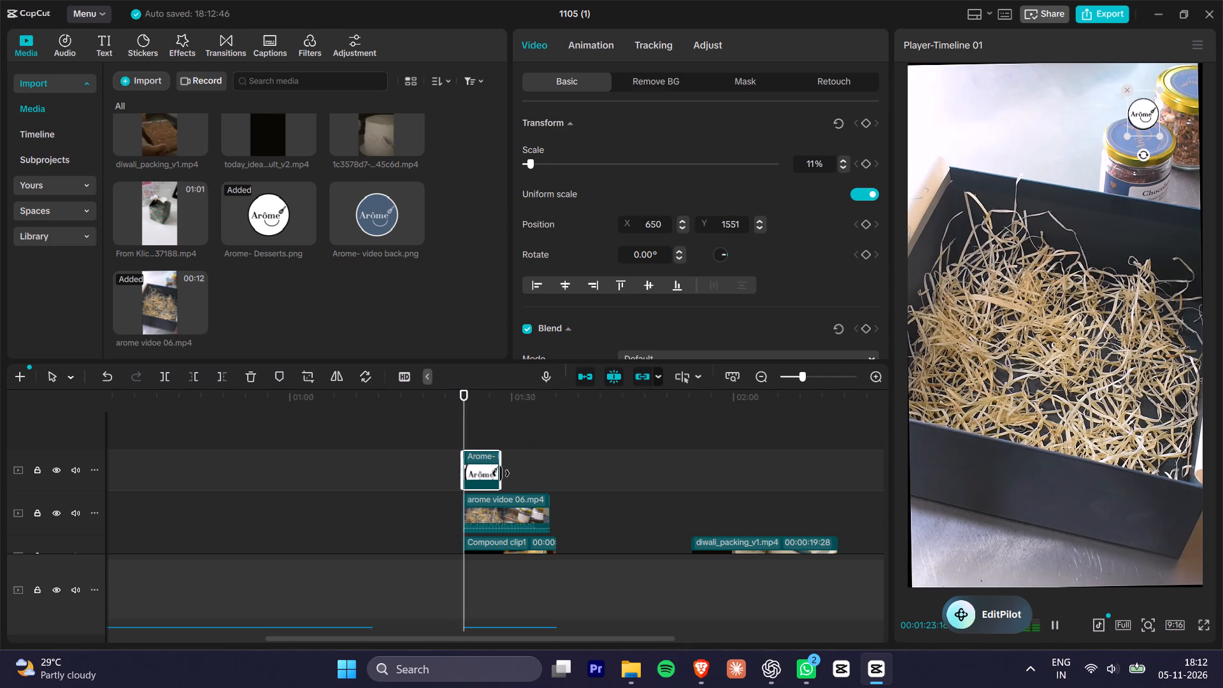
pyautogui.press('space')
pyautogui.keyDown('alt'); pyautogui.scroll(10, 531, 467); pyautogui.keyUp('alt')
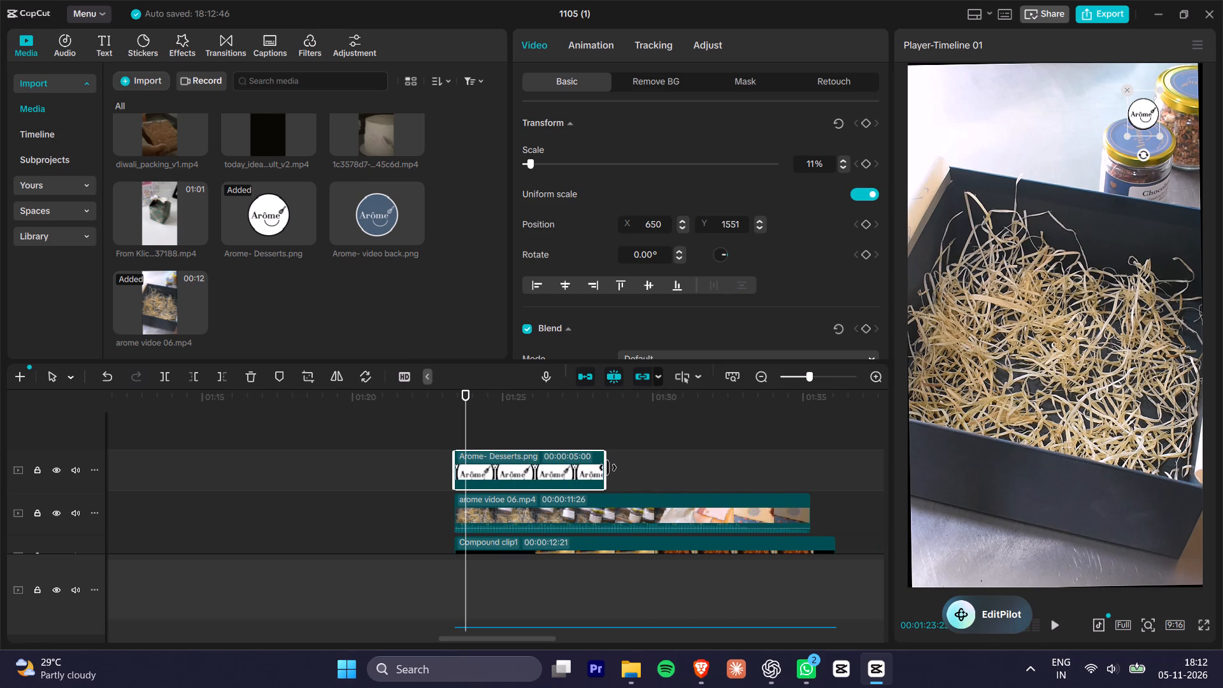
pyautogui.moveTo(608, 468); pyautogui.dragTo(797, 466)
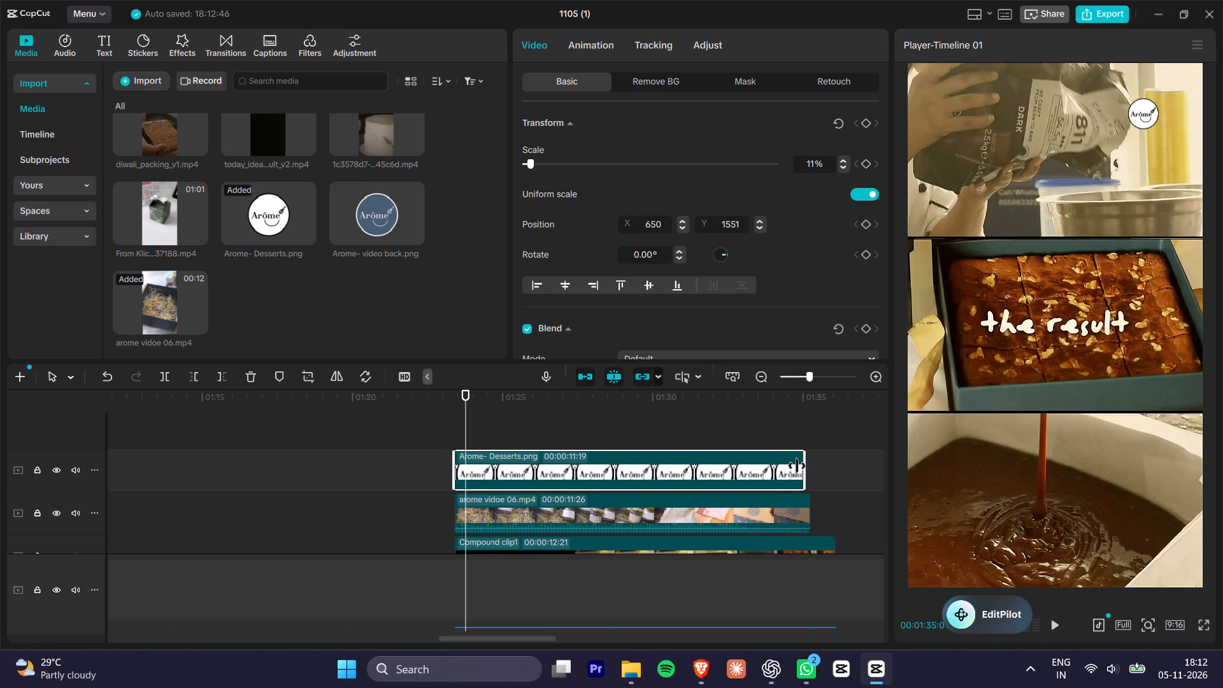
pyautogui.moveTo(797, 466); pyautogui.dragTo(789, 468)
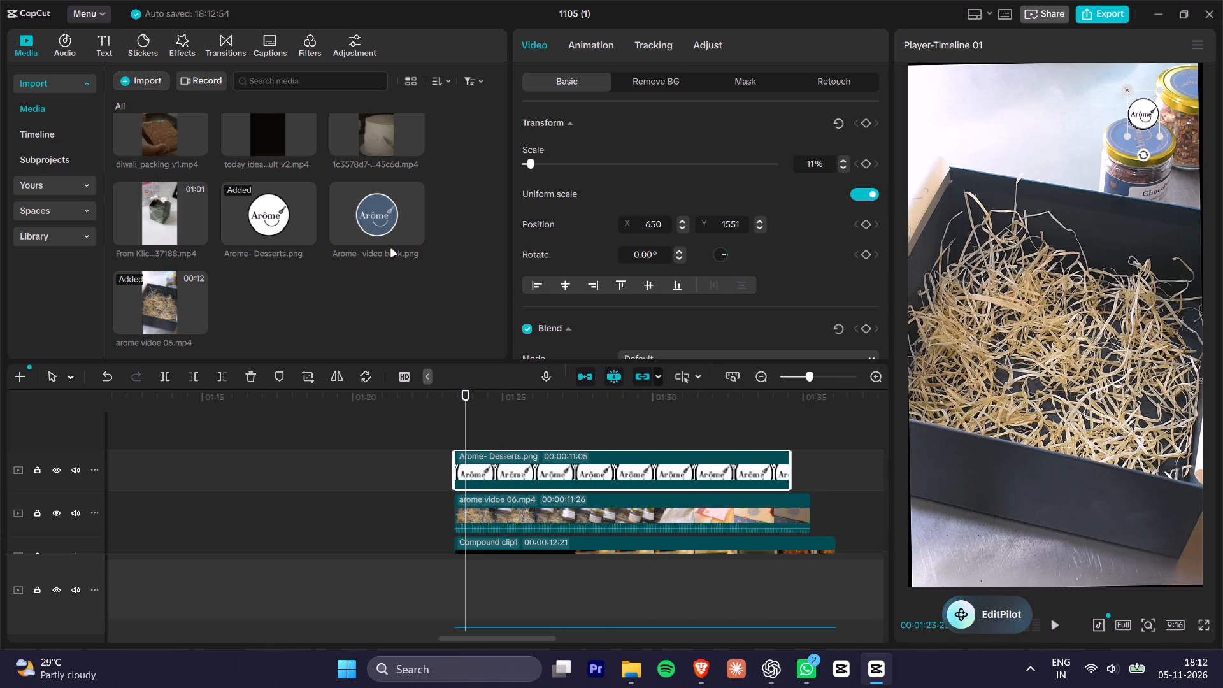
# Place Arome- video back.png directly after the Arome- Desserts logo clip on the same track and select it.
pyautogui.moveTo(380, 215); pyautogui.dragTo(794, 469)
pyautogui.click(838, 473)
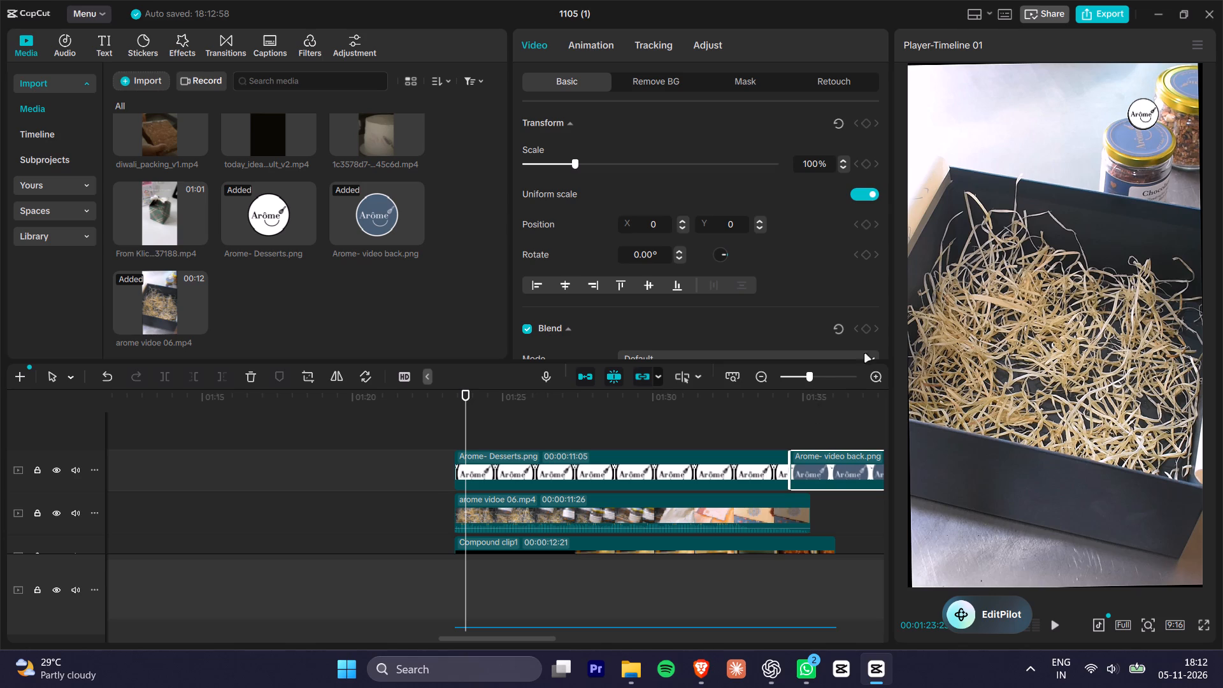
# Scale the Arome- video back logo down to 28%, keeping it centred in the frame.
pyautogui.click(795, 401)
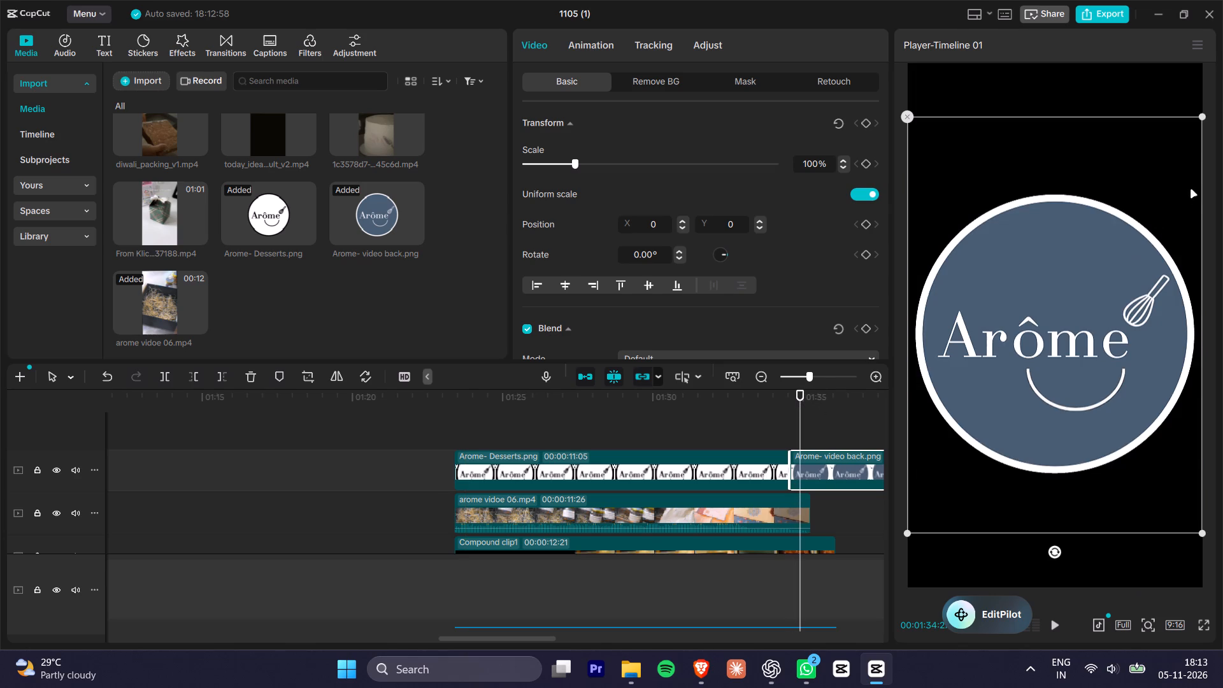
pyautogui.moveTo(1200, 115); pyautogui.dragTo(1084, 252)
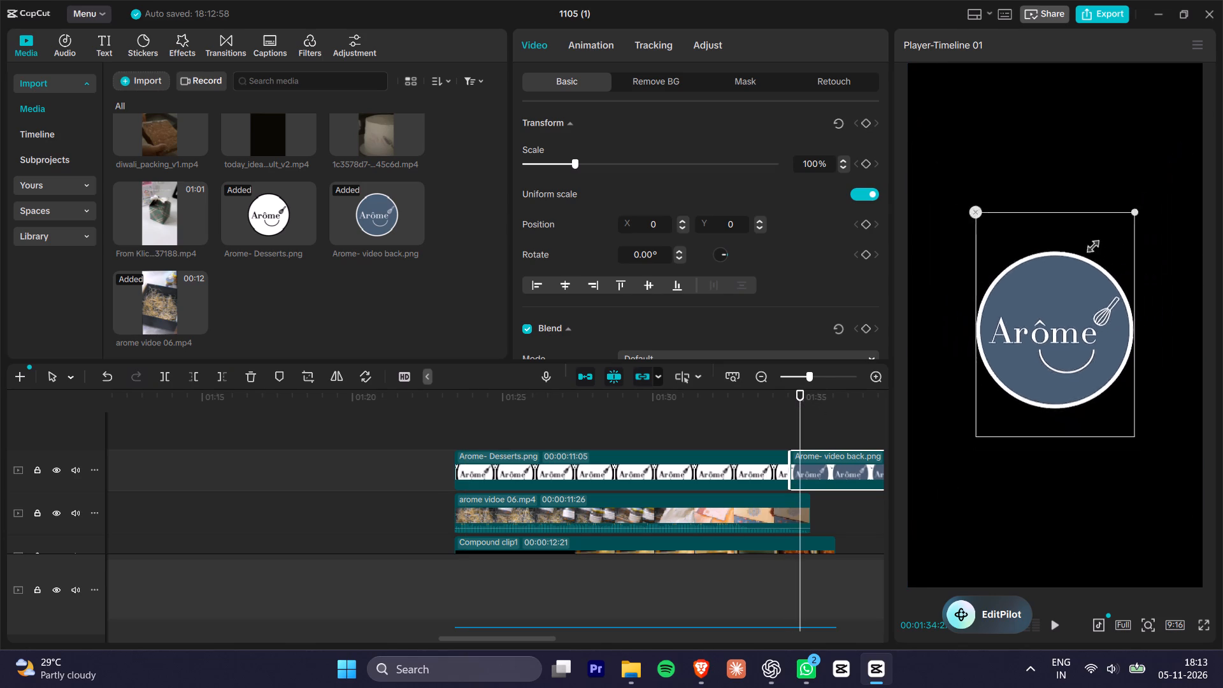
pyautogui.moveTo(1084, 252); pyautogui.dragTo(1048, 338)
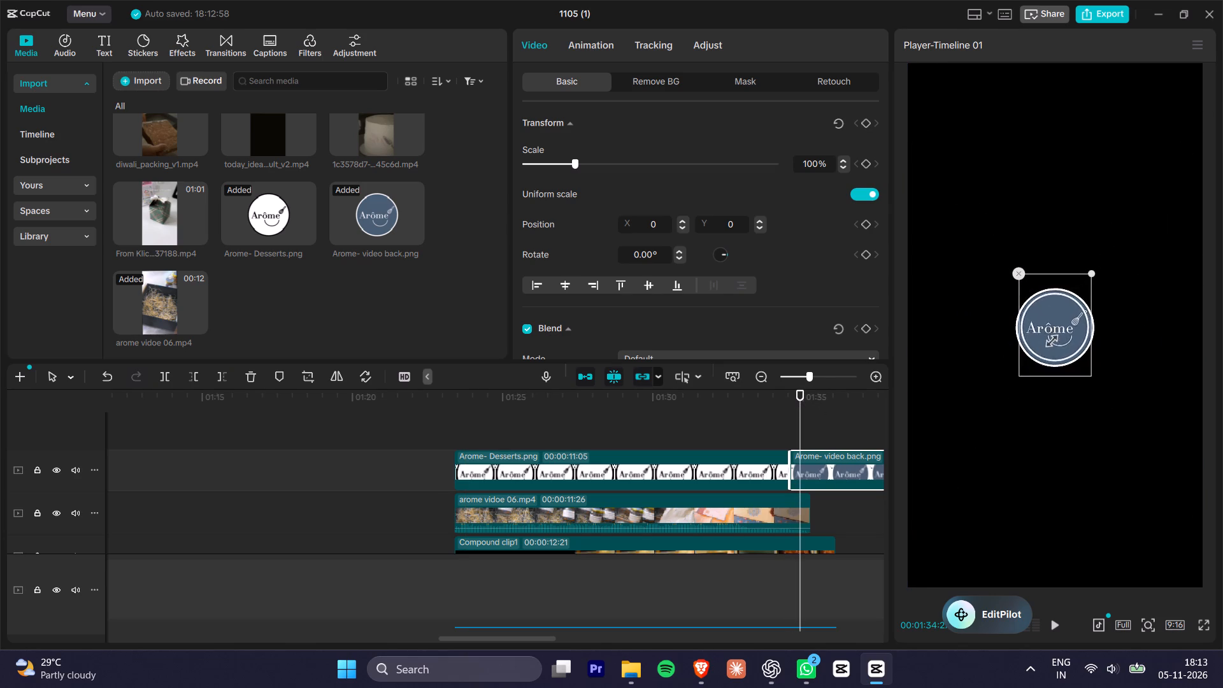
pyautogui.moveTo(1048, 338); pyautogui.dragTo(1073, 341)
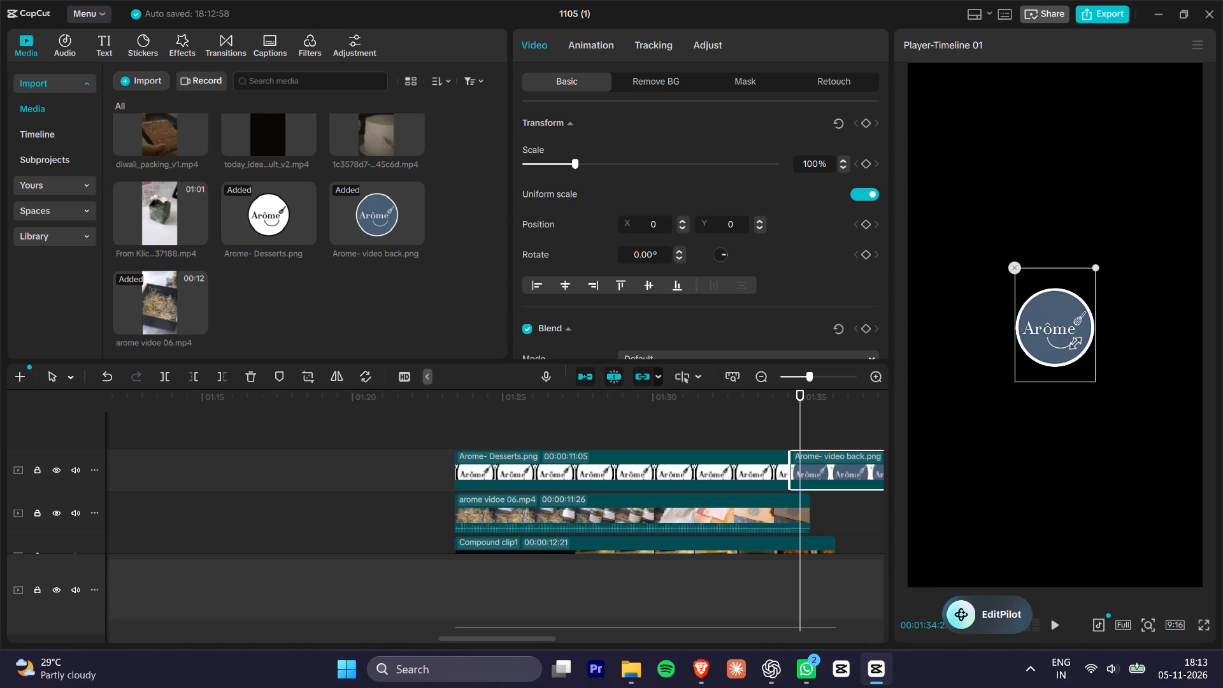
pyautogui.moveTo(1073, 341); pyautogui.dragTo(1075, 341)
# Fade in the Arome- video back logo with opacity keyframes of 0% at the clip's start and 100% shortly after.
pyautogui.click(752, 410)
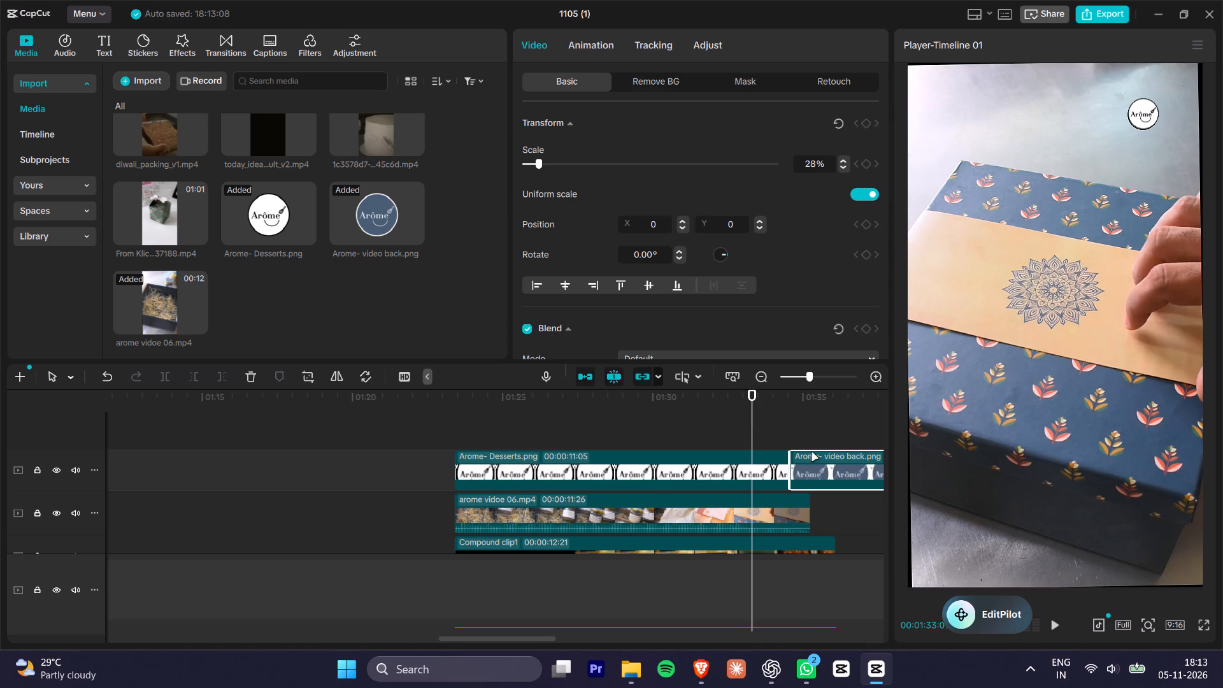
pyautogui.click(732, 469)
pyautogui.click(816, 469)
pyautogui.click(797, 383)
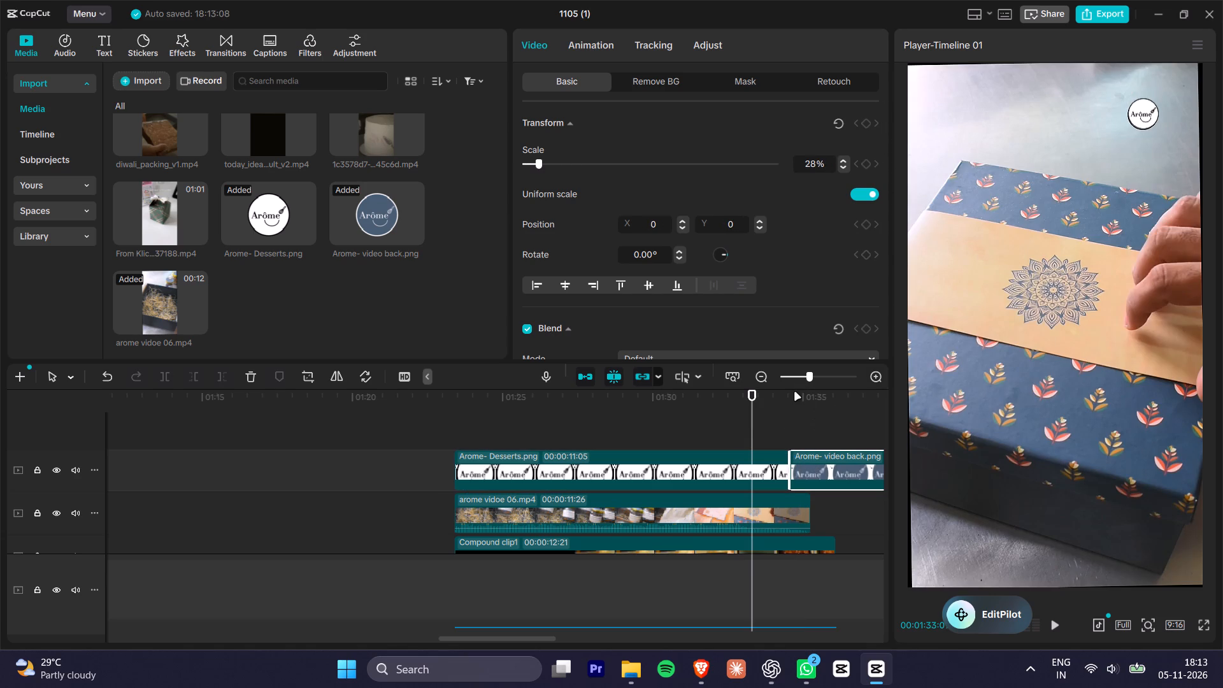
pyautogui.click(795, 392)
pyautogui.click(819, 487)
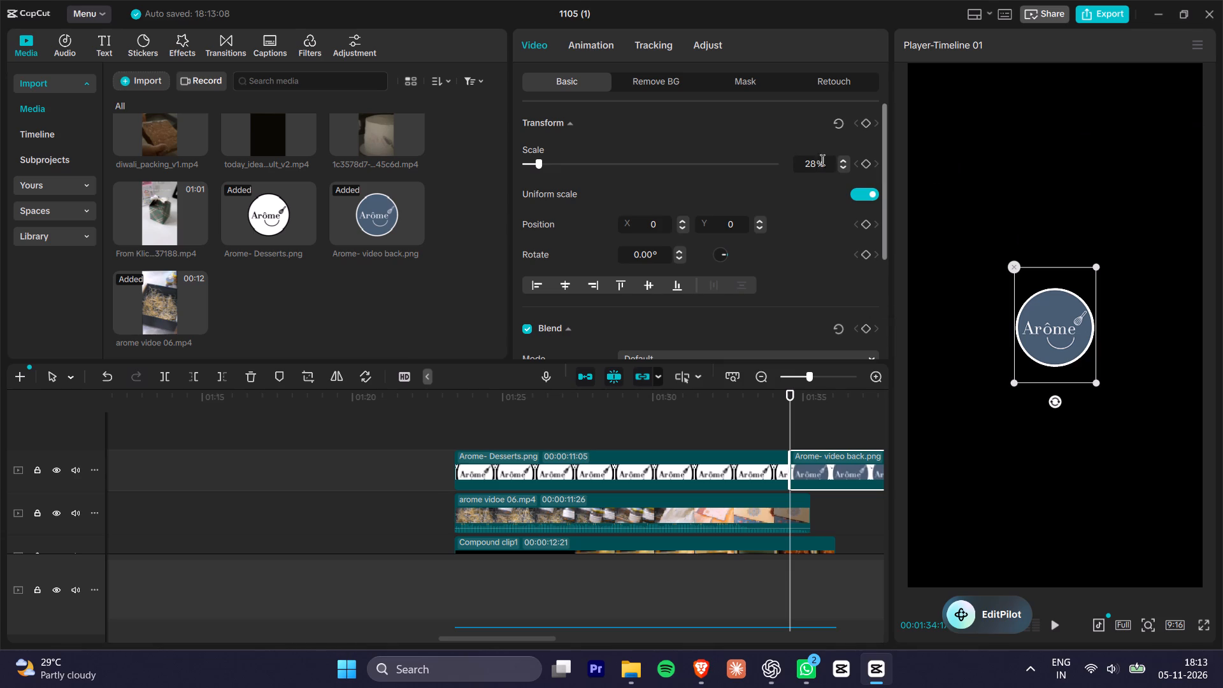
pyautogui.scroll(-1, 724, 305)
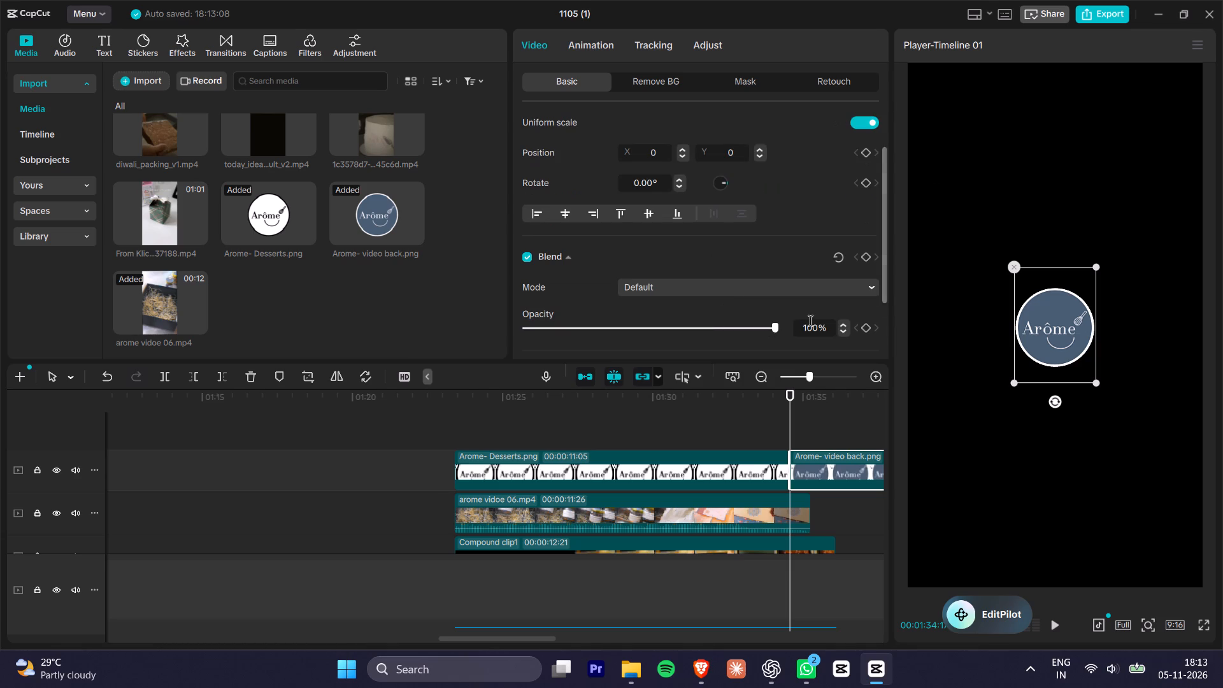
pyautogui.click(868, 330)
pyautogui.moveTo(730, 323); pyautogui.dragTo(385, 386)
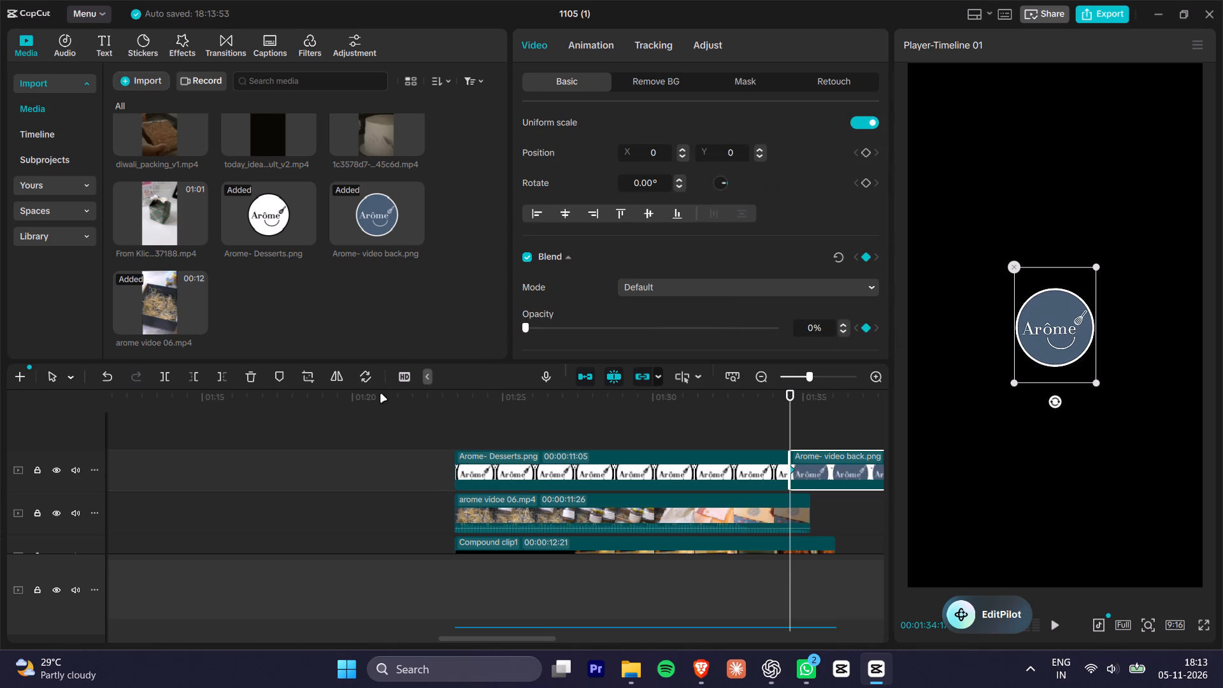
pyautogui.hotkey('shift', 'Right')
pyautogui.press('Right')
pyautogui.press('Right')
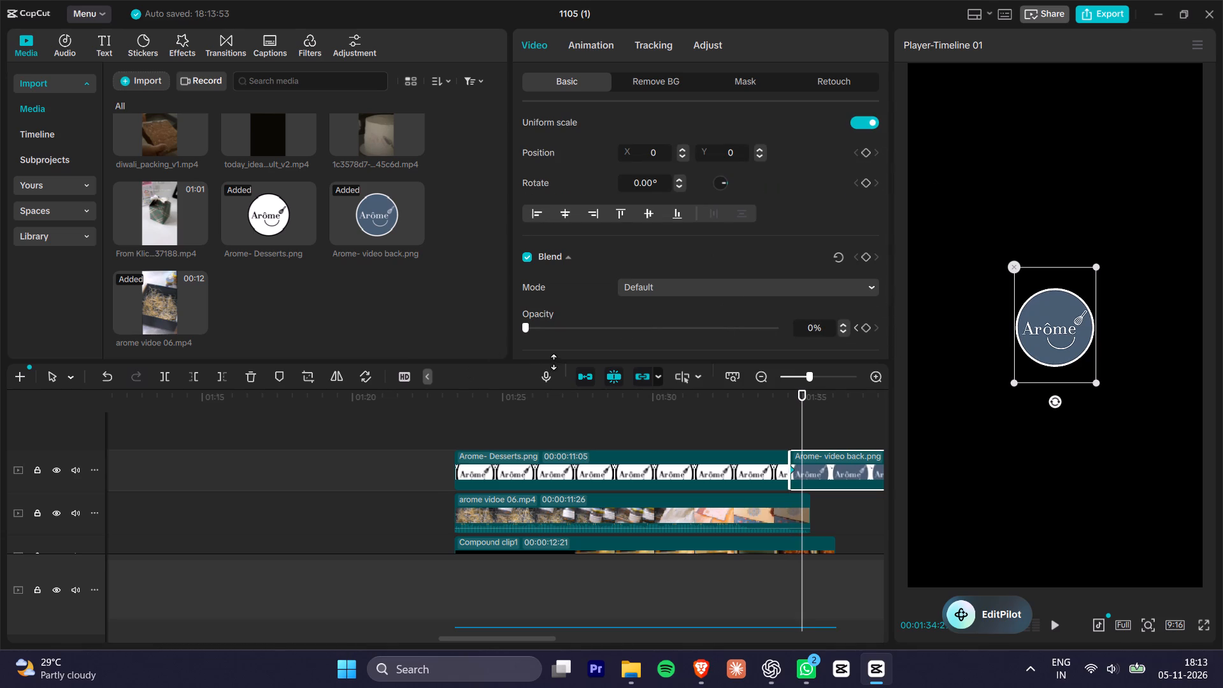
pyautogui.moveTo(611, 325); pyautogui.dragTo(882, 329)
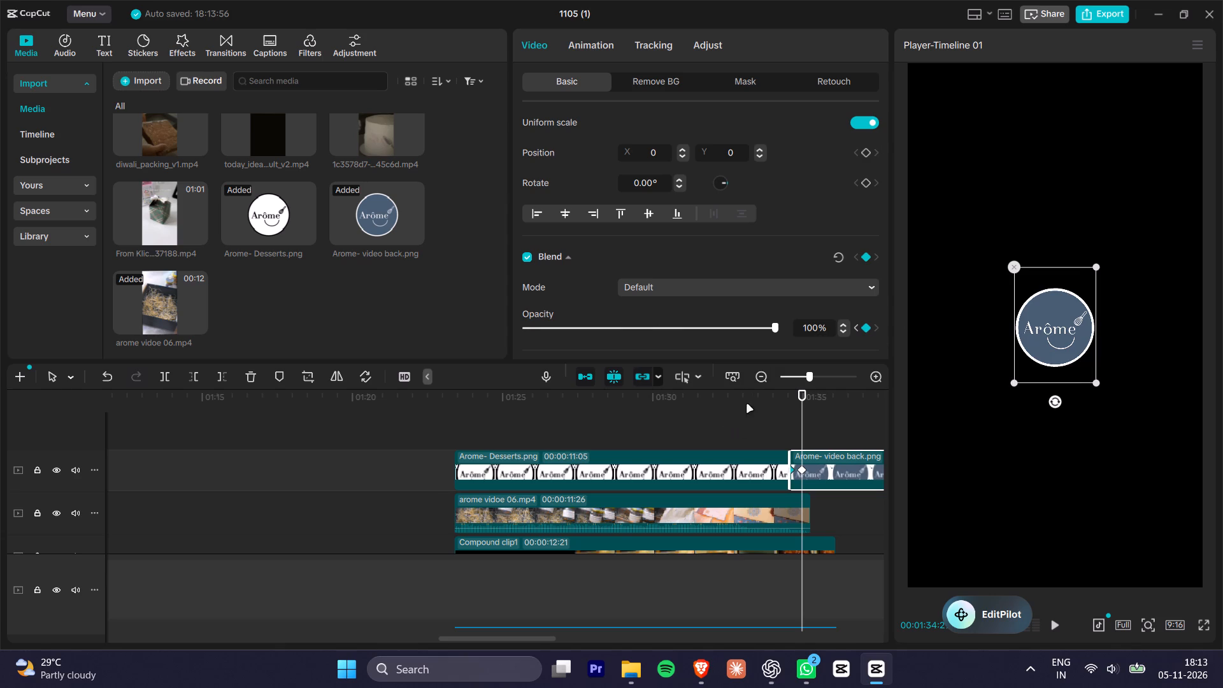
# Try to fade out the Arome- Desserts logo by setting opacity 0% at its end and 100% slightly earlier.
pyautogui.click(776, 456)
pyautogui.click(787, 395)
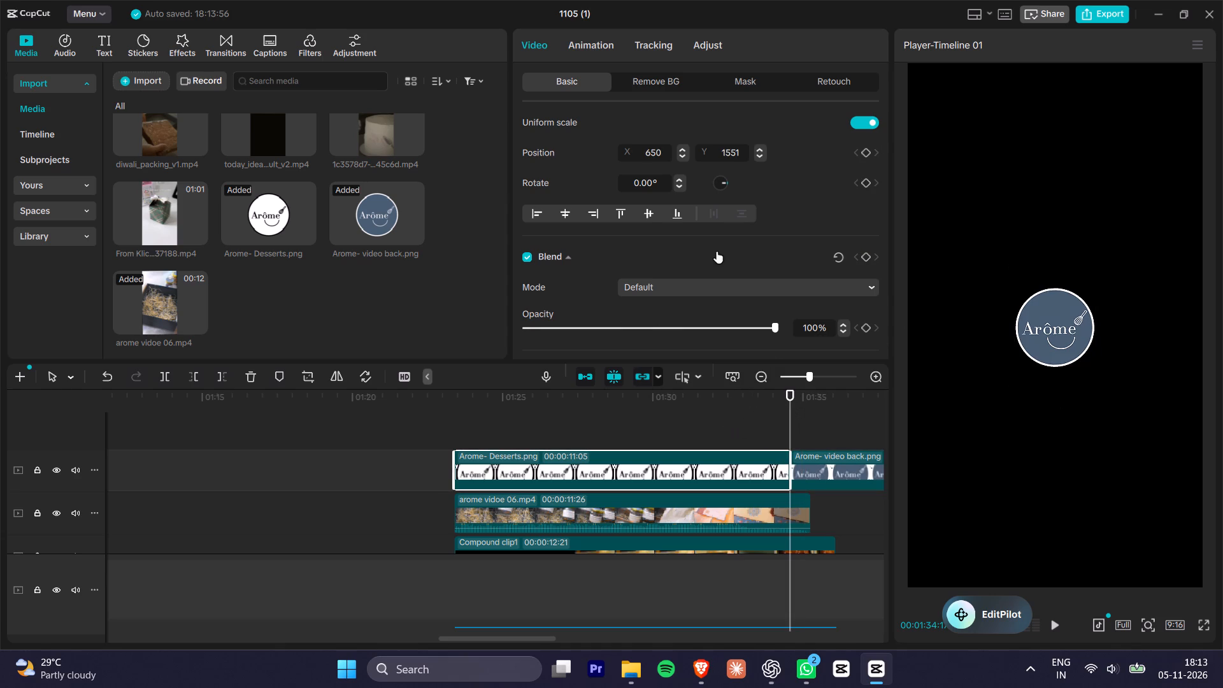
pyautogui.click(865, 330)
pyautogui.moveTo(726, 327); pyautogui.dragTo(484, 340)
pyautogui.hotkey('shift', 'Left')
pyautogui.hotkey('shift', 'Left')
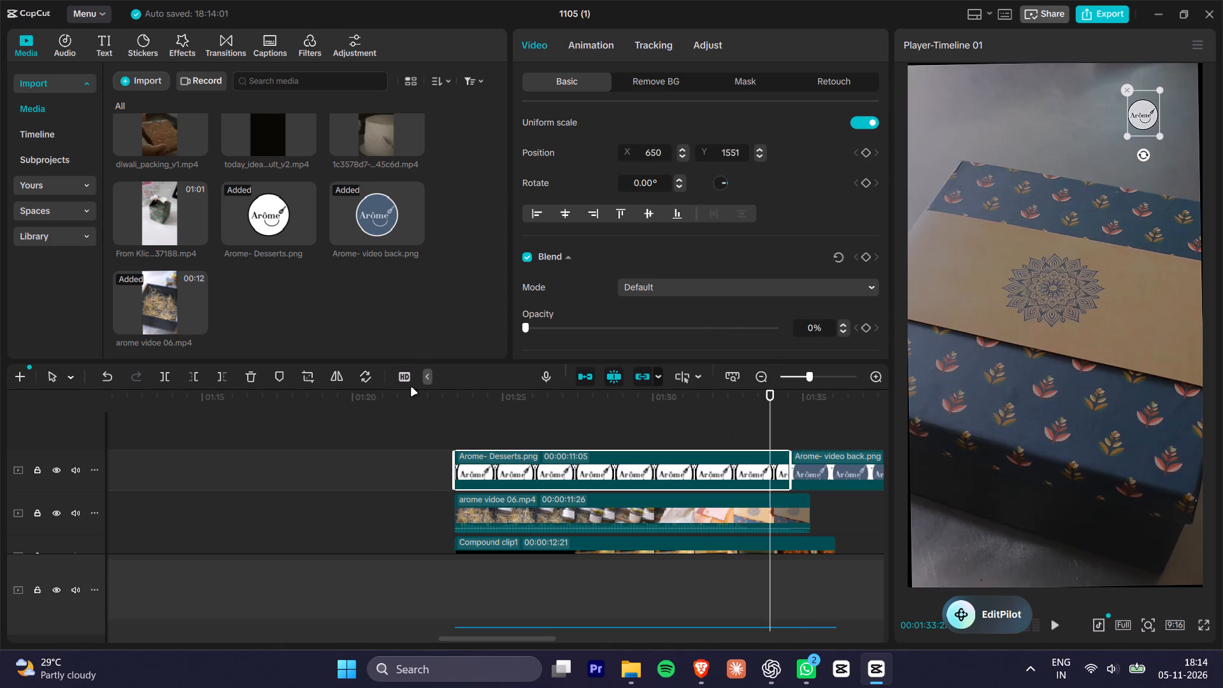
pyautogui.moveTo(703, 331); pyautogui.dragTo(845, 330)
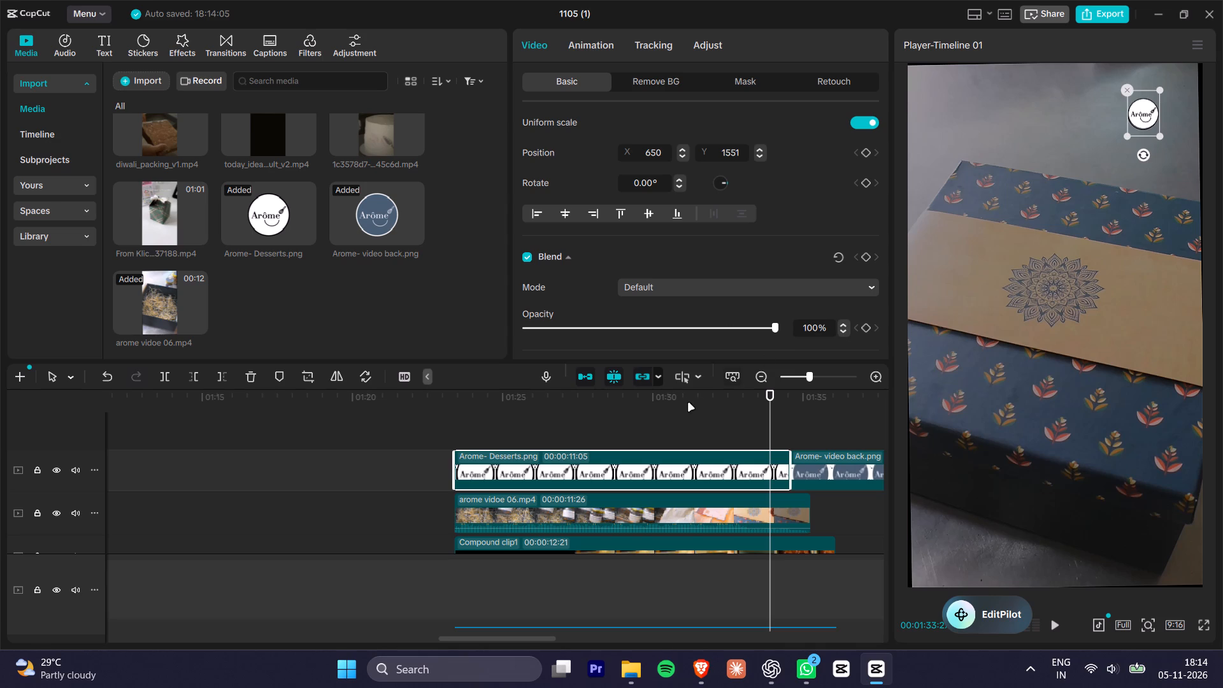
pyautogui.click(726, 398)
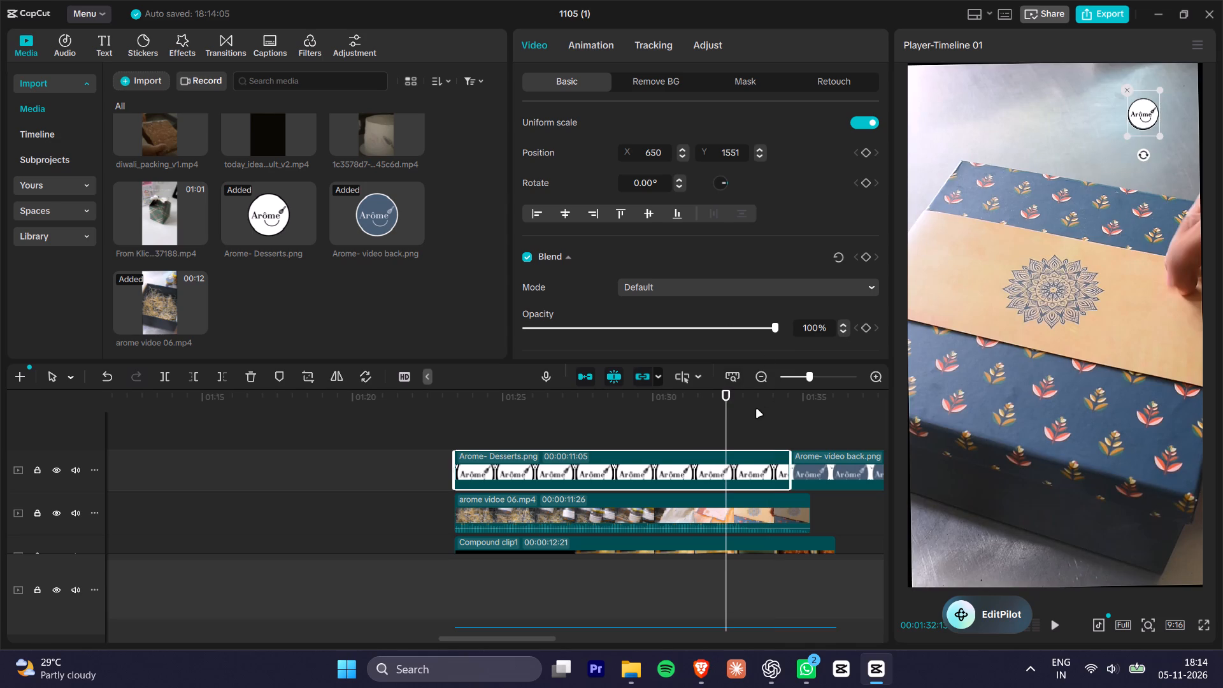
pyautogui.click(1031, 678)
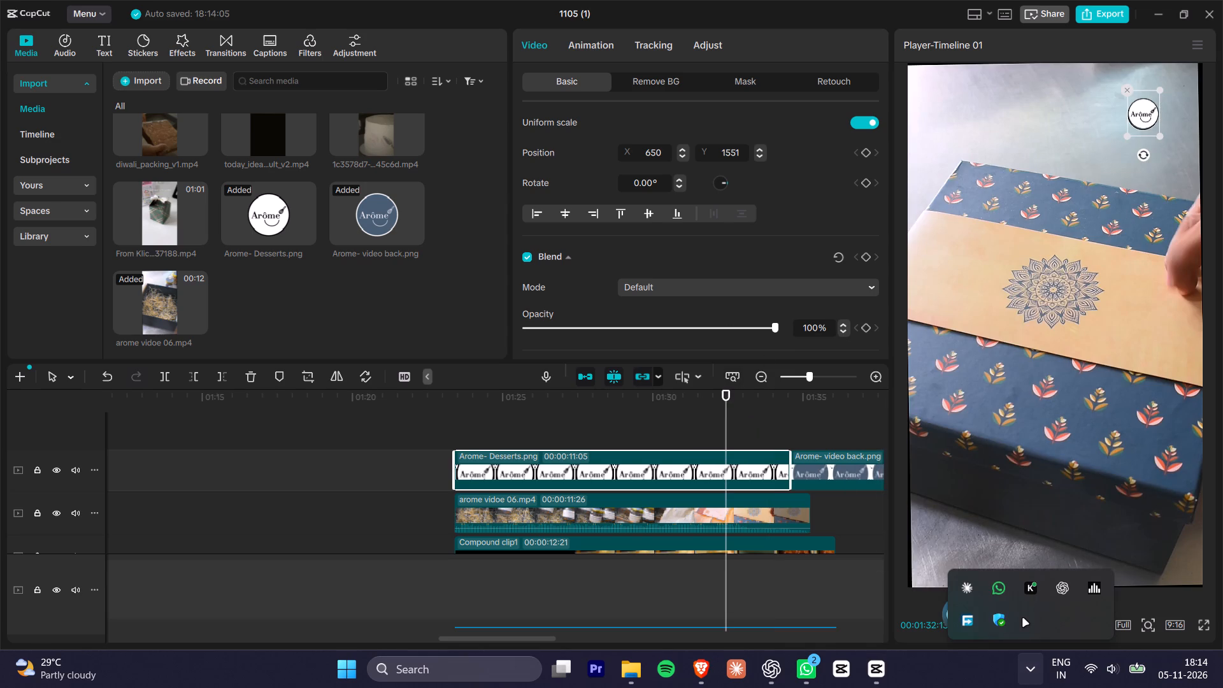
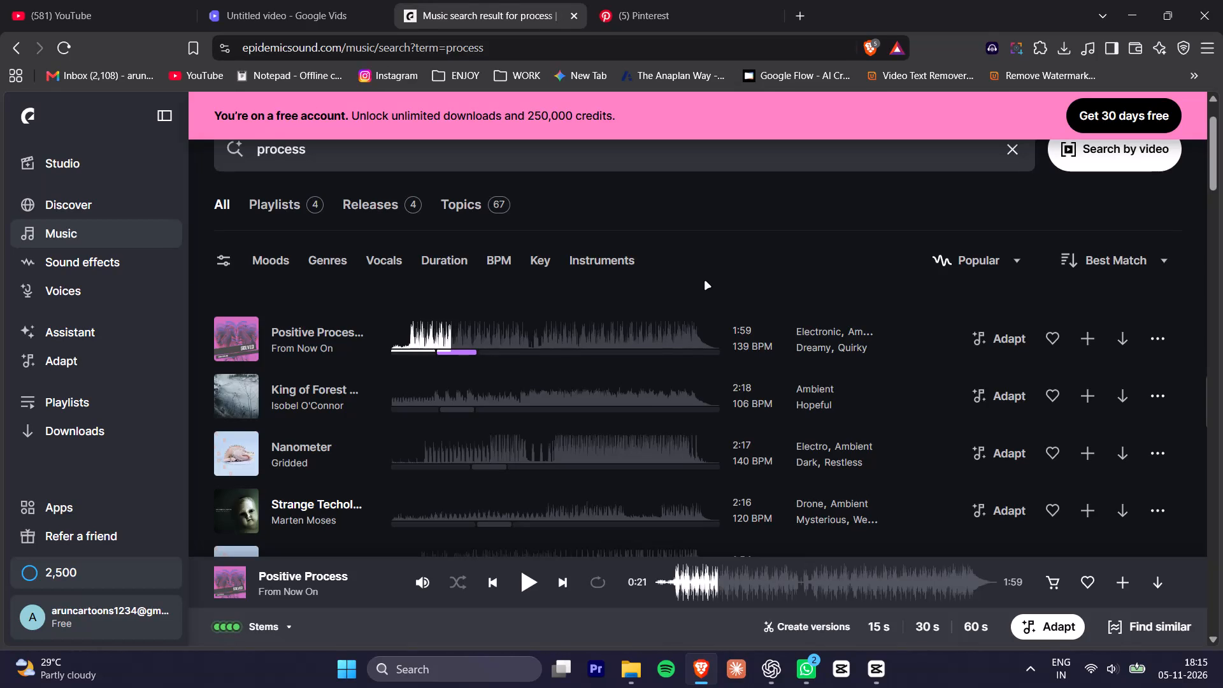
# Switch to CapCut and play back the Arome- Desserts logo over the arome vidoe 06 reference clip from its start.
pyautogui.hotkey('alt', 'Tab')
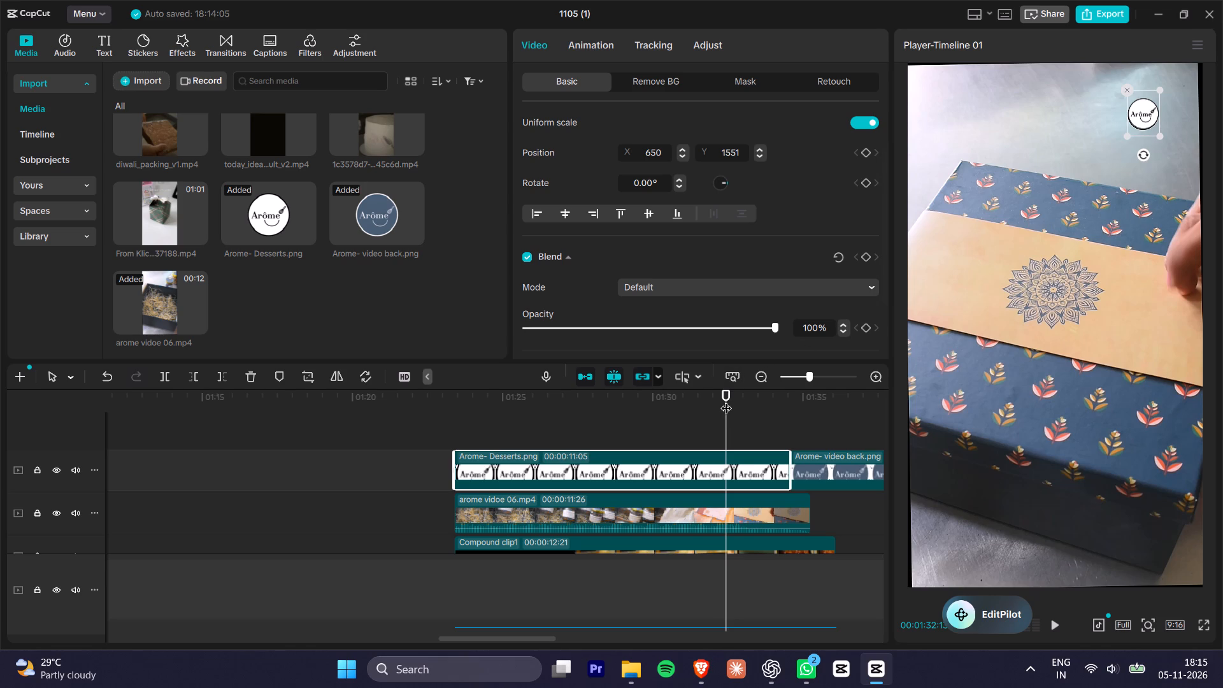
pyautogui.keyDown('alt'); pyautogui.scroll(-7, 726, 405); pyautogui.keyUp('alt')
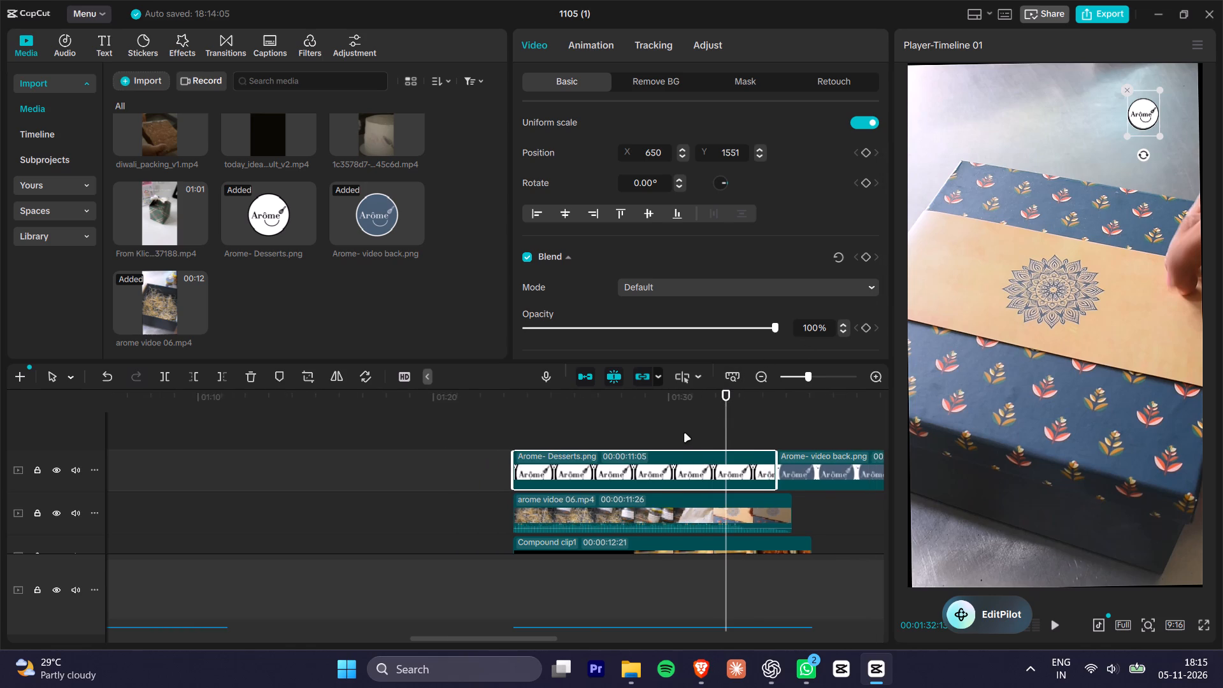
pyautogui.keyDown('alt'); pyautogui.scroll(-4, 685, 434); pyautogui.keyUp('alt')
pyautogui.press('space')
pyautogui.press('space')
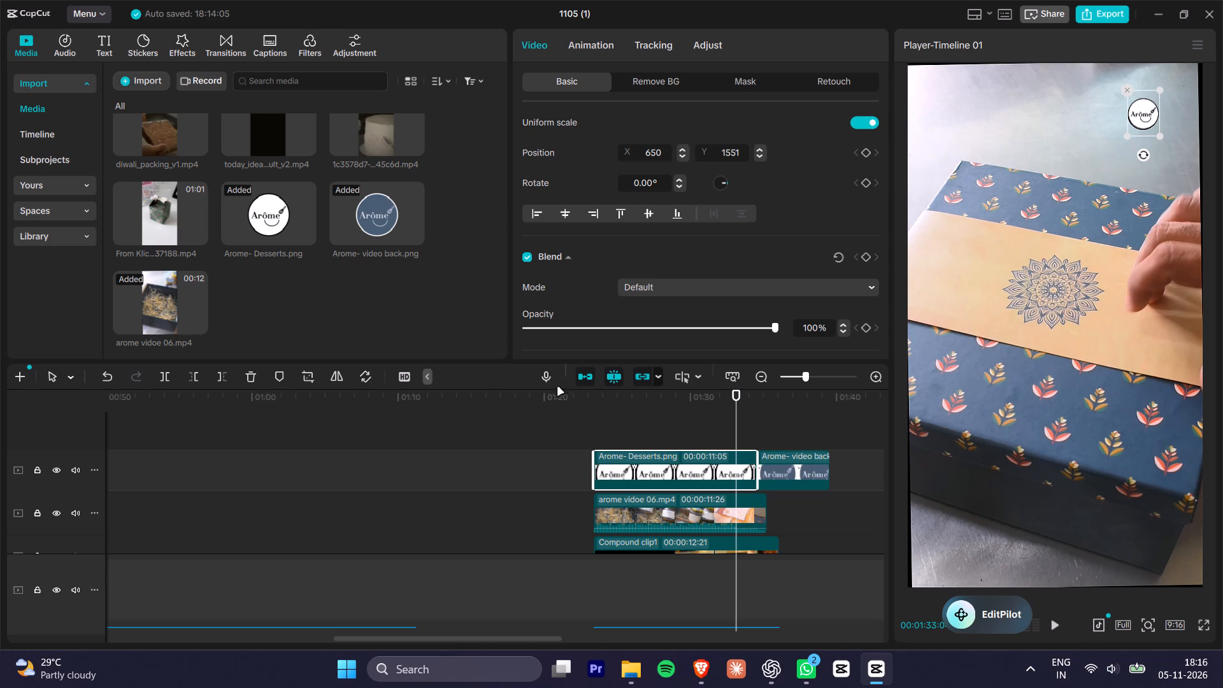
pyautogui.click(592, 399)
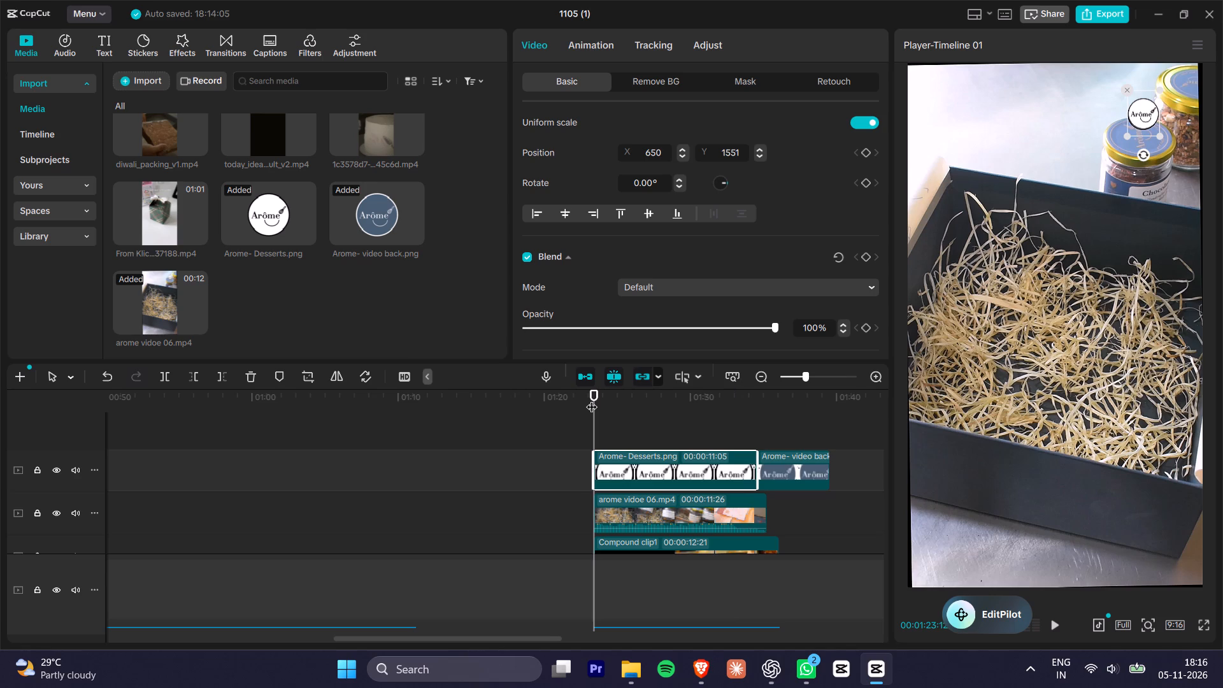
pyautogui.press('space')
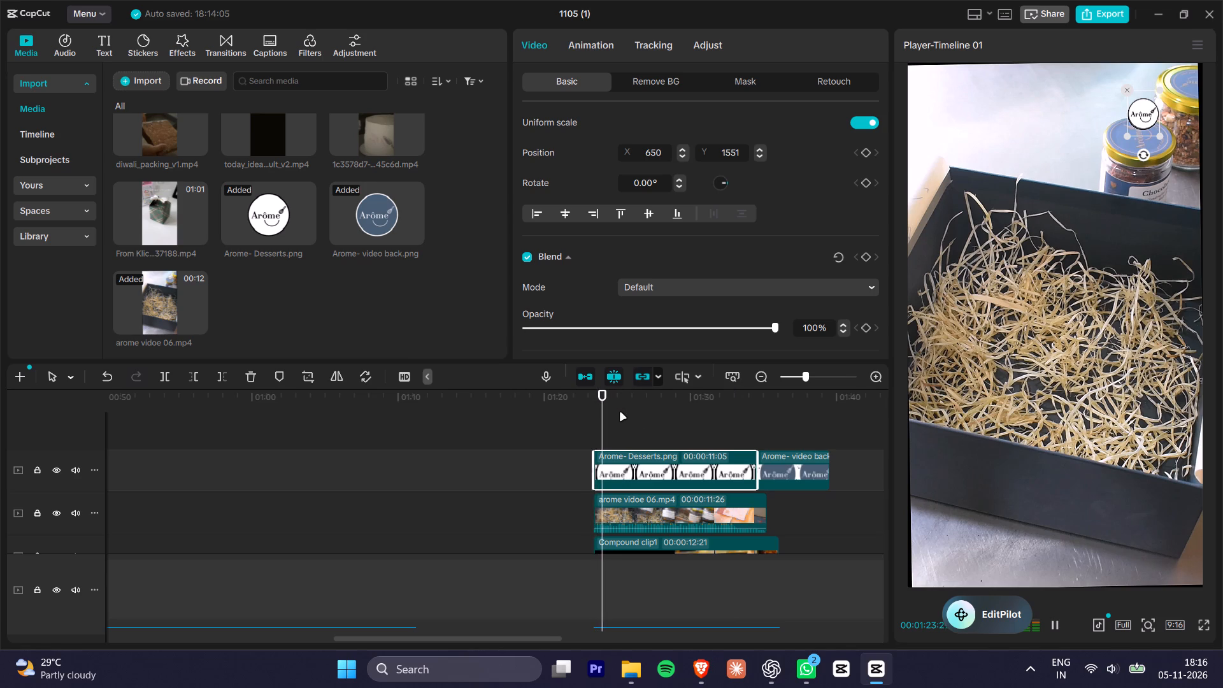
pyautogui.keyDown('alt'); pyautogui.scroll(-2, 651, 426); pyautogui.keyUp('alt')
pyautogui.press('space')
pyautogui.press('space')
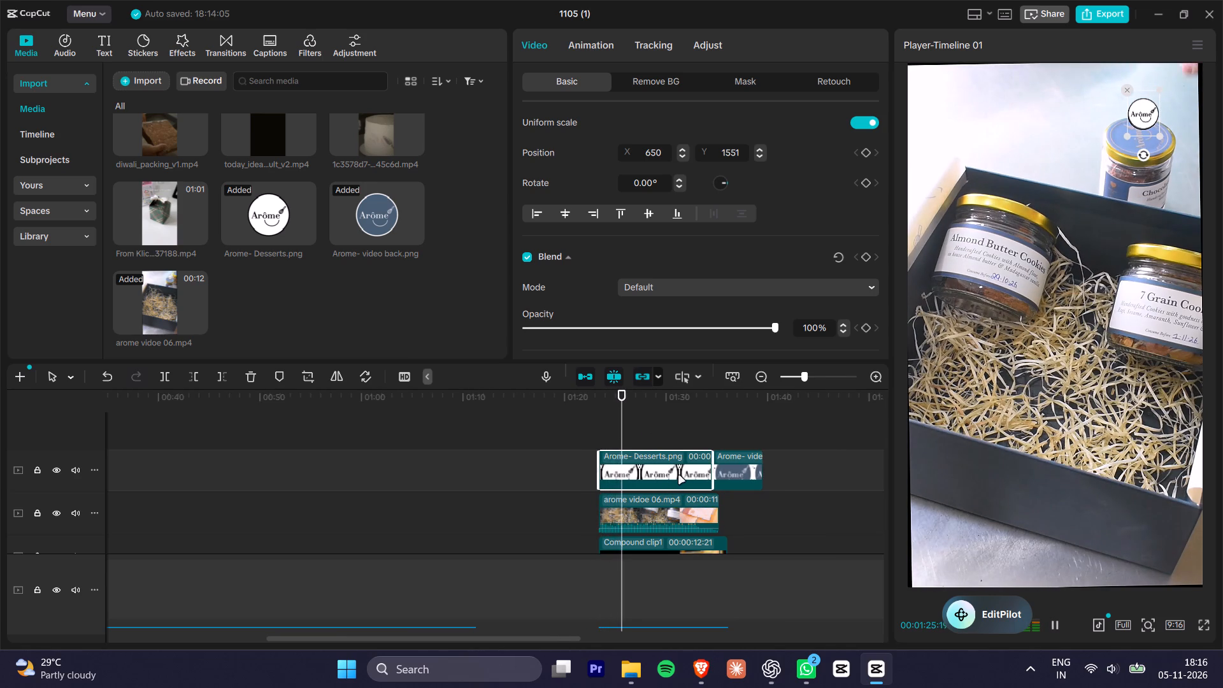
pyautogui.press('space')
# Delete the arome vidoe 06.mp4 reference clip from the timeline.
pyautogui.scroll(-1, 745, 469)
pyautogui.click(682, 508)
pyautogui.press('Delete')
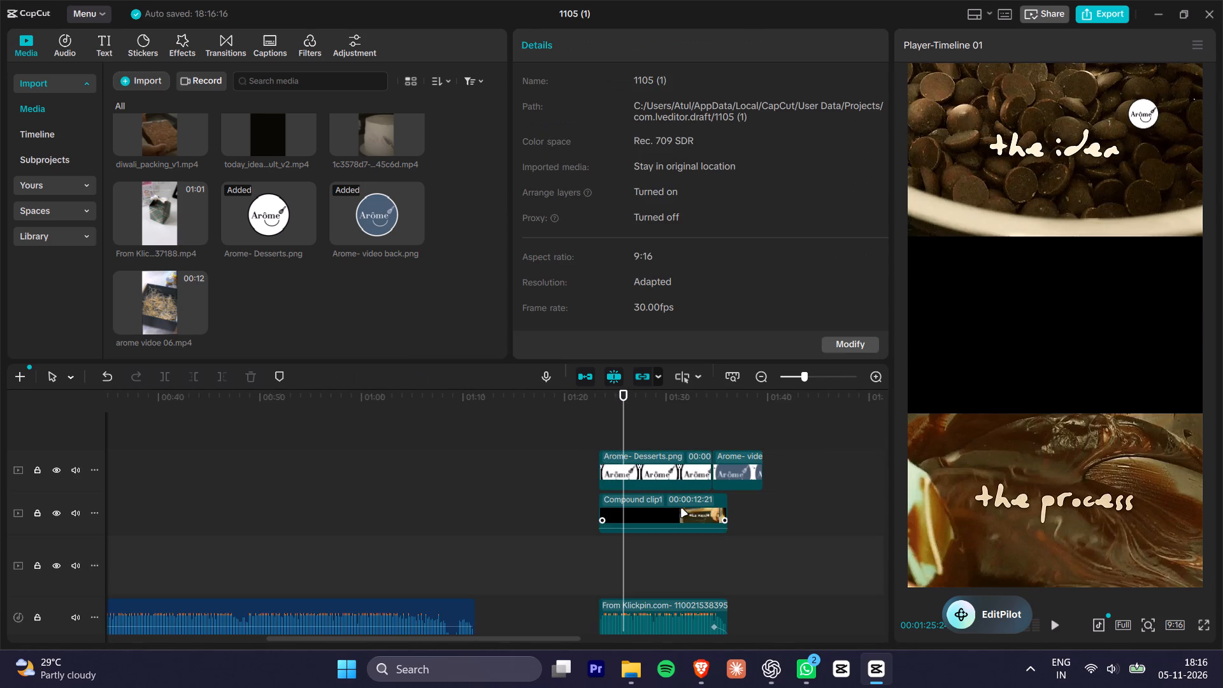
# Play back the idea/process/result compound clip from its beginning, skipping ahead to check the logo changeover at its end.
pyautogui.click(604, 405)
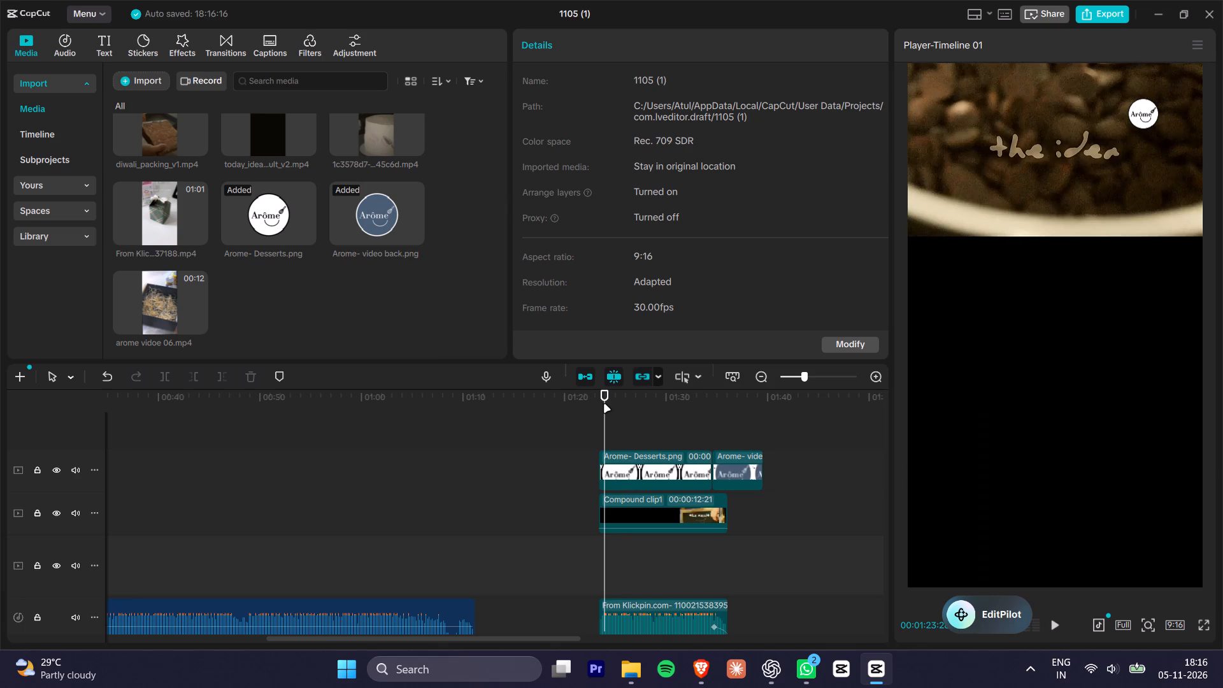
pyautogui.press('space')
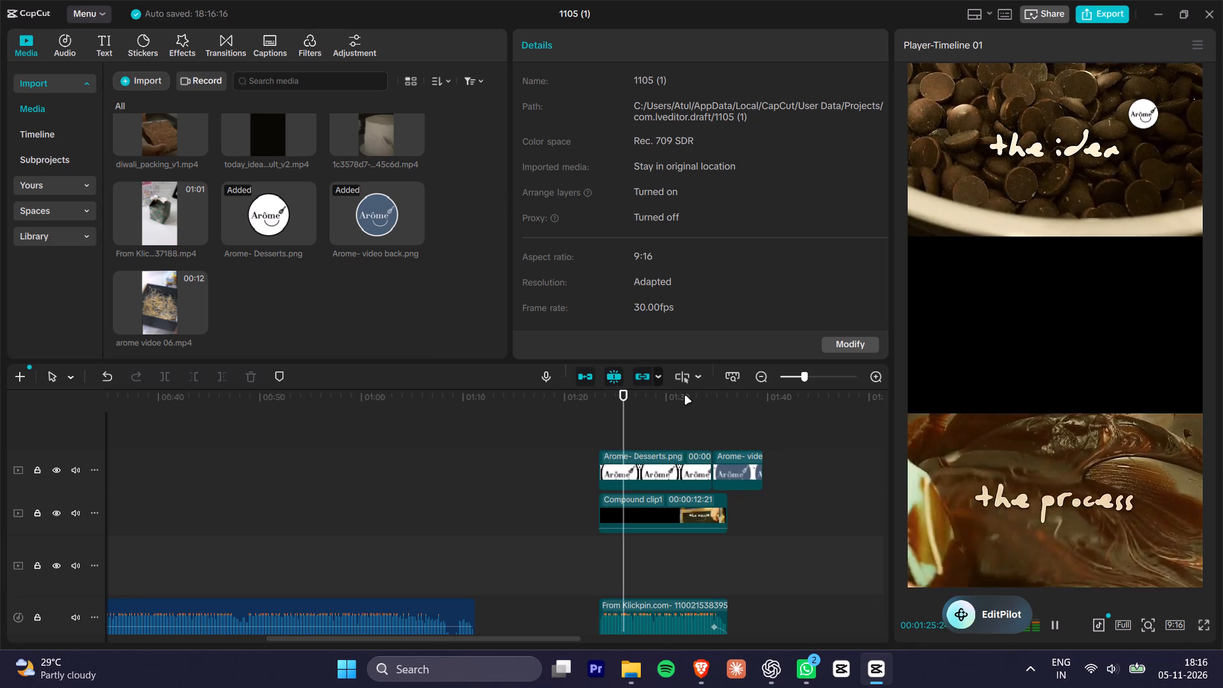
pyautogui.moveTo(684, 397); pyautogui.dragTo(701, 396)
pyautogui.press('space')
pyautogui.keyDown('alt'); pyautogui.scroll(3, 765, 475); pyautogui.keyUp('alt')
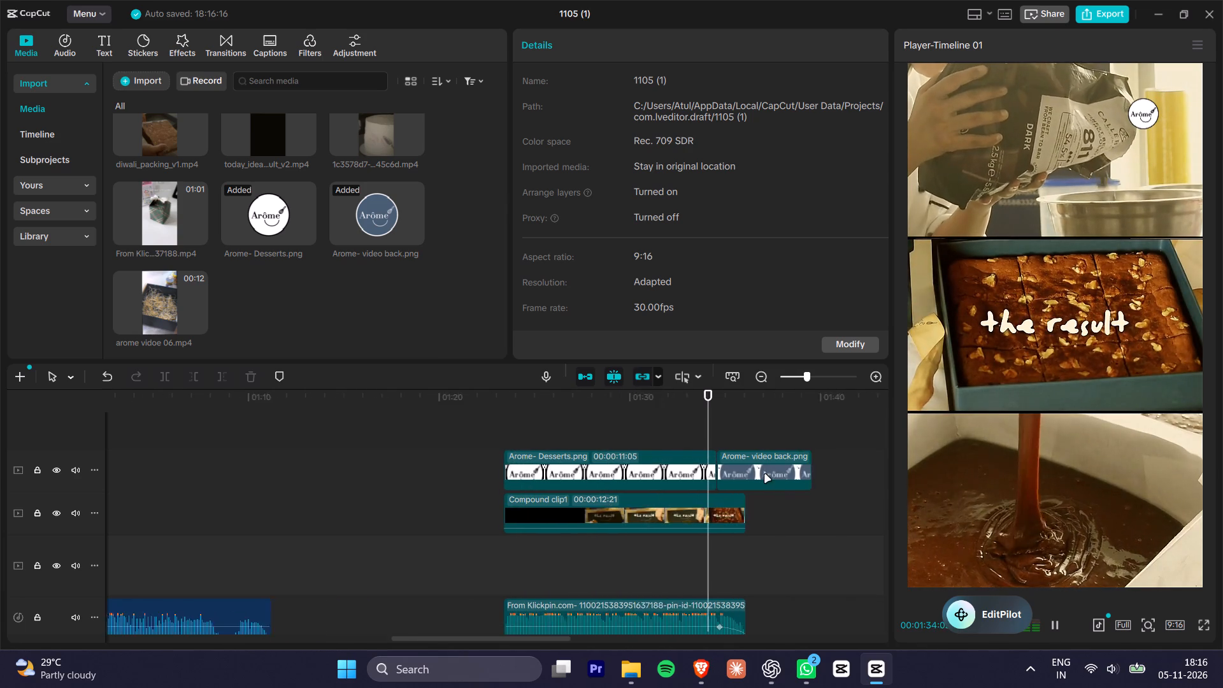
pyautogui.keyDown('alt'); pyautogui.scroll(8, 765, 475); pyautogui.keyUp('alt')
pyautogui.press('space')
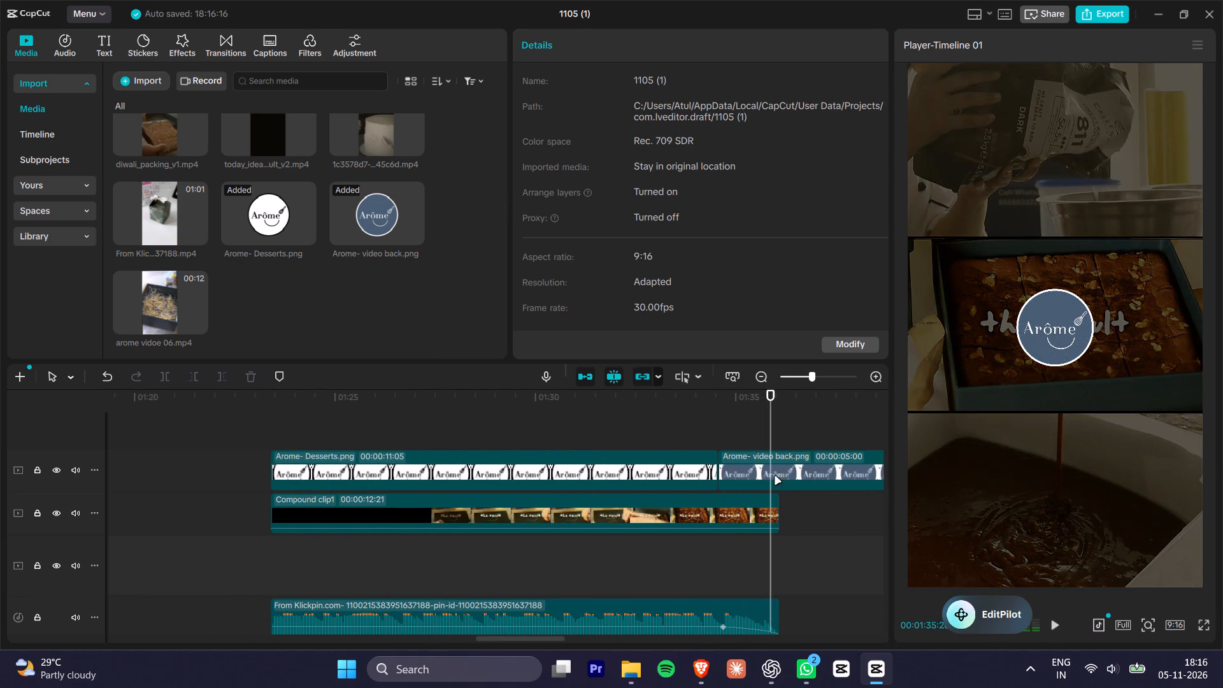
# Shift the Arome- video back logo clip later so it starts less than a second before the compound clip ends.
pyautogui.keyDown('alt'); pyautogui.scroll(3, 783, 487); pyautogui.keyUp('alt')
pyautogui.moveTo(752, 464); pyautogui.dragTo(778, 466)
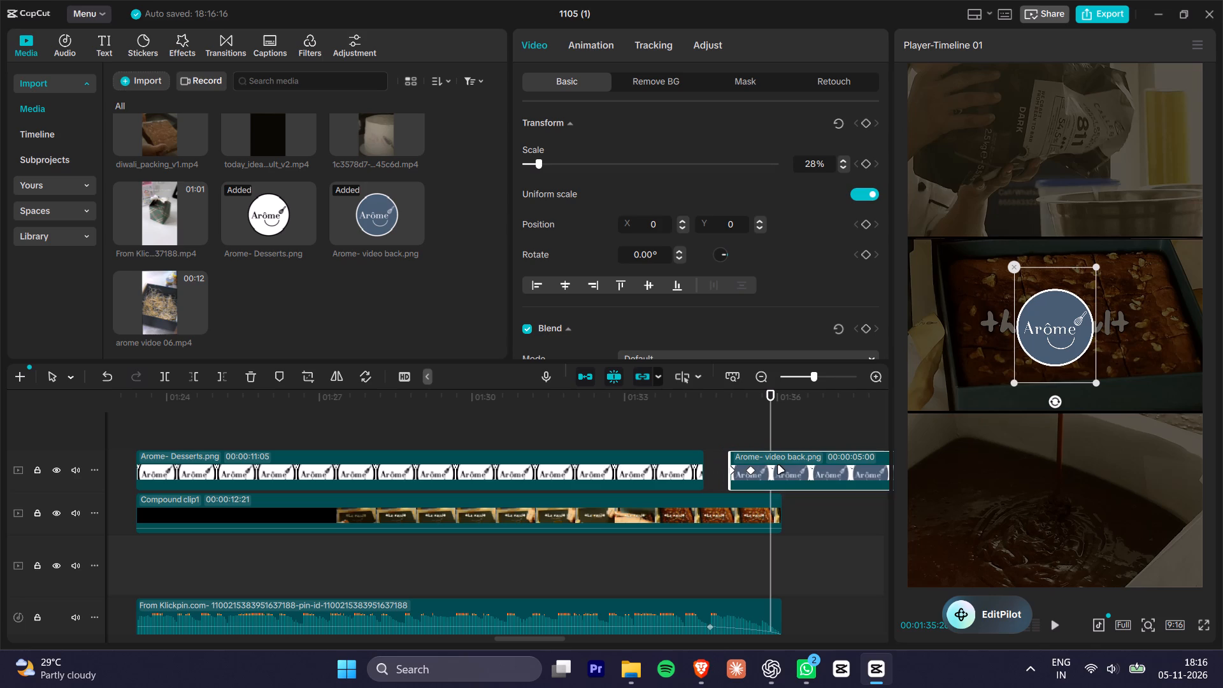
pyautogui.moveTo(778, 466); pyautogui.dragTo(780, 467)
pyautogui.moveTo(775, 472); pyautogui.dragTo(789, 472)
pyautogui.press('space')
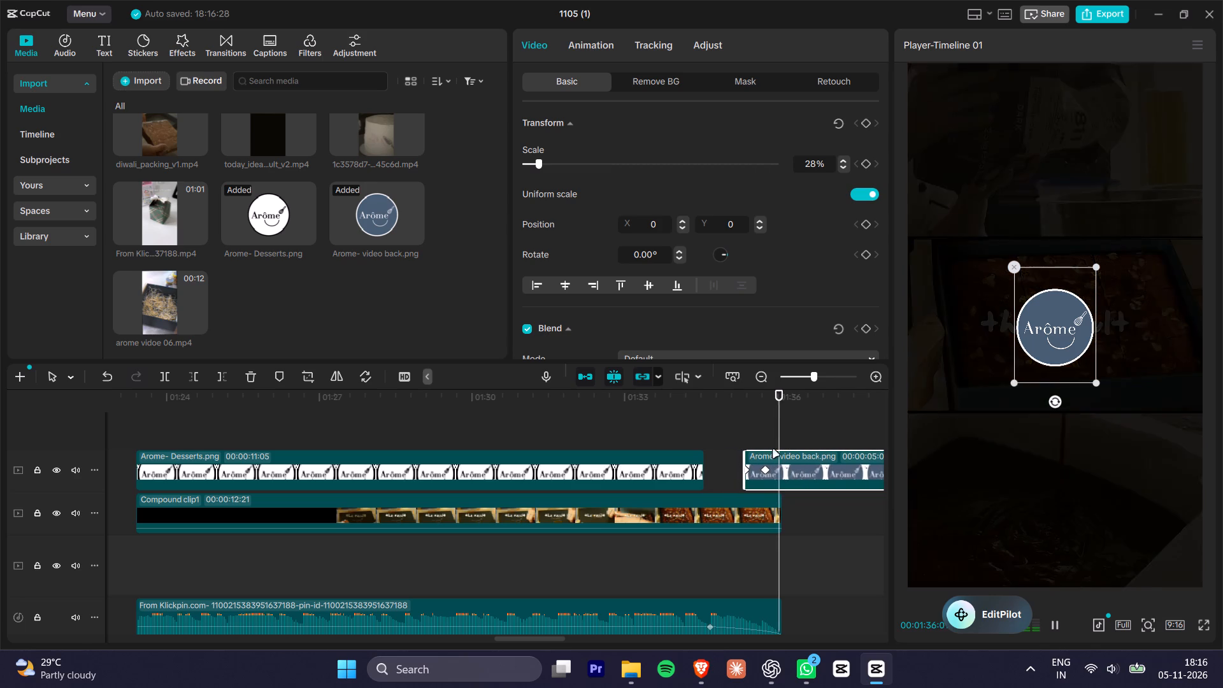
pyautogui.press('space')
# Move the Arome- Desserts clip against the closing logo clip and extend its start to the compound clip's beginning, lasting 11:29.
pyautogui.moveTo(706, 392); pyautogui.dragTo(678, 396)
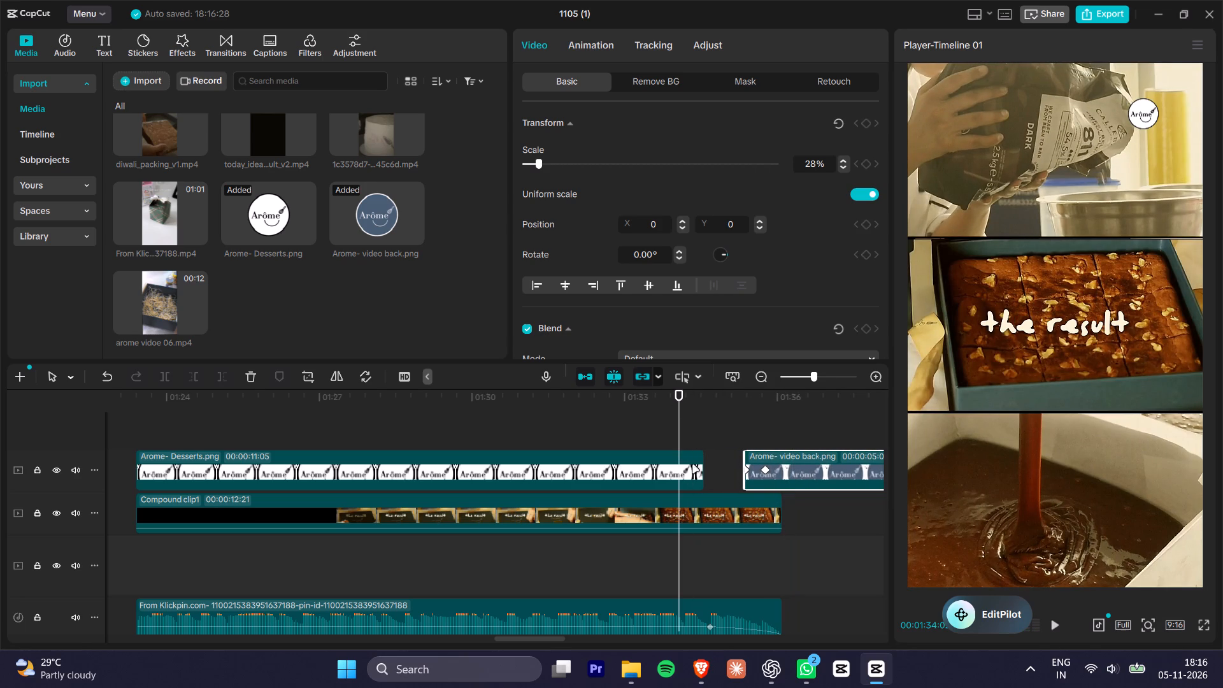
pyautogui.click(691, 465)
pyautogui.moveTo(646, 473); pyautogui.dragTo(684, 478)
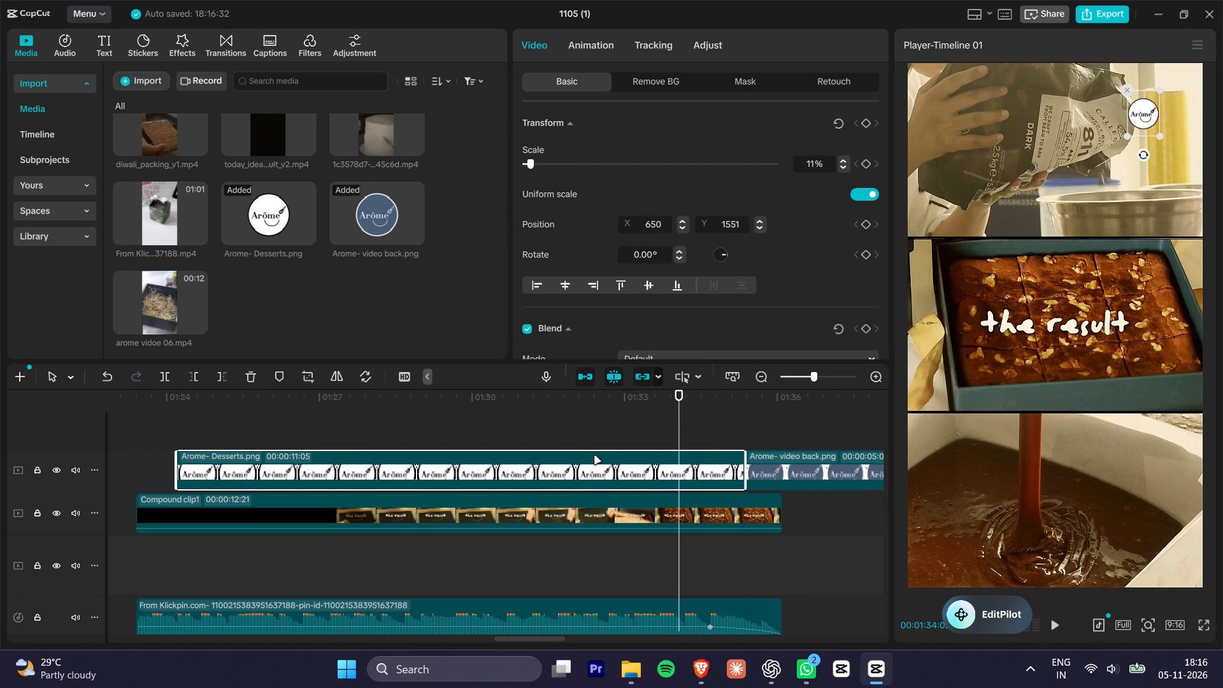
pyautogui.moveTo(178, 467); pyautogui.dragTo(145, 468)
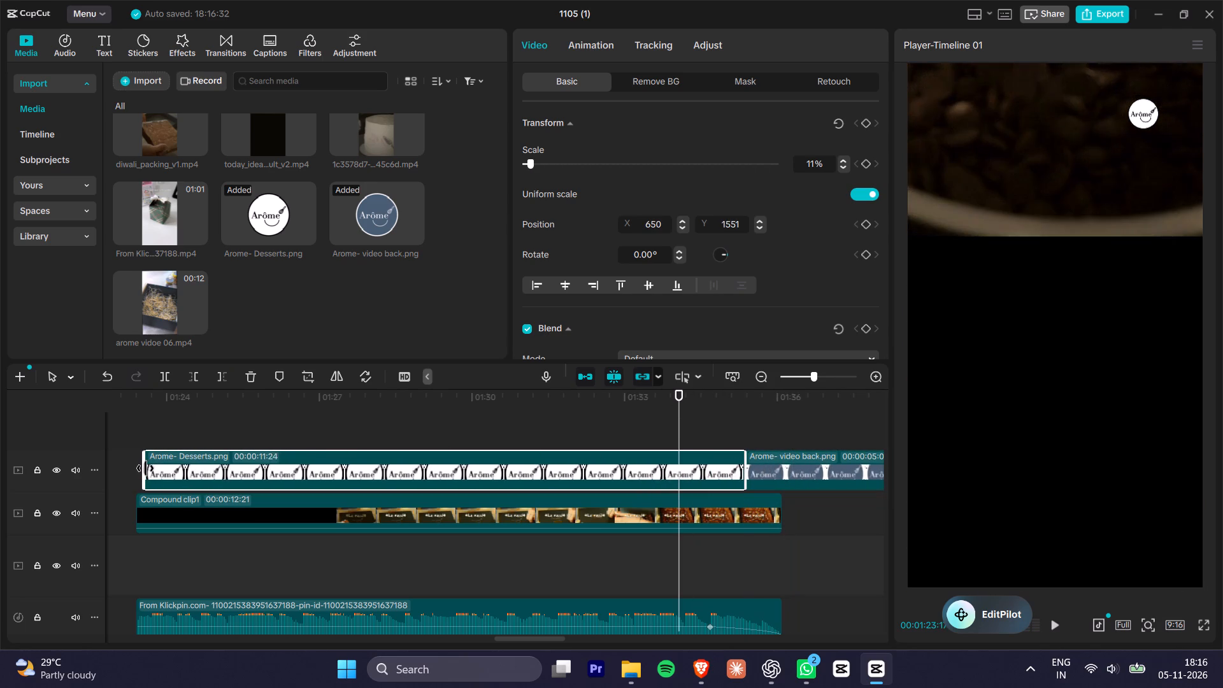
pyautogui.moveTo(145, 468); pyautogui.dragTo(140, 469)
pyautogui.press('space')
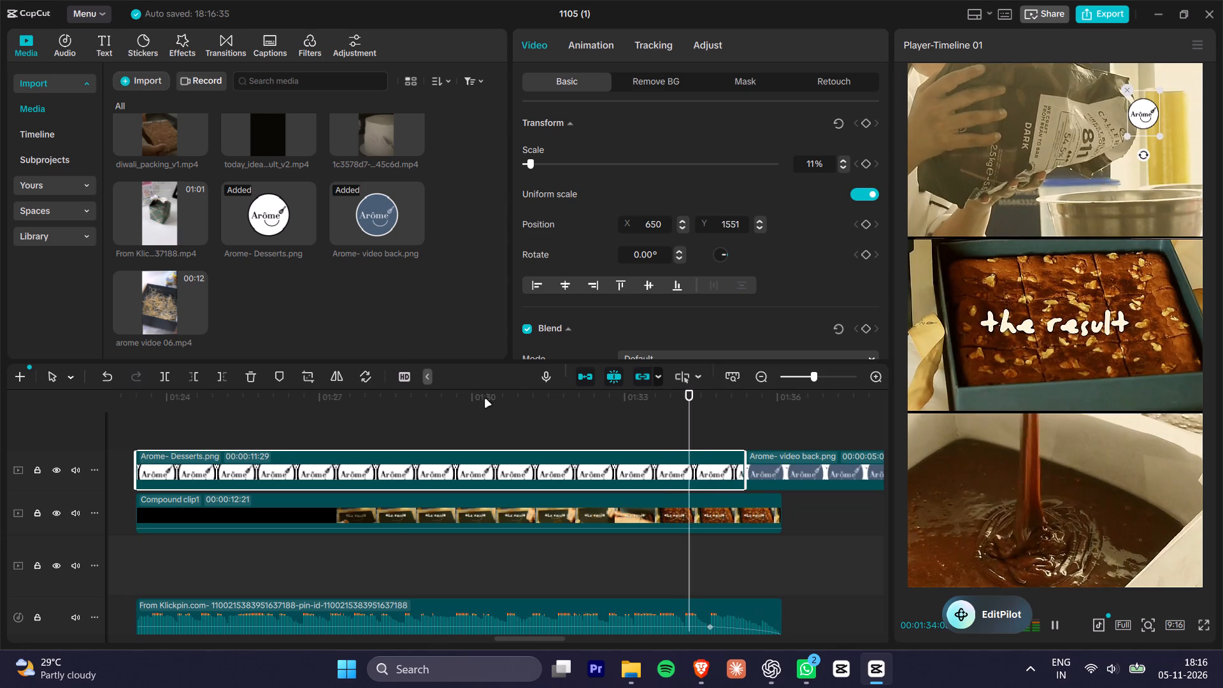
pyautogui.press('space')
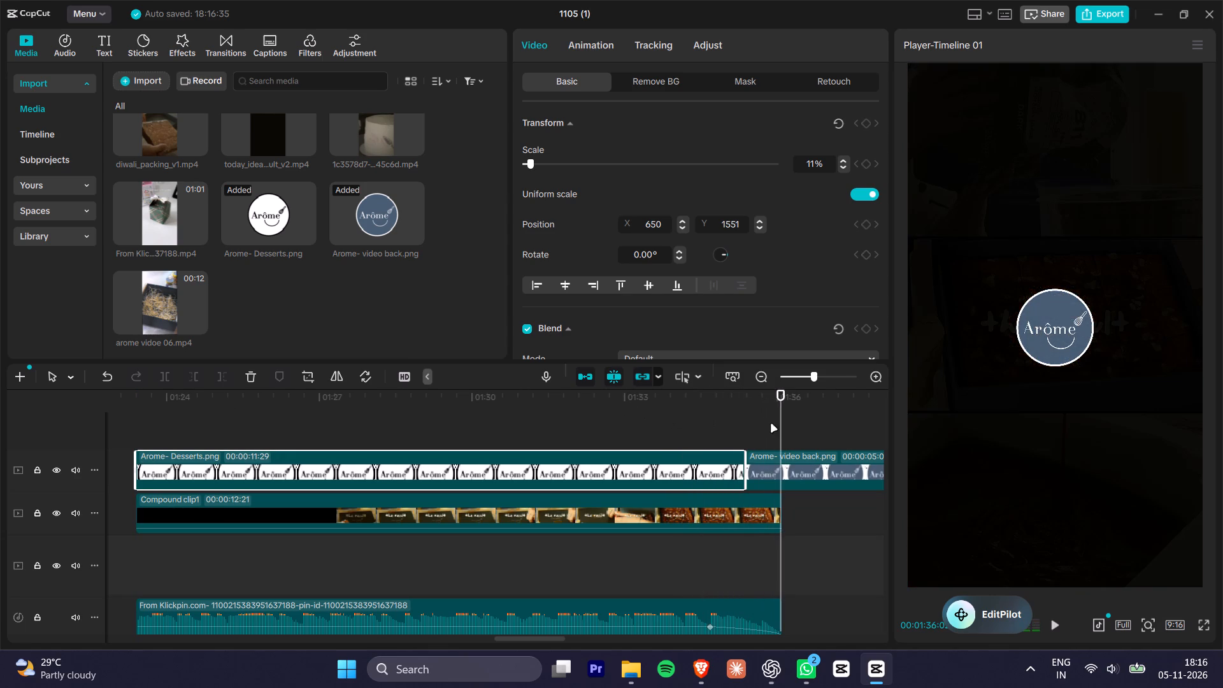
# Fade out the Arome- Desserts logo with opacity keyframes of 100% shortly before its end and 0% at its end.
pyautogui.moveTo(715, 396); pyautogui.dragTo(733, 398)
pyautogui.click(706, 455)
pyautogui.click(715, 469)
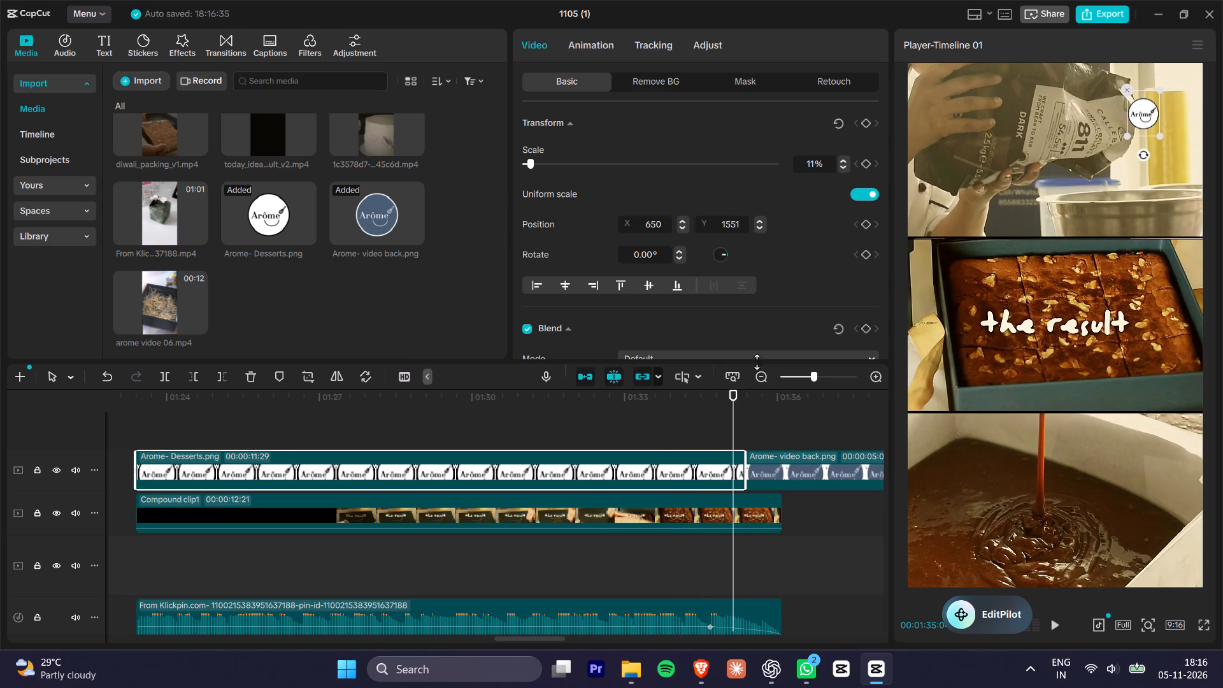
pyautogui.scroll(-2, 824, 271)
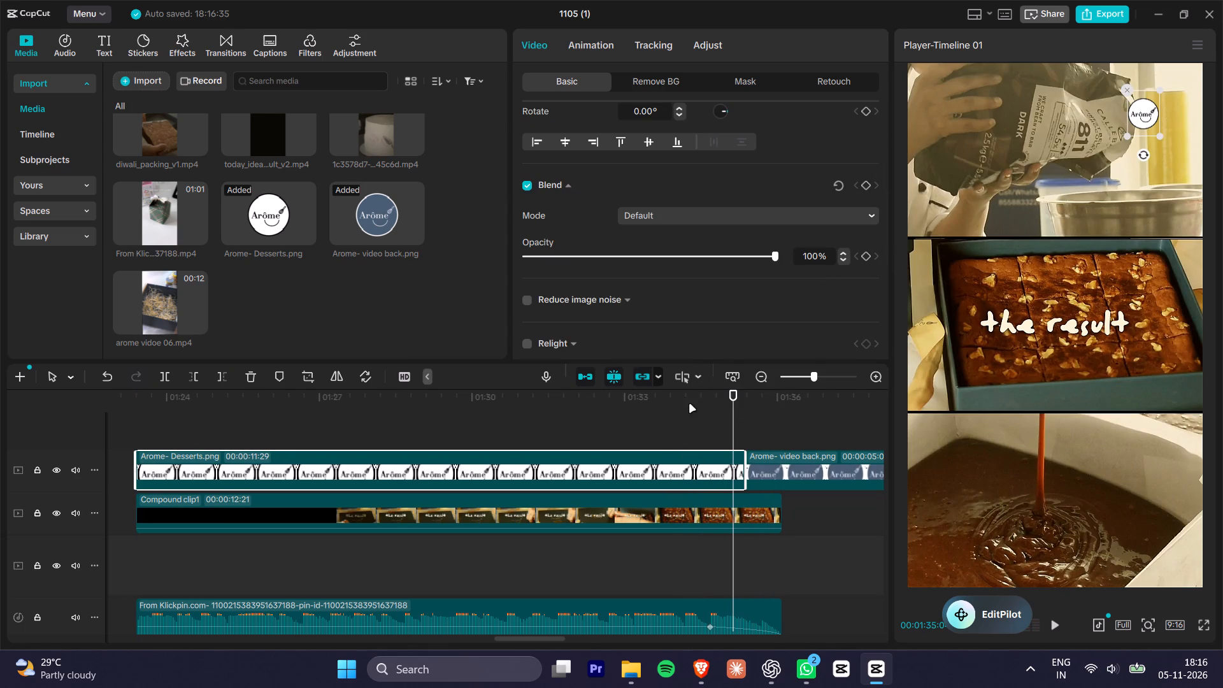
pyautogui.moveTo(685, 396); pyautogui.dragTo(712, 401)
pyautogui.click(867, 260)
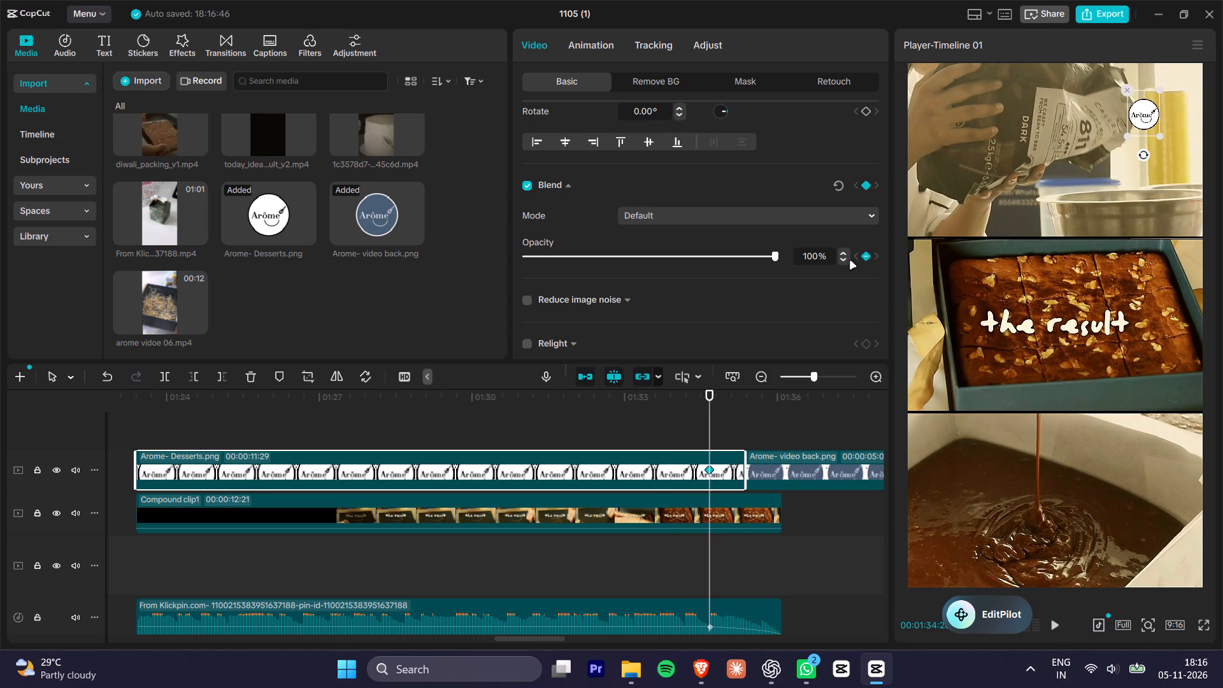
pyautogui.hotkey('shift', 'Right')
pyautogui.hotkey('shift', 'Right')
pyautogui.moveTo(723, 261); pyautogui.dragTo(421, 283)
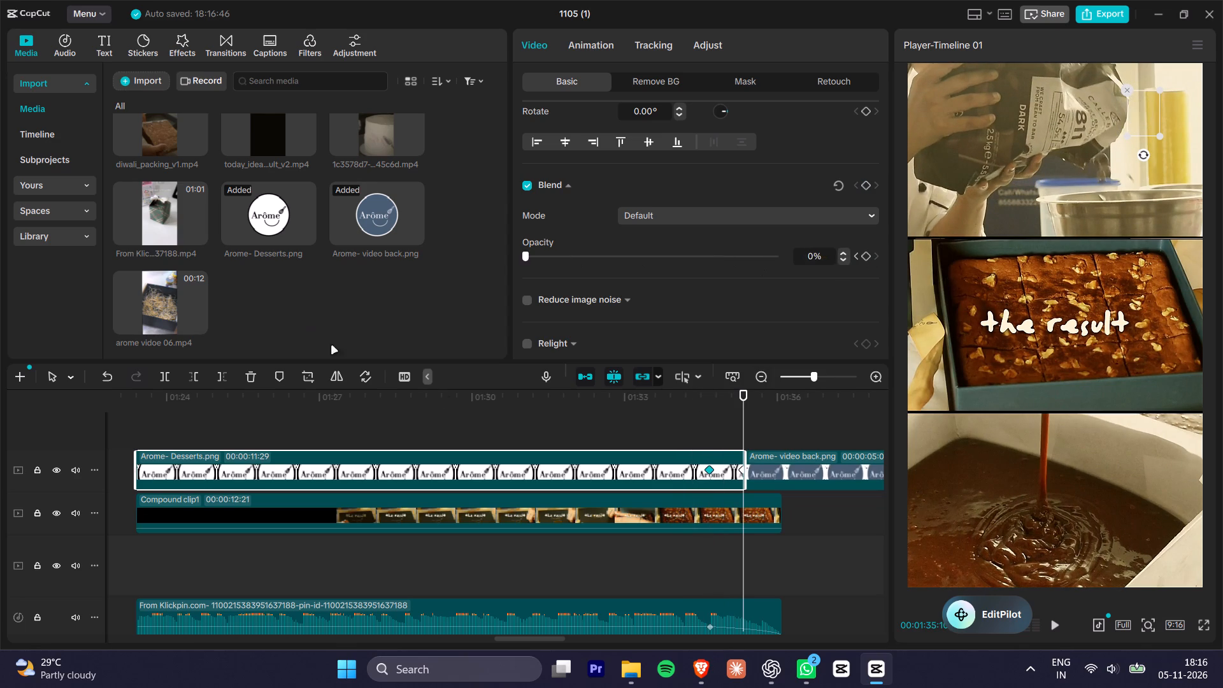
pyautogui.click(692, 419)
pyautogui.press('space')
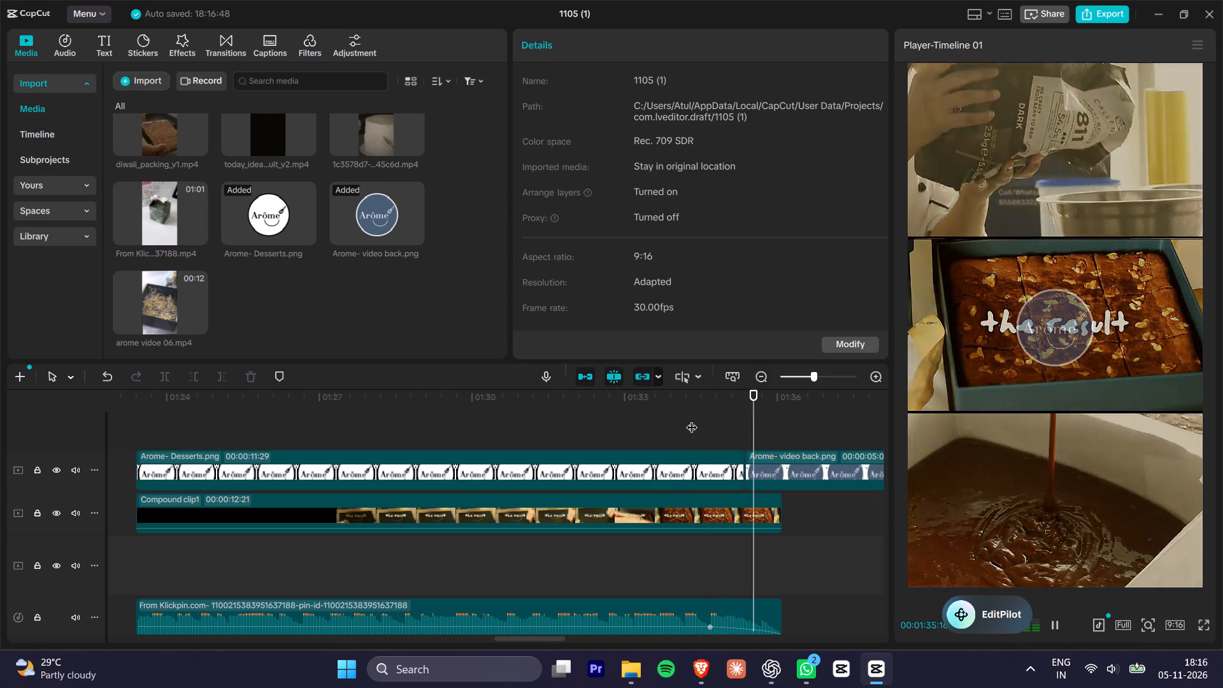
pyautogui.keyDown('alt'); pyautogui.scroll(-3, 773, 445); pyautogui.keyUp('alt')
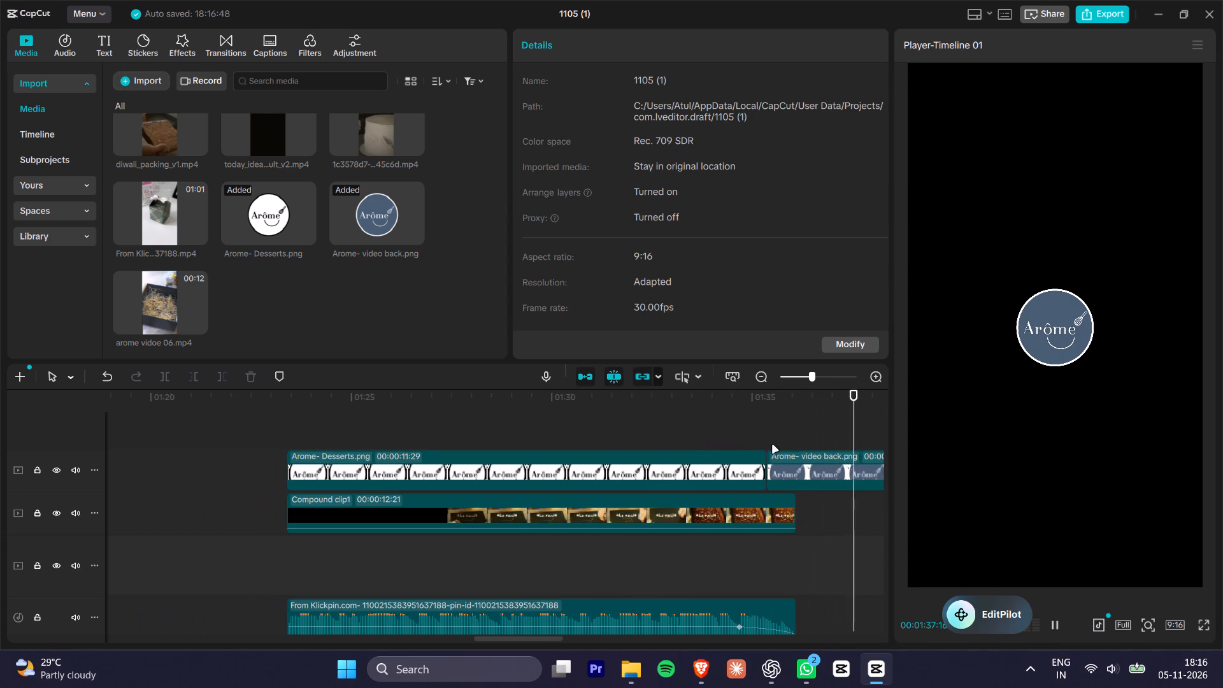
pyautogui.press('space')
# Trim the end of the Arome- video back logo clip so it lasts about 1.5 seconds.
pyautogui.keyDown('alt'); pyautogui.scroll(-2, 797, 480); pyautogui.keyUp('alt')
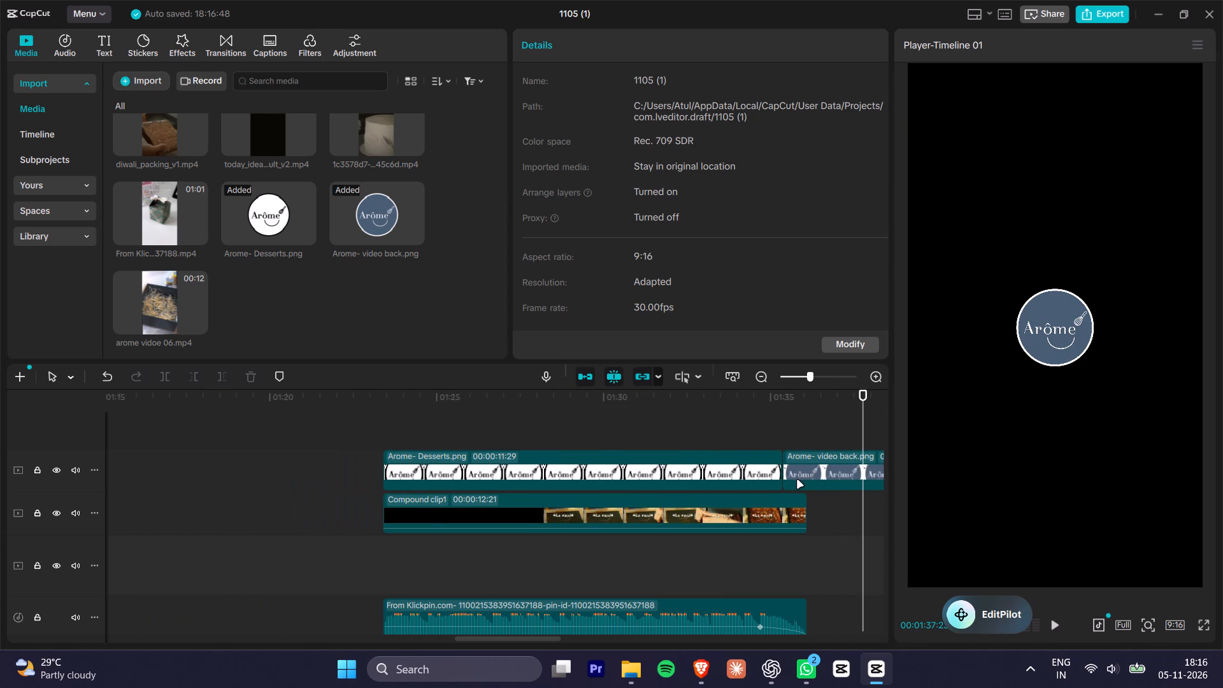
pyautogui.keyDown('ctrl'); pyautogui.scroll(-3, 797, 480); pyautogui.keyUp('ctrl')
pyautogui.click(619, 471)
pyautogui.moveTo(661, 475); pyautogui.dragTo(556, 471)
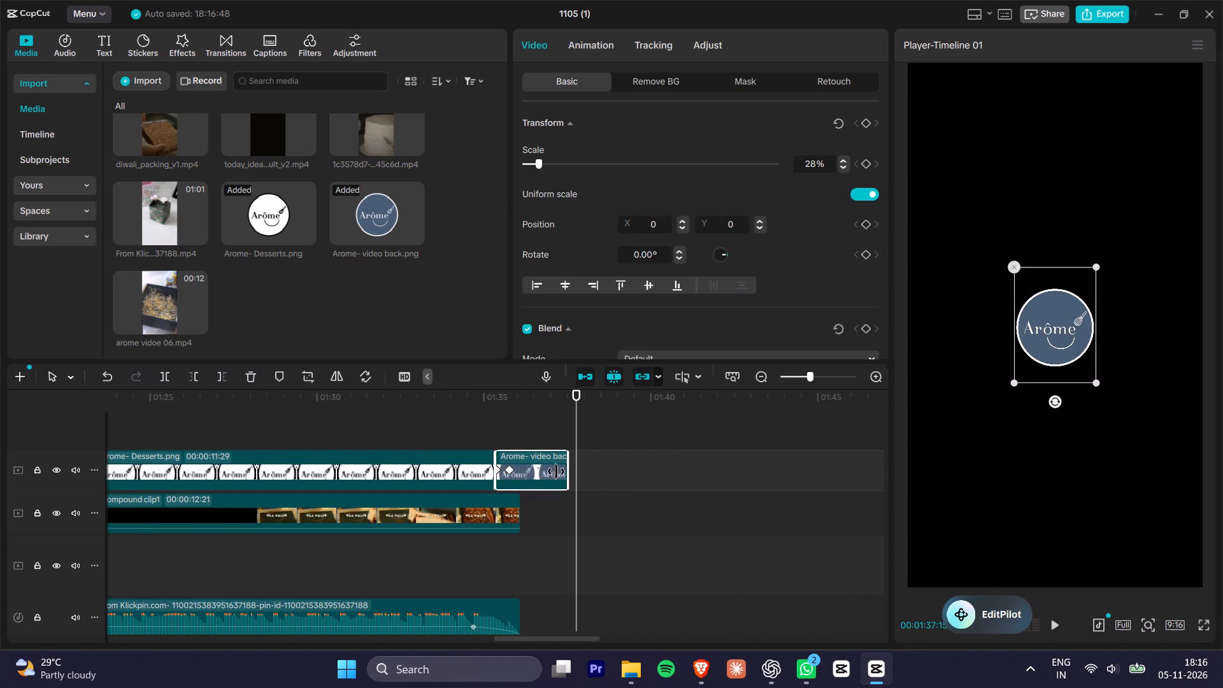
pyautogui.moveTo(556, 471); pyautogui.dragTo(542, 473)
pyautogui.click(483, 405)
pyautogui.press('space')
pyautogui.press('space')
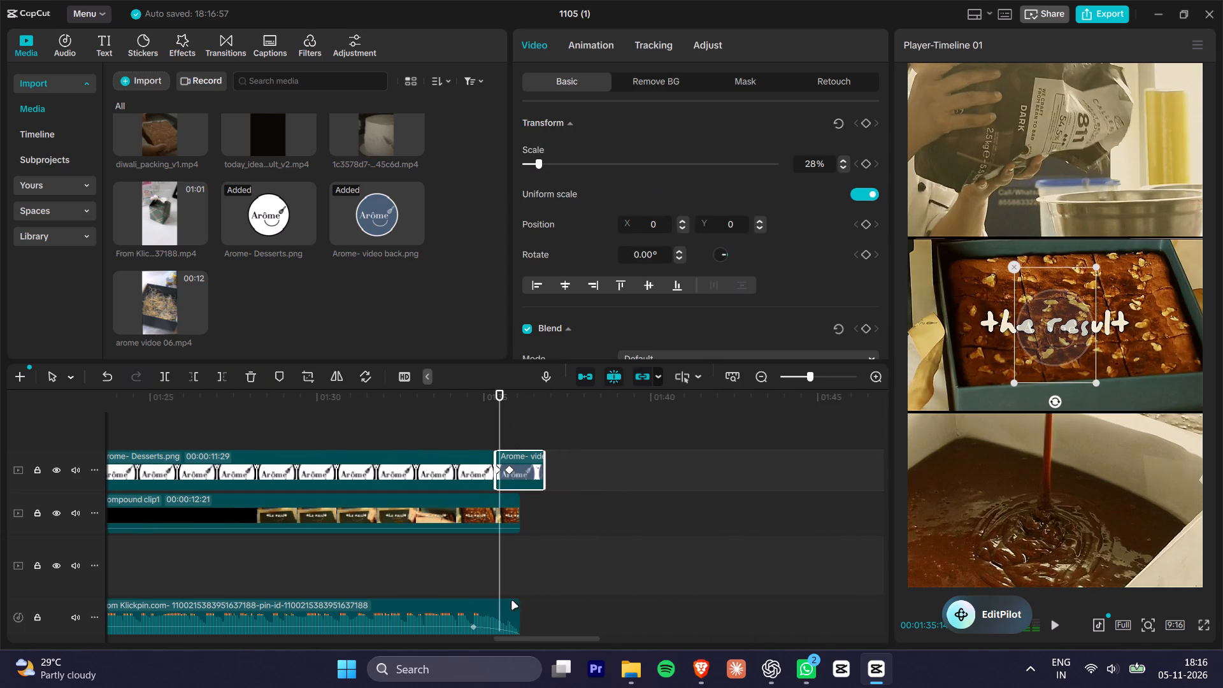
# Extend the end of the Klickpin audio clip to match the end of the closing logo clip.
pyautogui.click(490, 619)
pyautogui.moveTo(520, 620); pyautogui.dragTo(539, 617)
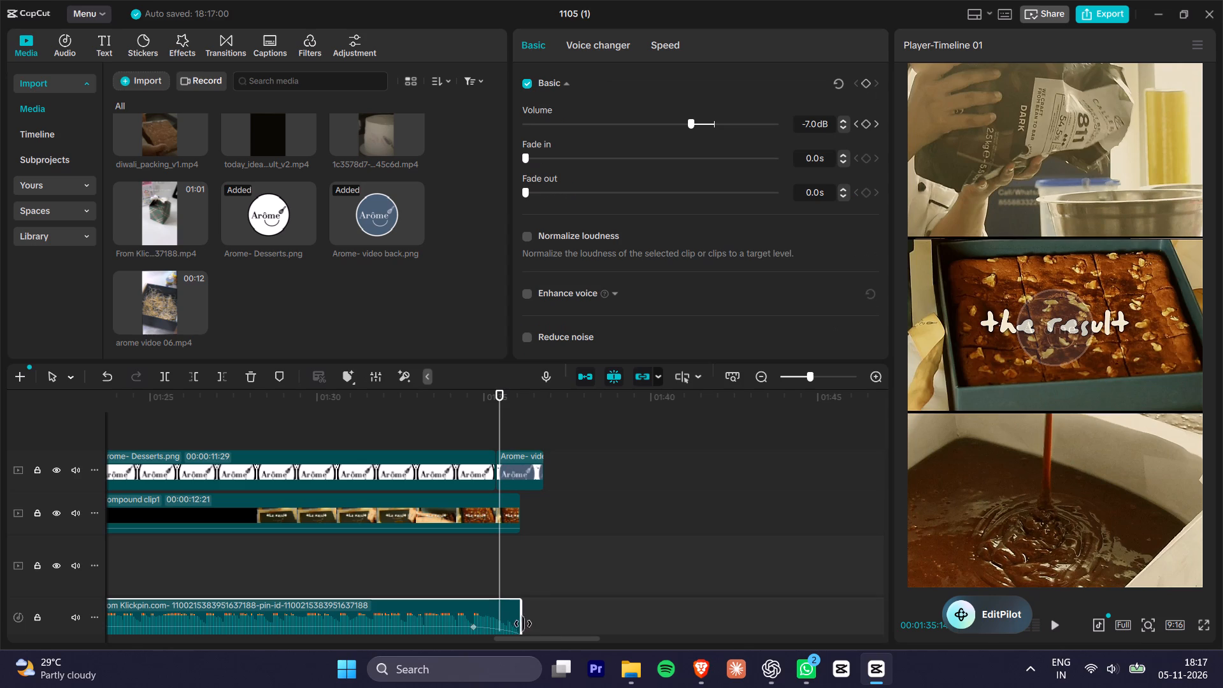
pyautogui.moveTo(522, 624); pyautogui.dragTo(538, 624)
pyautogui.press('space')
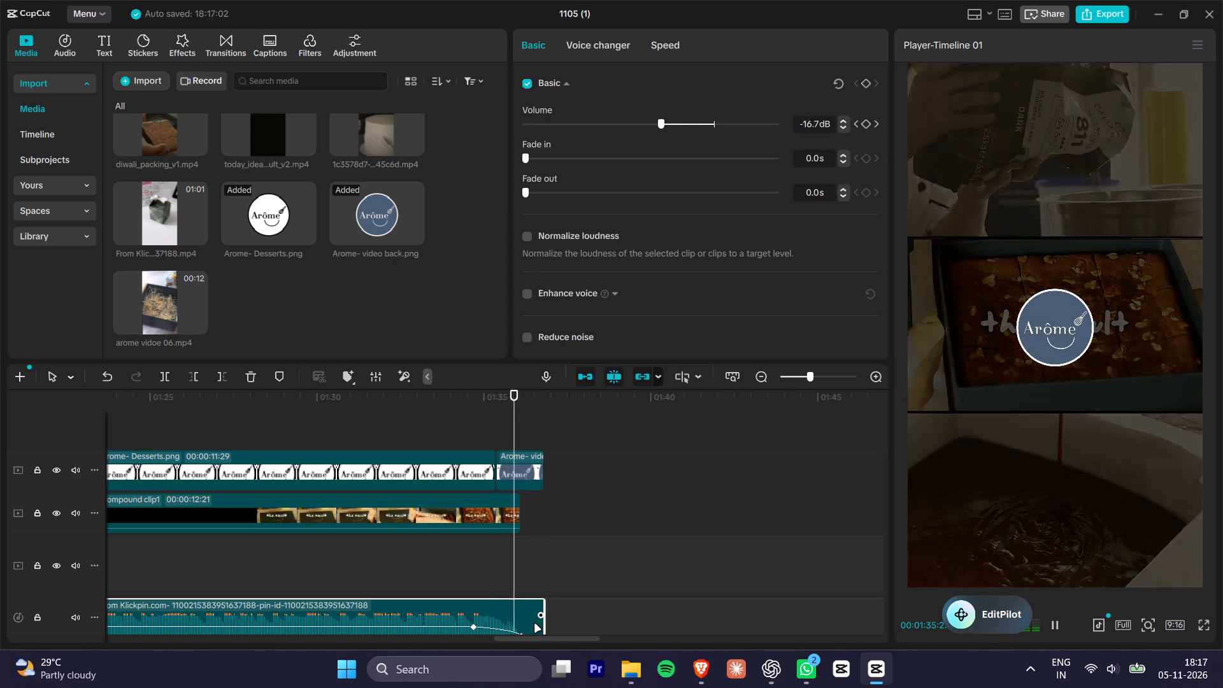
pyautogui.press('space')
# Move the audio fade-out's final volume keyframe to the extended audio clip's new end.
pyautogui.click(517, 399)
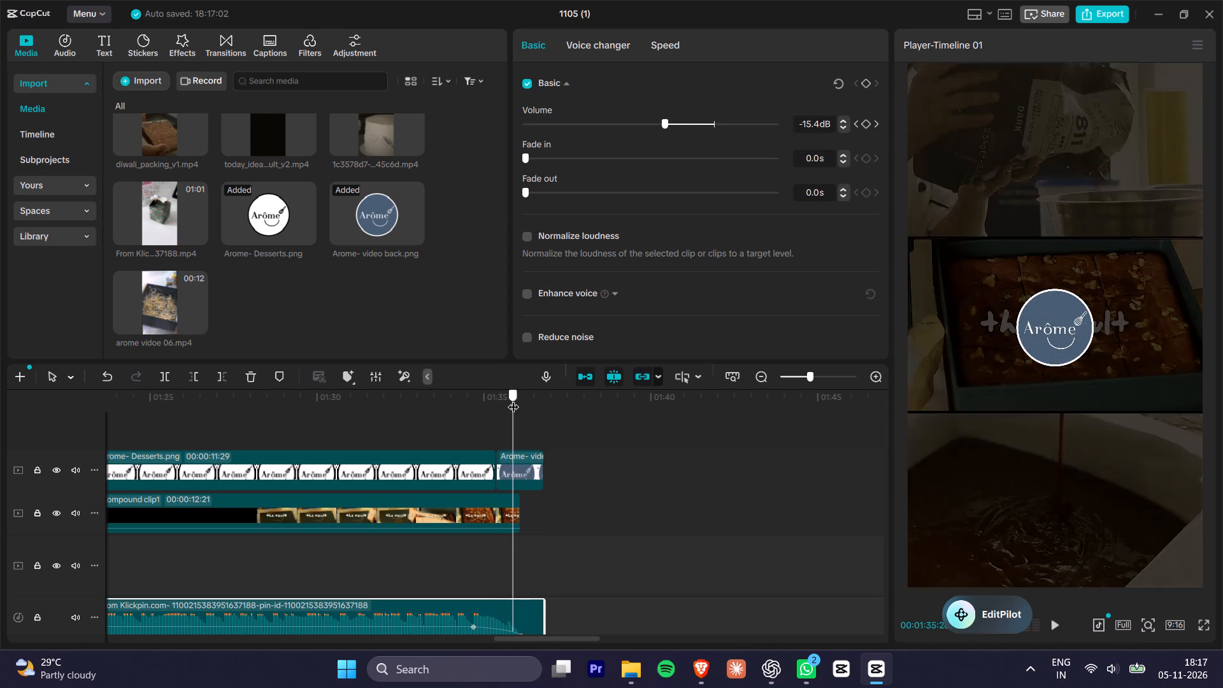
pyautogui.keyDown('ctrl'); pyautogui.scroll(-1, 574, 547); pyautogui.keyUp('ctrl')
pyautogui.keyDown('shift'); pyautogui.scroll(-3, 497, 543); pyautogui.keyUp('shift')
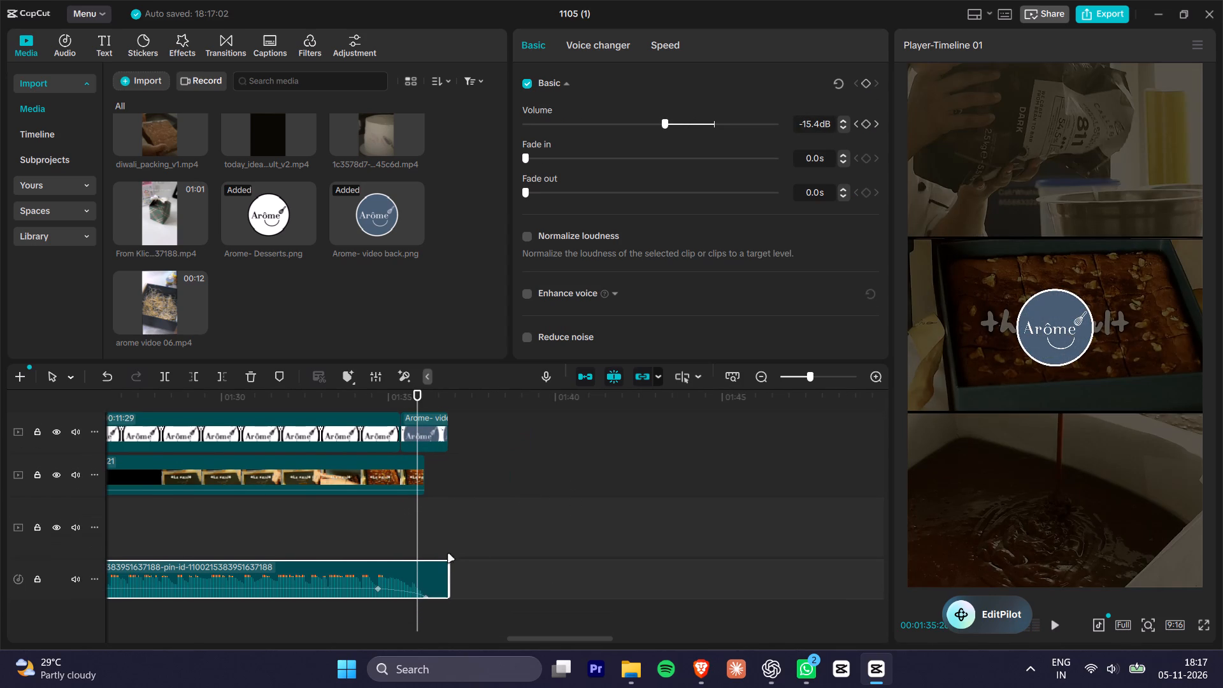
pyautogui.moveTo(427, 591); pyautogui.dragTo(458, 594)
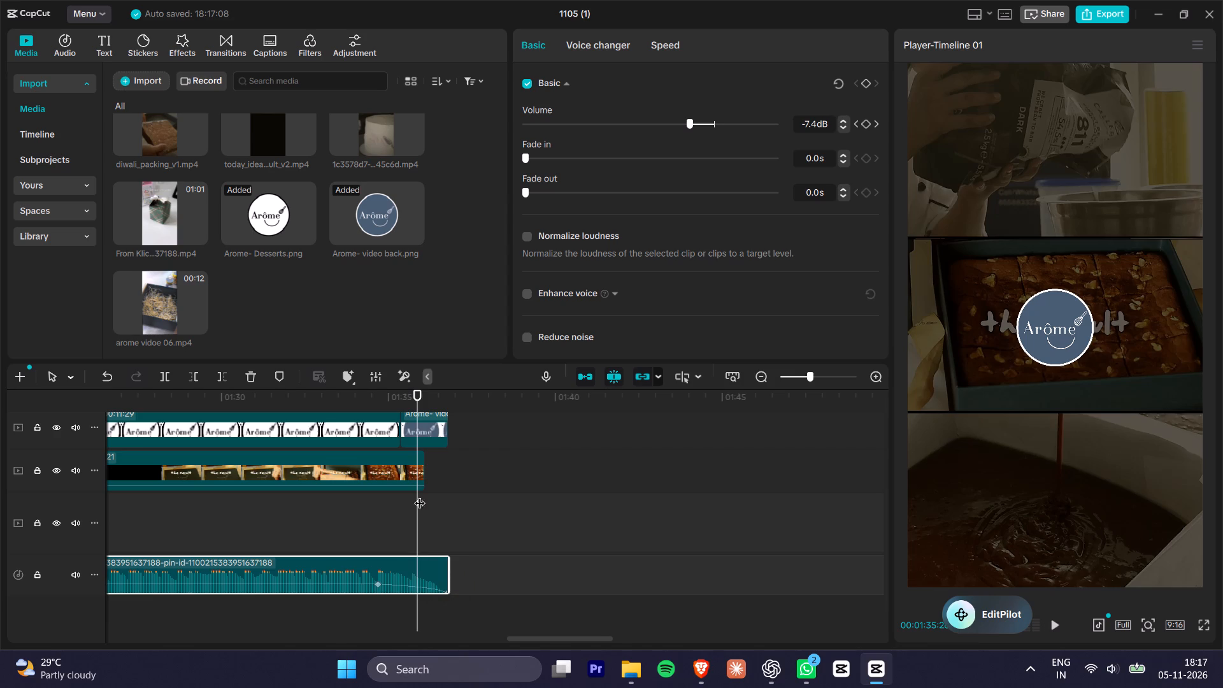
pyautogui.press('space')
pyautogui.press('space')
# Lower the Klickpin audio's volume at the keyframe where its fade-out begins and play back the ending.
pyautogui.moveTo(407, 394); pyautogui.dragTo(383, 400)
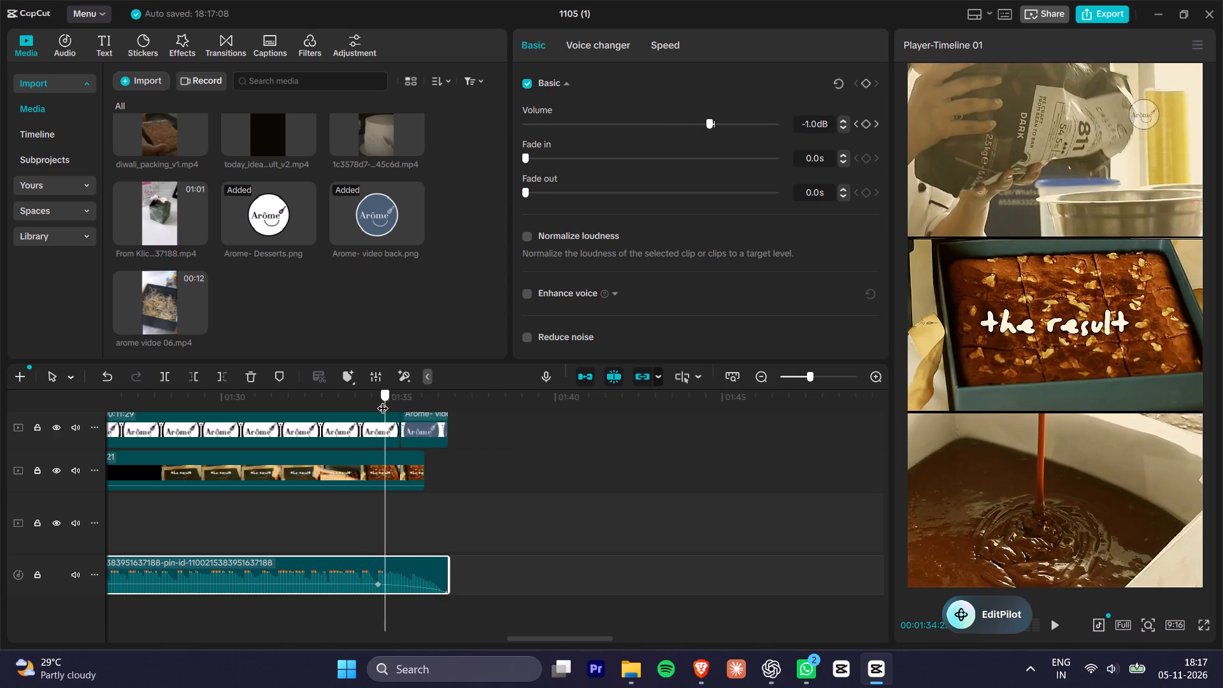
pyautogui.moveTo(383, 400); pyautogui.dragTo(380, 400)
pyautogui.moveTo(689, 128); pyautogui.dragTo(684, 129)
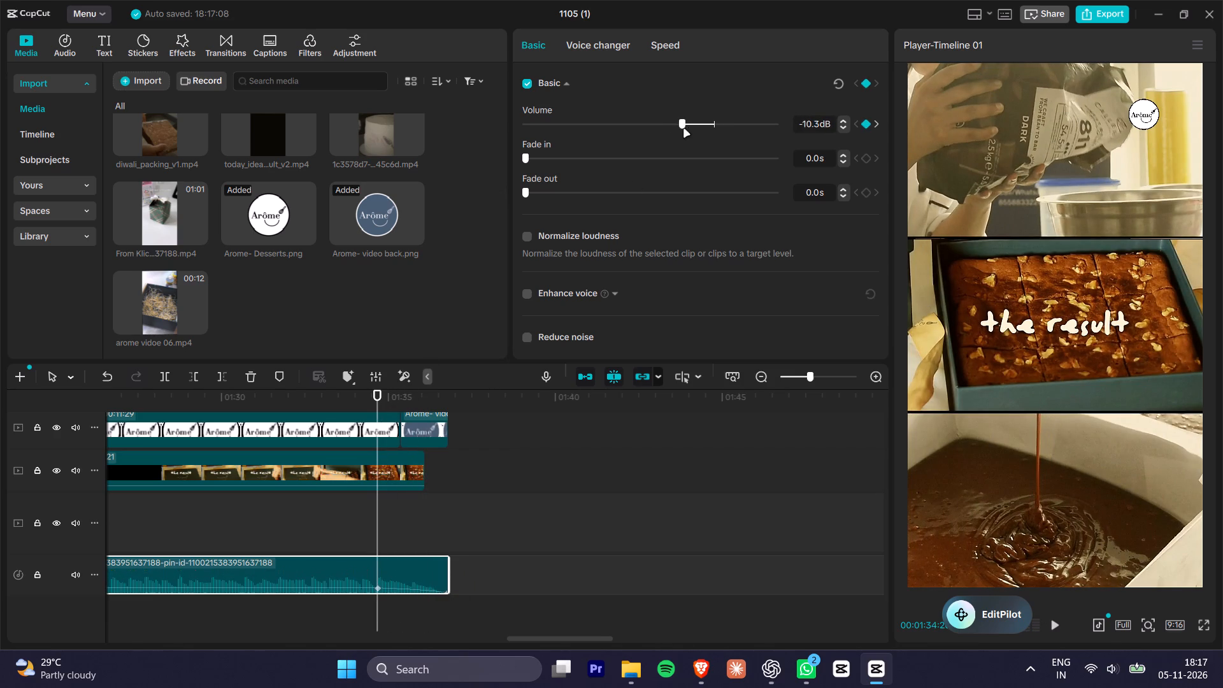
pyautogui.moveTo(684, 129); pyautogui.dragTo(696, 129)
pyautogui.press('space')
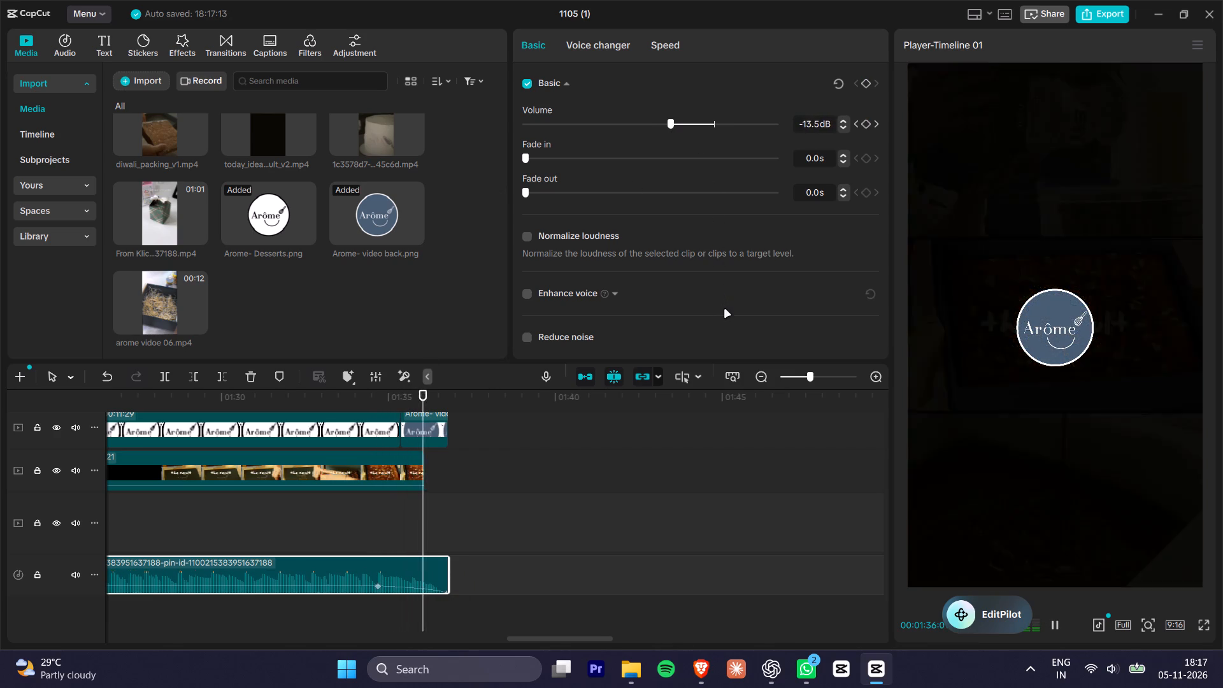
# Stop the playback and move the playhead to the start of the diwali_packing_v1.mp4 clip.
pyautogui.press('space')
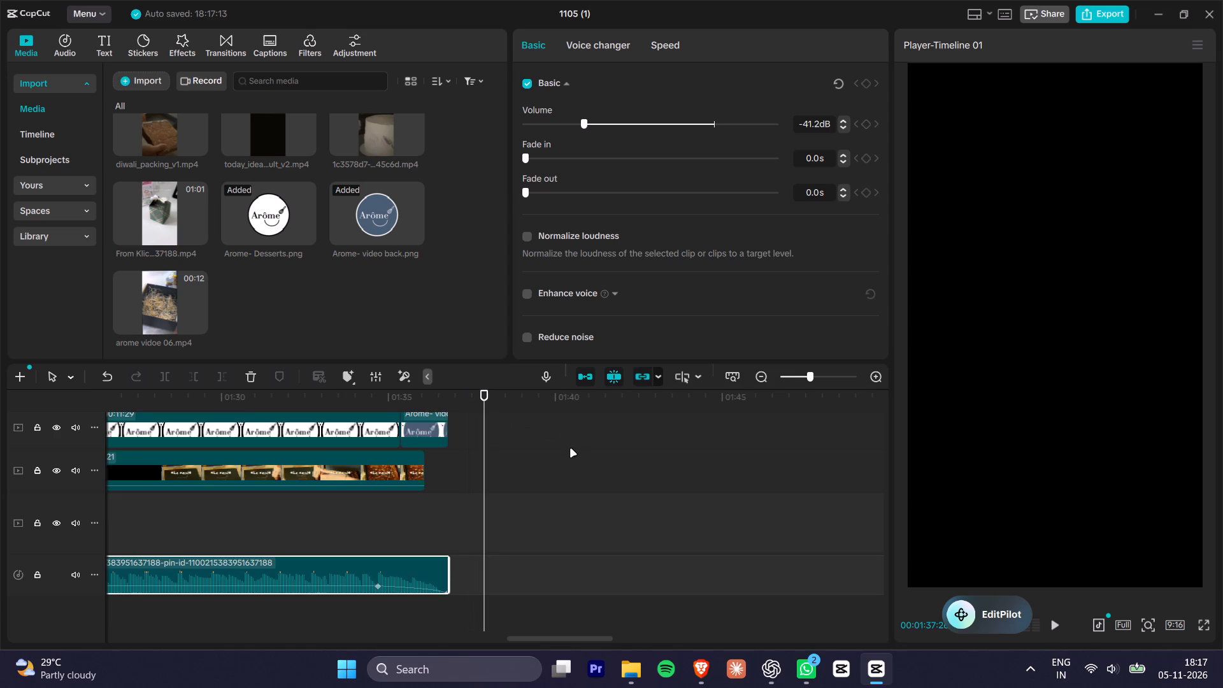
pyautogui.keyDown('alt'); pyautogui.scroll(-9, 579, 455); pyautogui.keyUp('alt')
pyautogui.moveTo(664, 406); pyautogui.dragTo(652, 405)
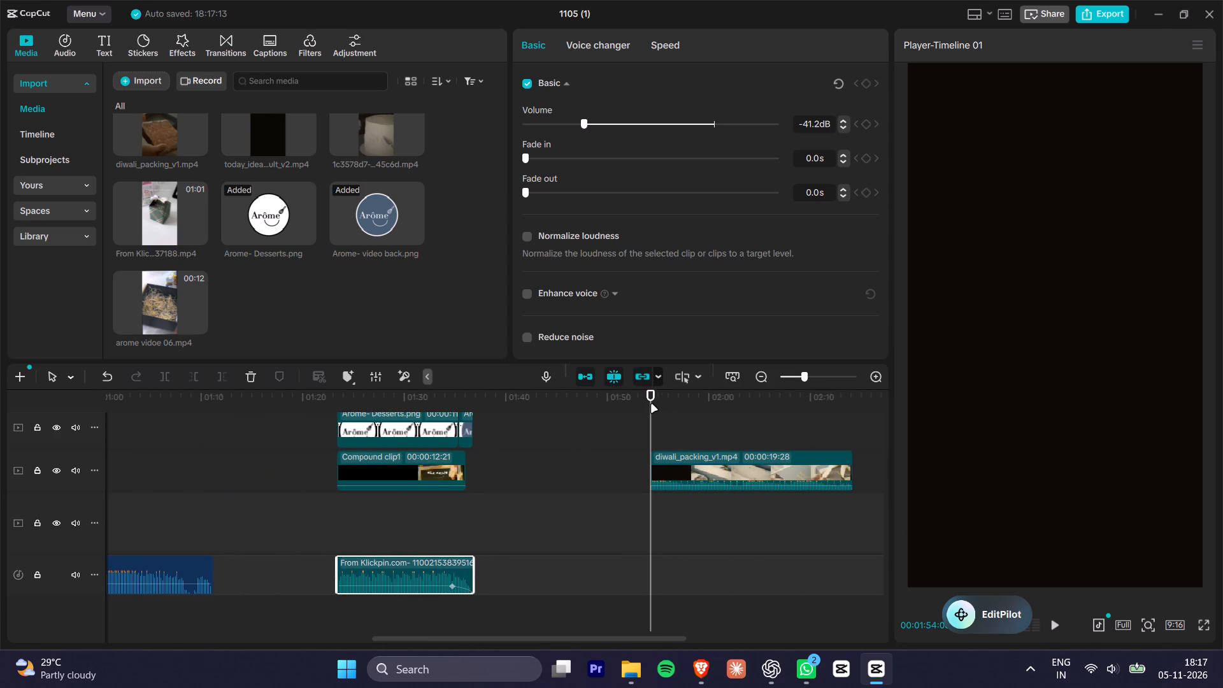
# Switch to the browser, open the Positive Process track page on Epidemic Sound and copy the track title with its artist, From Now On.
pyautogui.hotkey('alt', 'Tab')
pyautogui.hotkey('alt', 'Tab')
pyautogui.hotkey('alt', 'Tab')
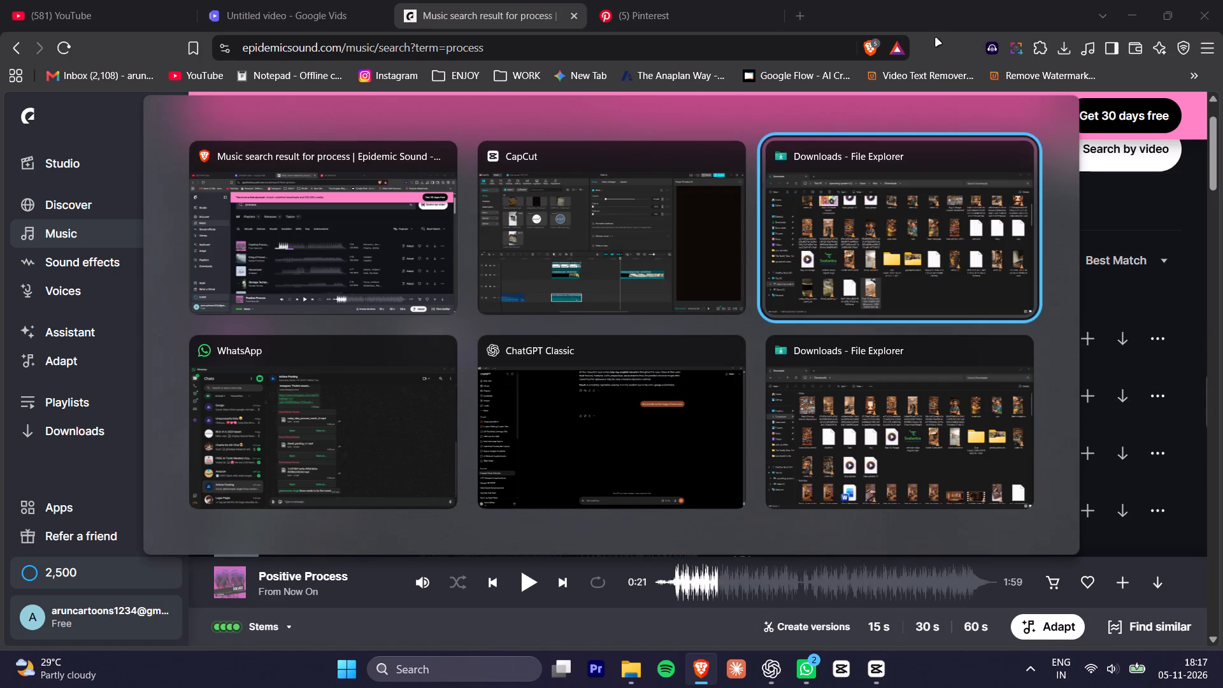
pyautogui.keyDown('alt'); pyautogui.click(935, 45); pyautogui.keyUp('alt')
pyautogui.click(310, 335)
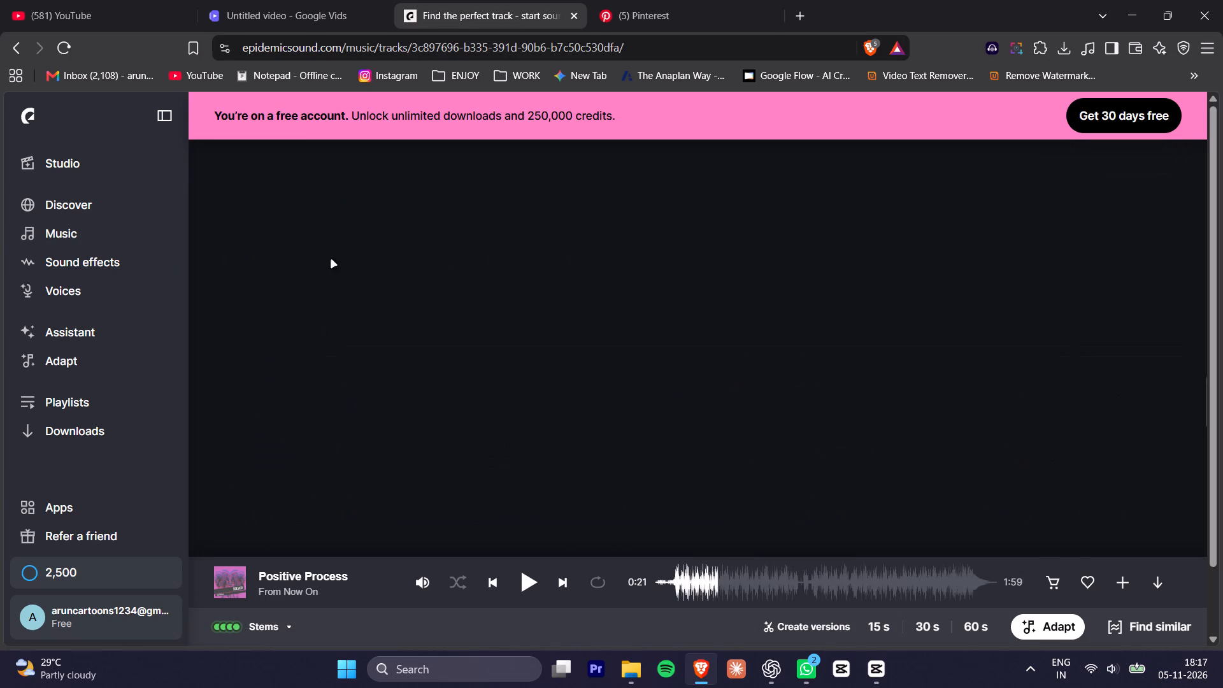
pyautogui.moveTo(236, 246); pyautogui.dragTo(376, 297)
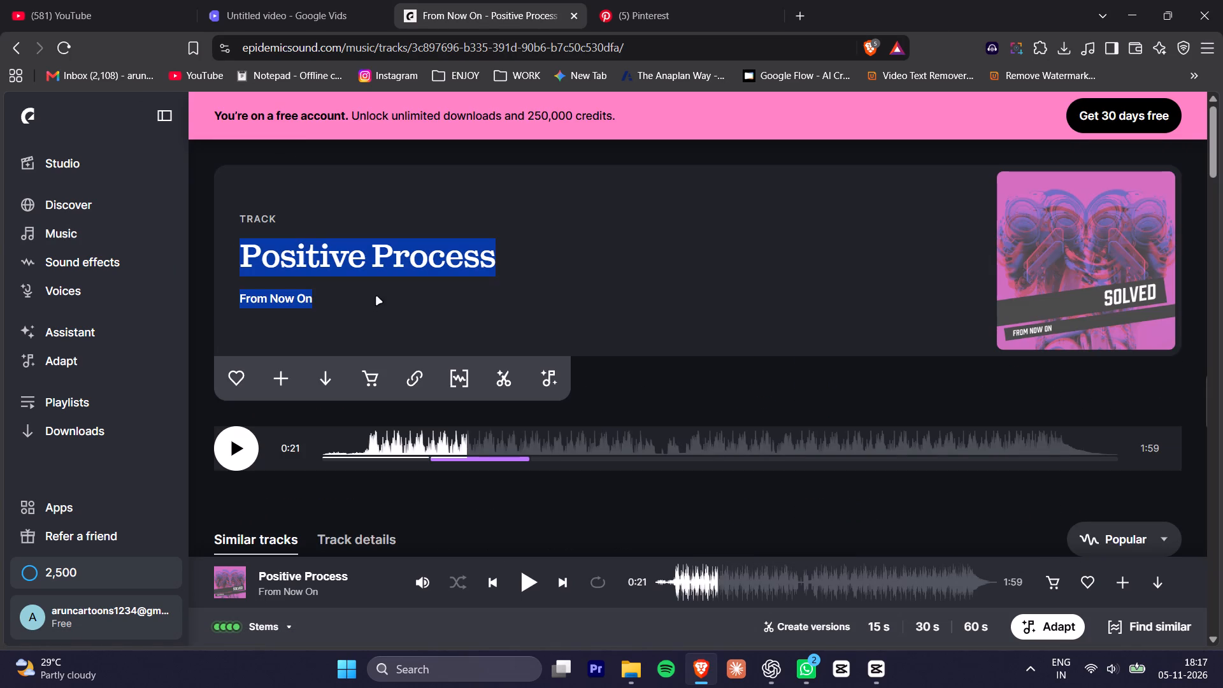
pyautogui.hotkey('ctrl', 'c')
pyautogui.hotkey('ctrl', 'c')
pyautogui.hotkey('ctrl', 'c')
# Search YouTube for the copied text "Positive Process From Now On" and open the Positive Process track.
pyautogui.click(665, 0)
pyautogui.click(157, 0)
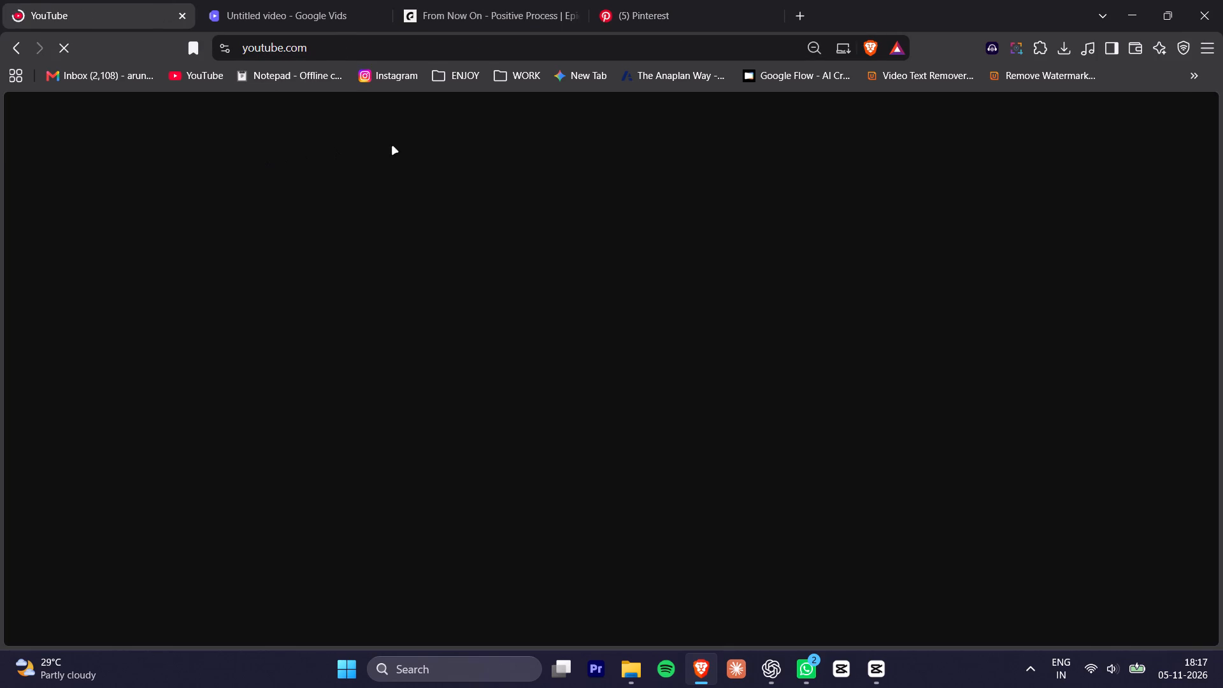
pyautogui.click(415, 115)
pyautogui.hotkey('ctrl', 'v')
pyautogui.press('Return')
pyautogui.write('3.')
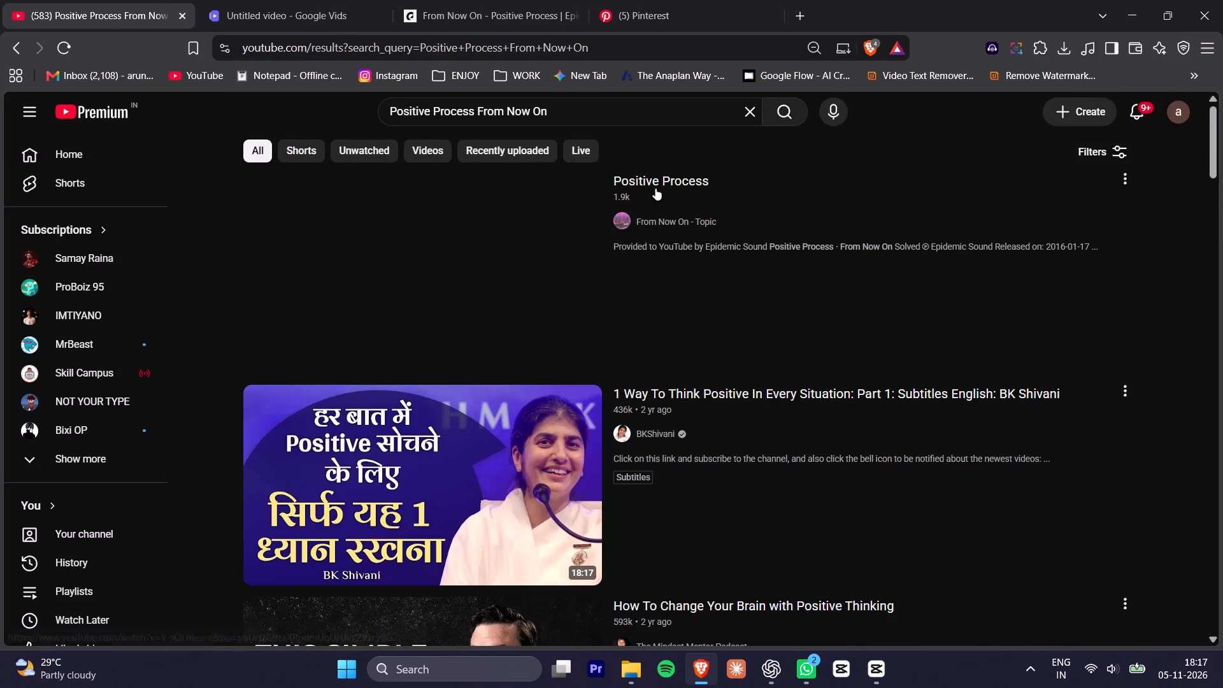
pyautogui.click(657, 183)
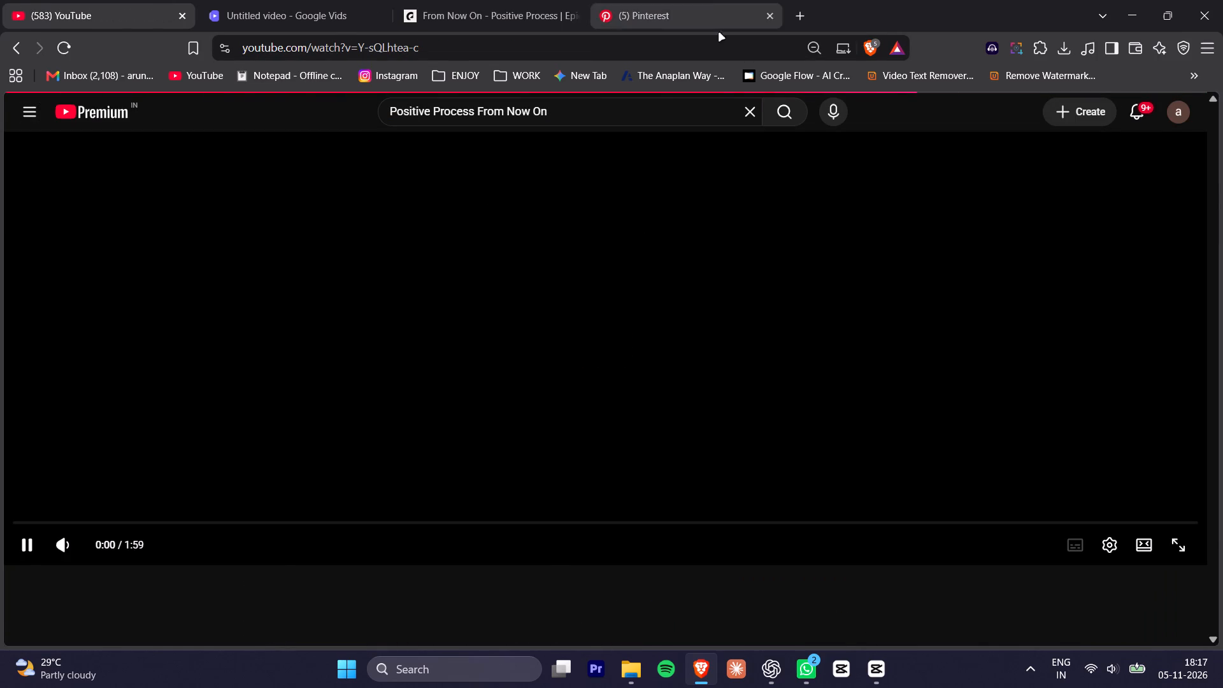
# Check the Video to MP3 extension and sample the Positive Process track from about 0:07 and 0:16, pausing it at the end.
pyautogui.click(996, 50)
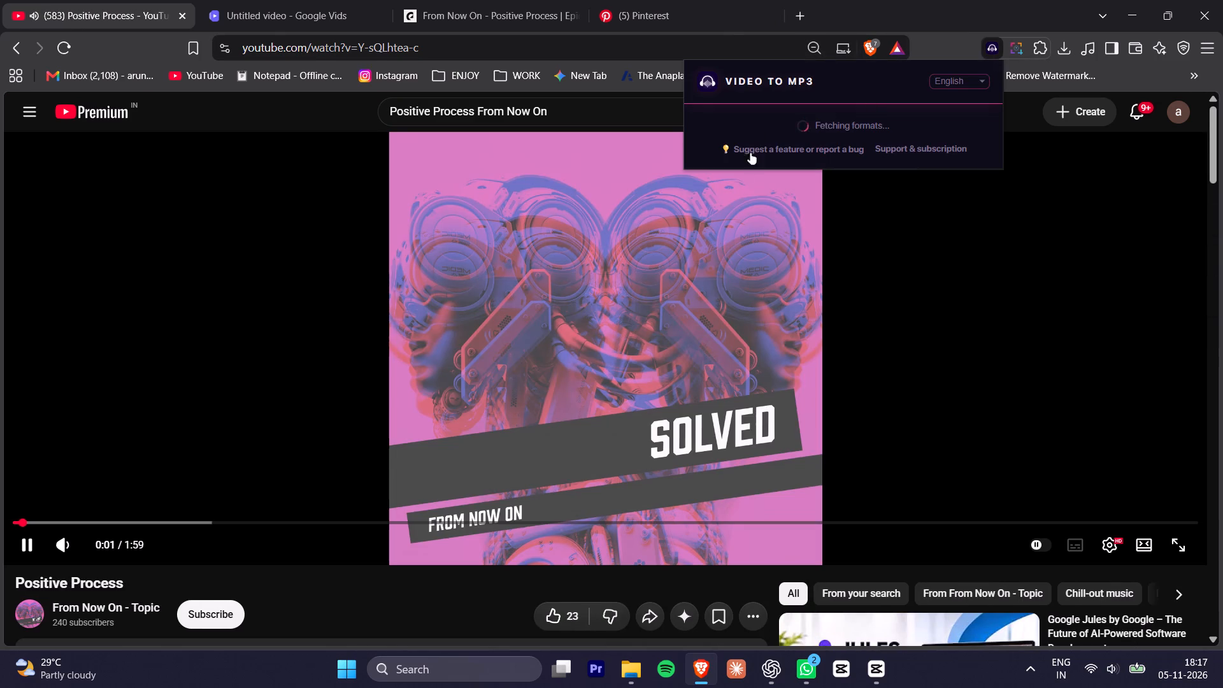
pyautogui.click(89, 519)
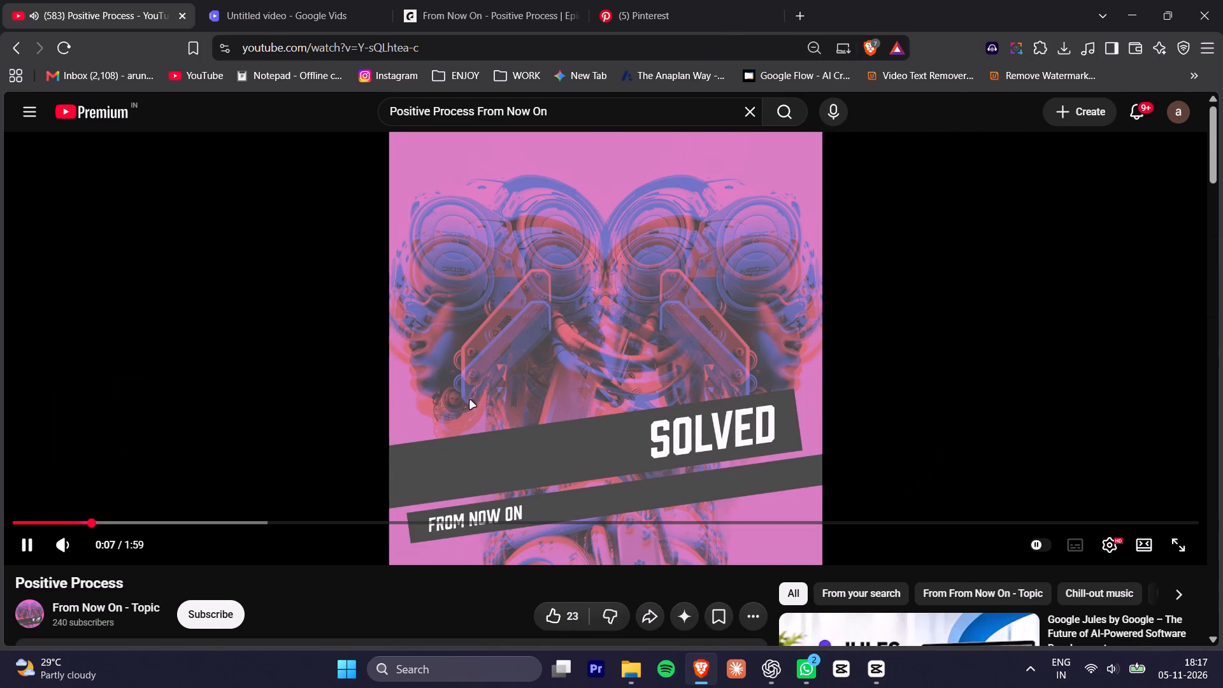
pyautogui.click(168, 524)
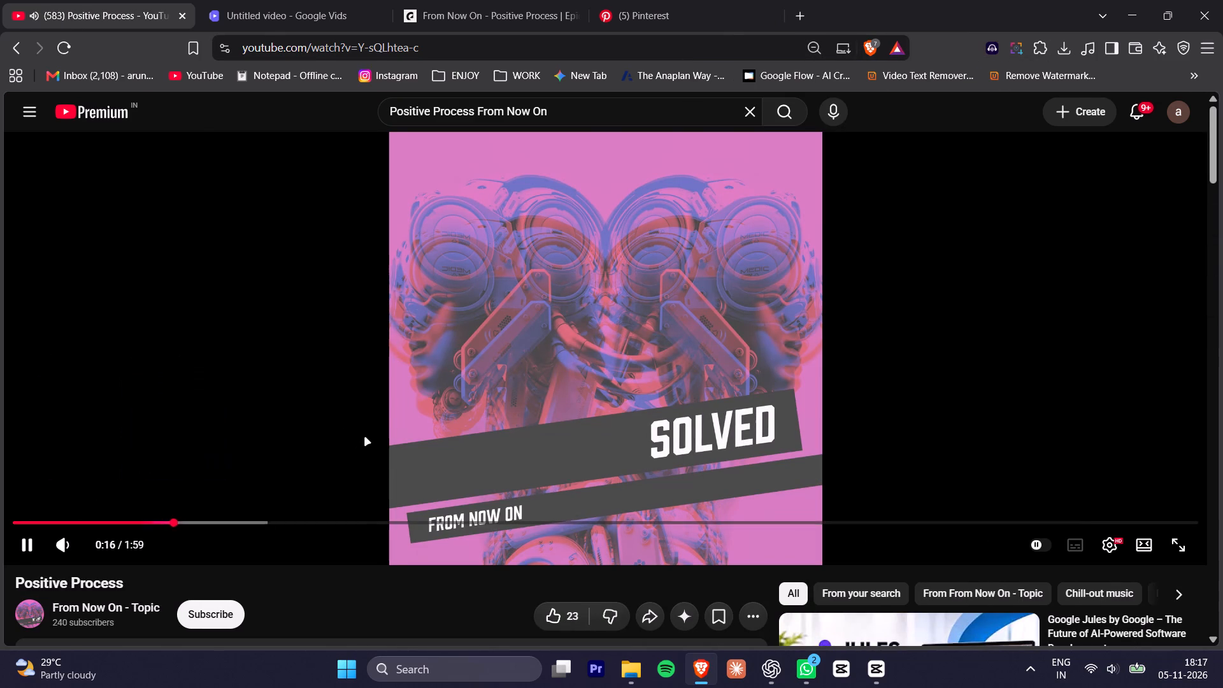
pyautogui.hotkey('alt', 'Tab')
pyautogui.hotkey('alt', 'Tab')
pyautogui.hotkey('alt', 'Tab')
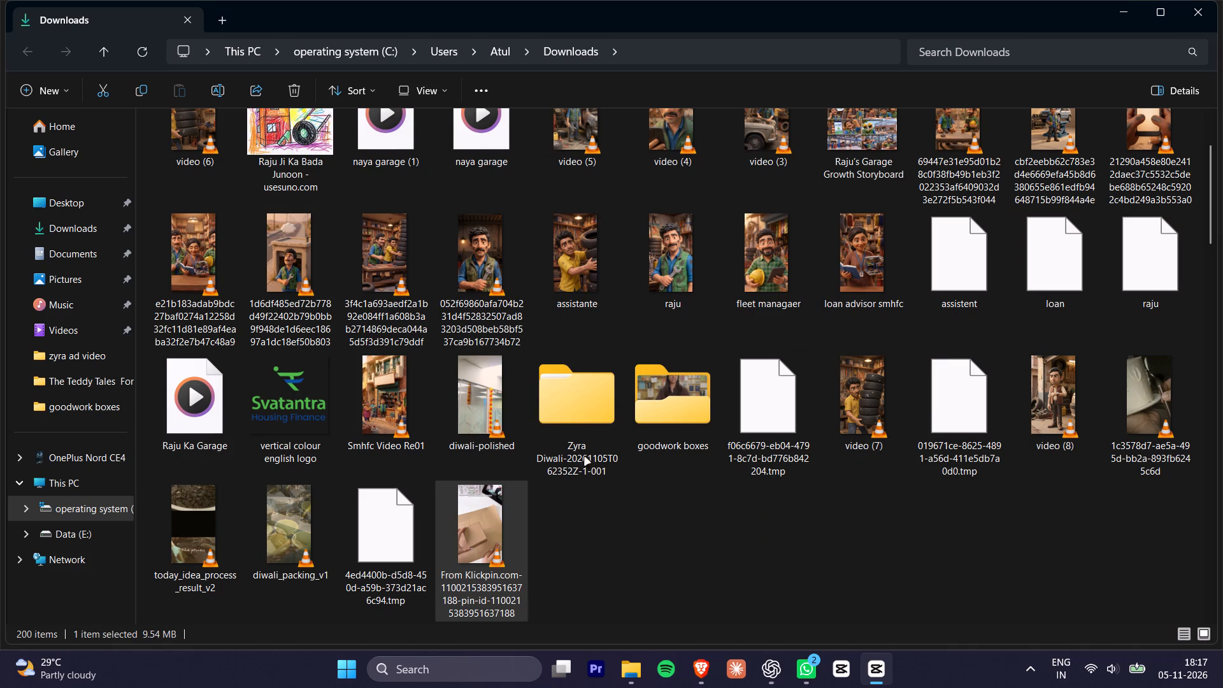
pyautogui.click(623, 532)
pyautogui.hotkey('alt', 'Tab')
pyautogui.hotkey('alt', 'Tab')
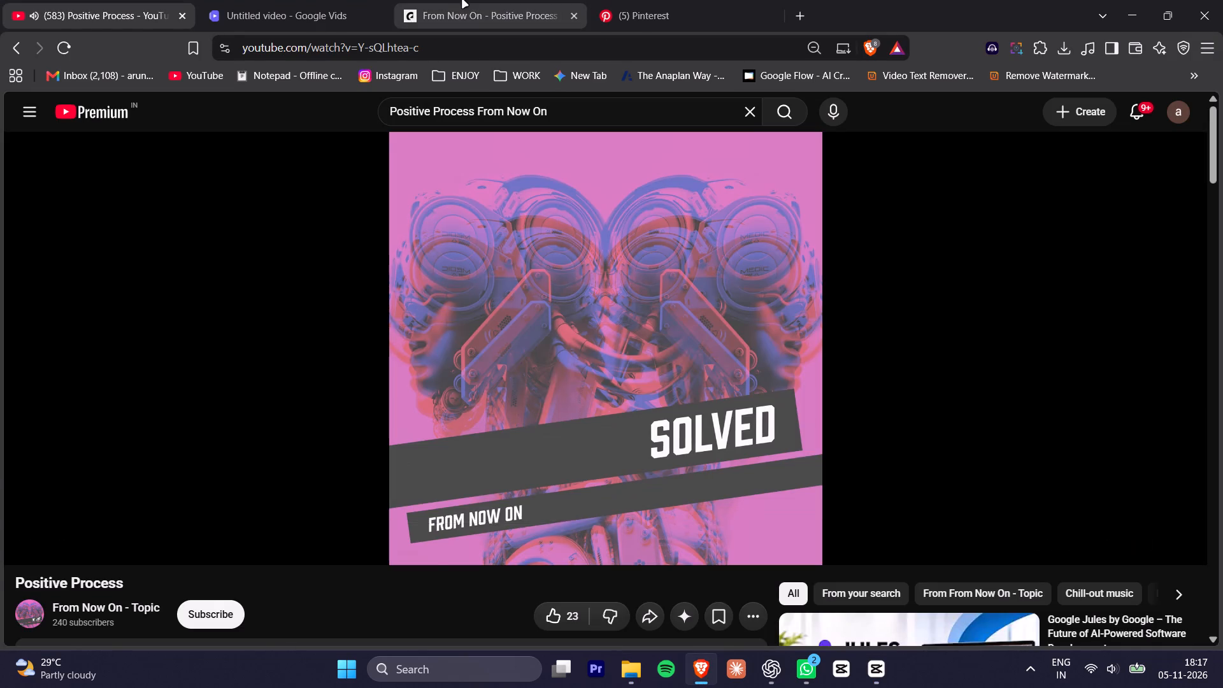
pyautogui.click(462, 0)
pyautogui.click(96, 0)
pyautogui.click(475, 248)
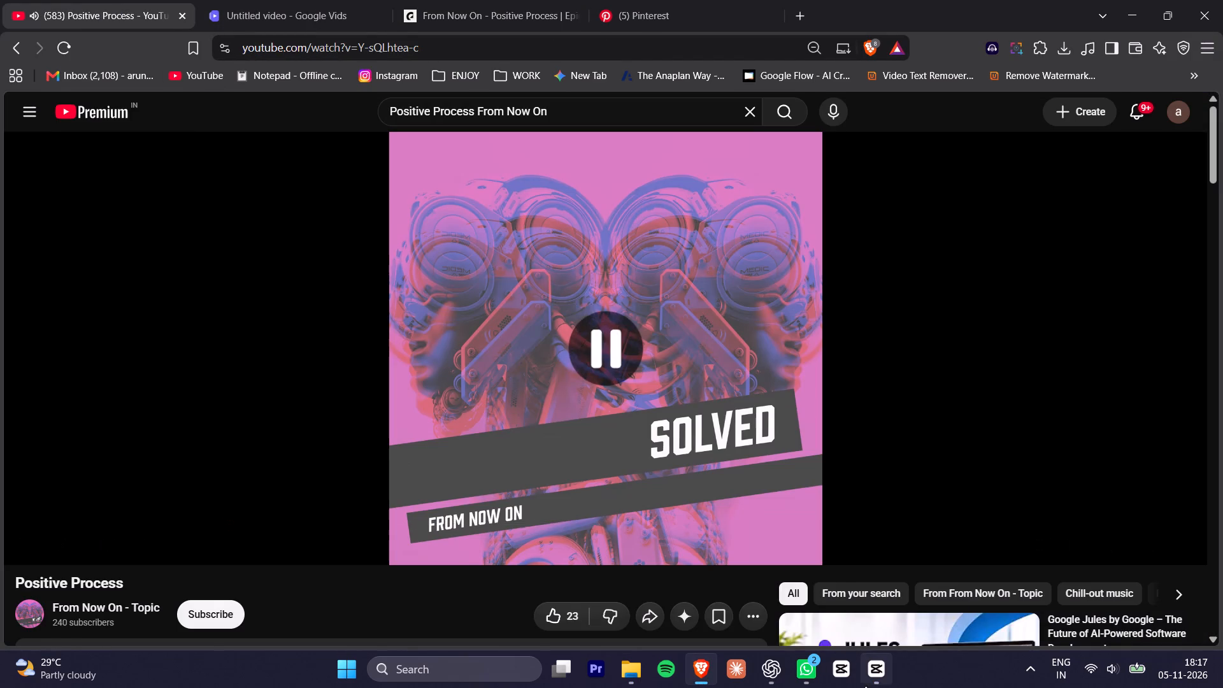
# Switch to CapCut and preview the openings of the diwali_packing_v1.mp4 clip and the cake-decorating clip after it.
pyautogui.click(882, 687)
pyautogui.press('space')
pyautogui.keyDown('alt'); pyautogui.scroll(-5, 716, 494); pyautogui.keyUp('alt')
pyautogui.keyDown('ctrl'); pyautogui.scroll(-2, 716, 494); pyautogui.keyUp('ctrl')
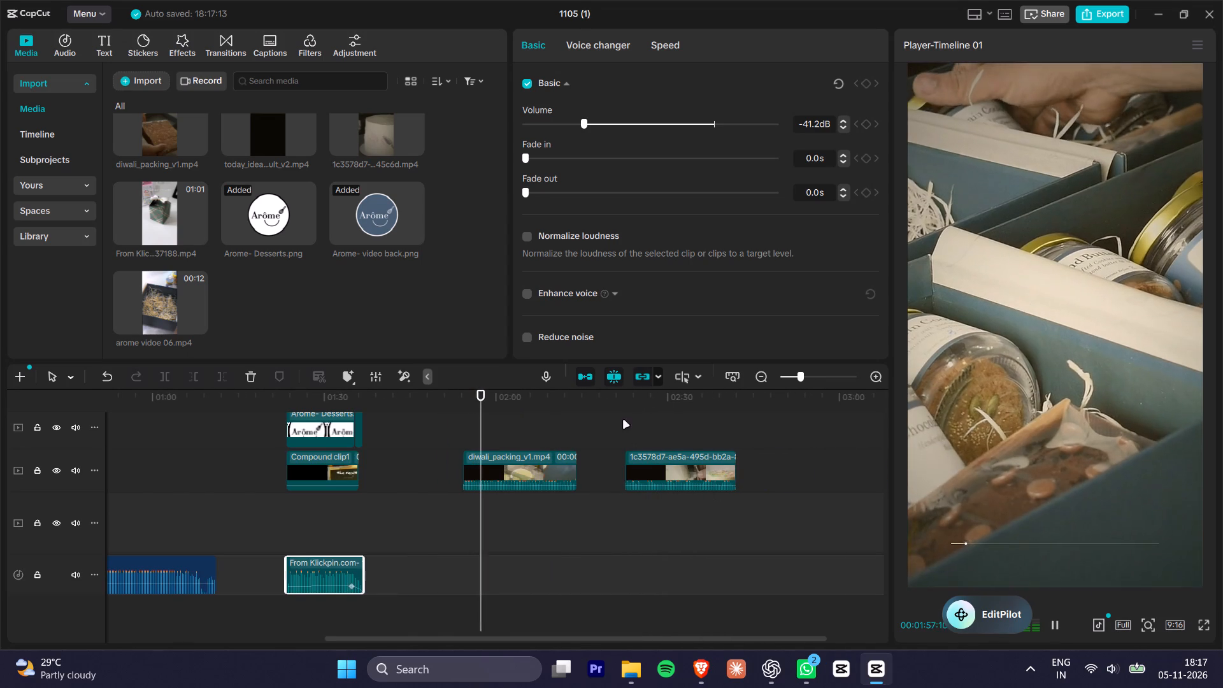
pyautogui.click(624, 403)
pyautogui.press('space')
pyautogui.press('space')
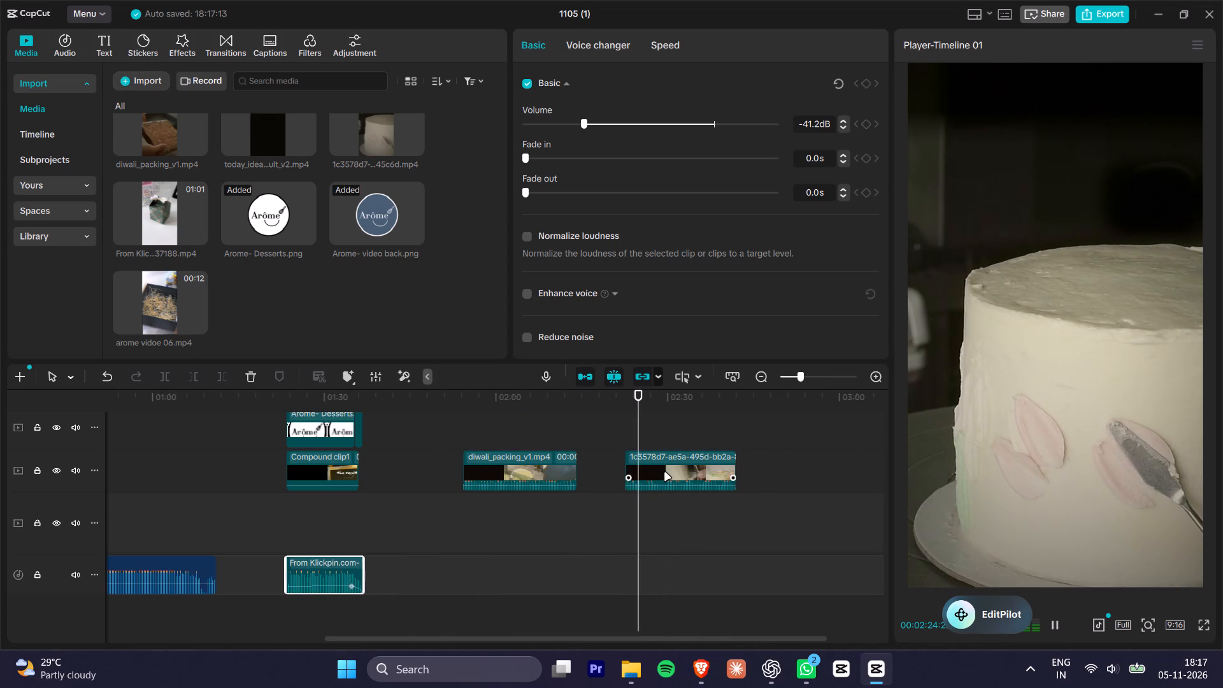
pyautogui.click(679, 478)
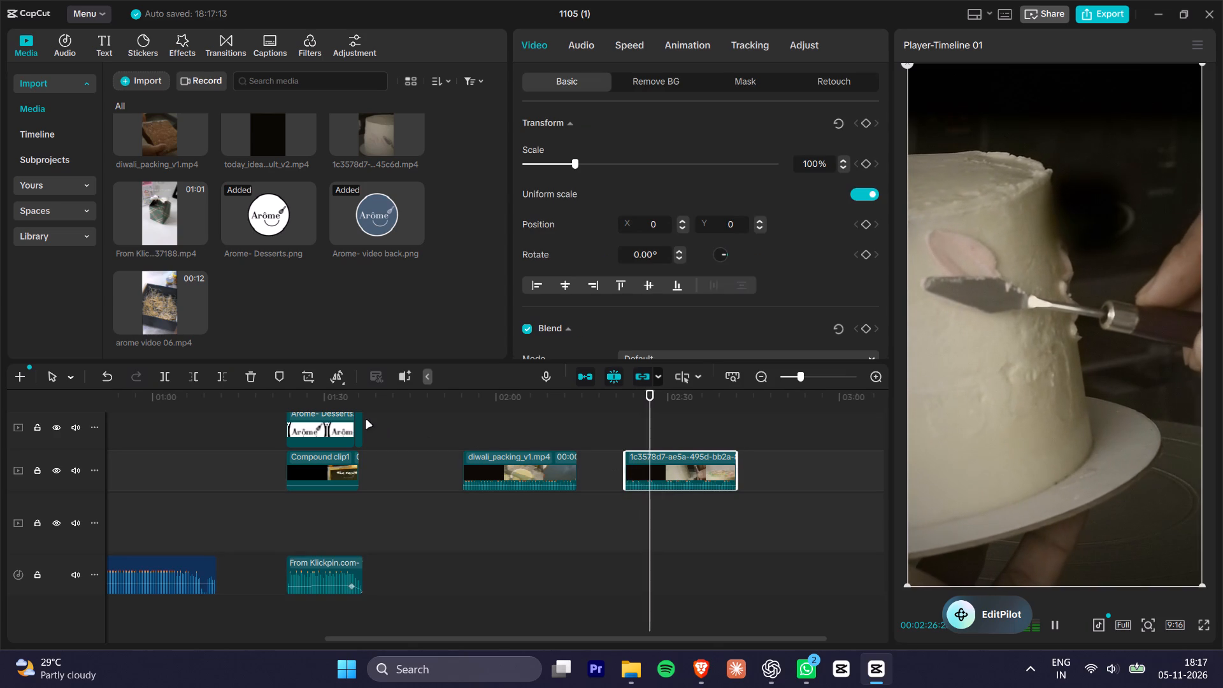
pyautogui.press('space')
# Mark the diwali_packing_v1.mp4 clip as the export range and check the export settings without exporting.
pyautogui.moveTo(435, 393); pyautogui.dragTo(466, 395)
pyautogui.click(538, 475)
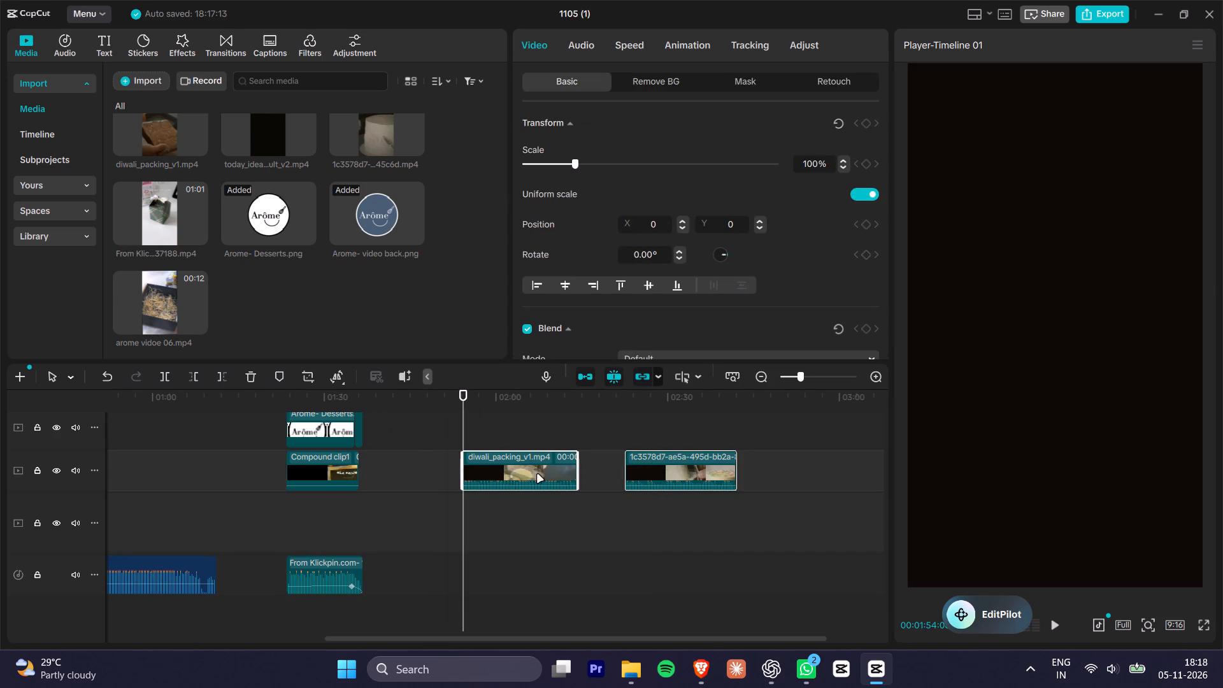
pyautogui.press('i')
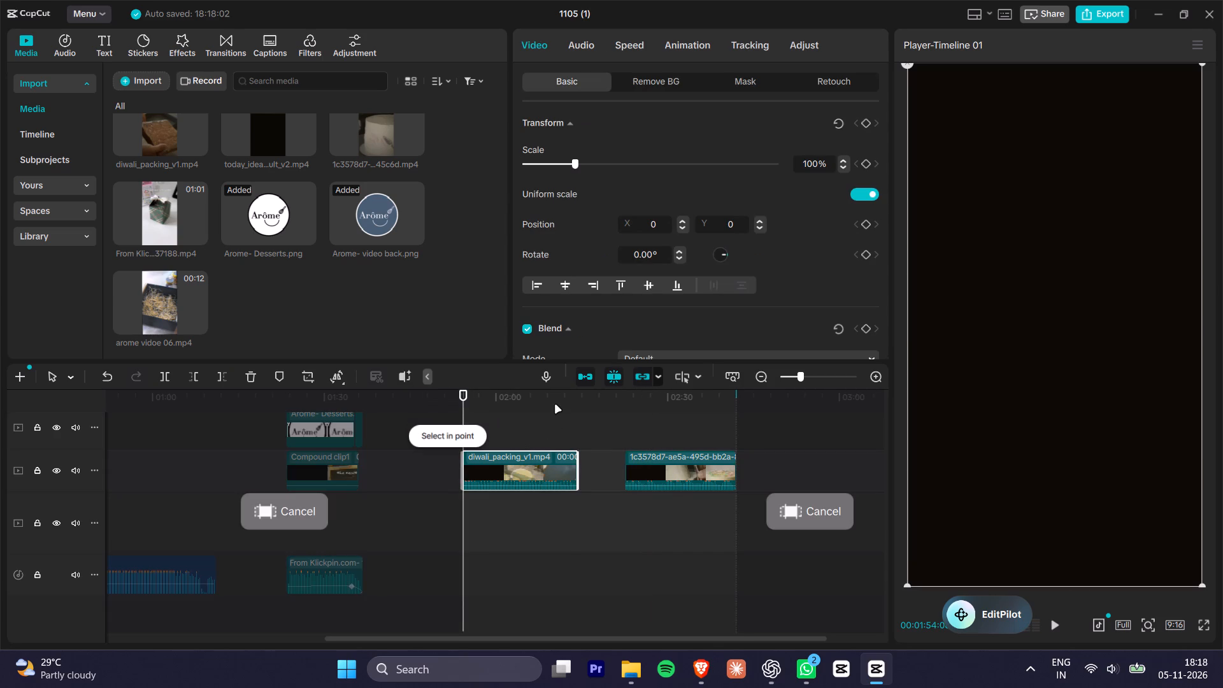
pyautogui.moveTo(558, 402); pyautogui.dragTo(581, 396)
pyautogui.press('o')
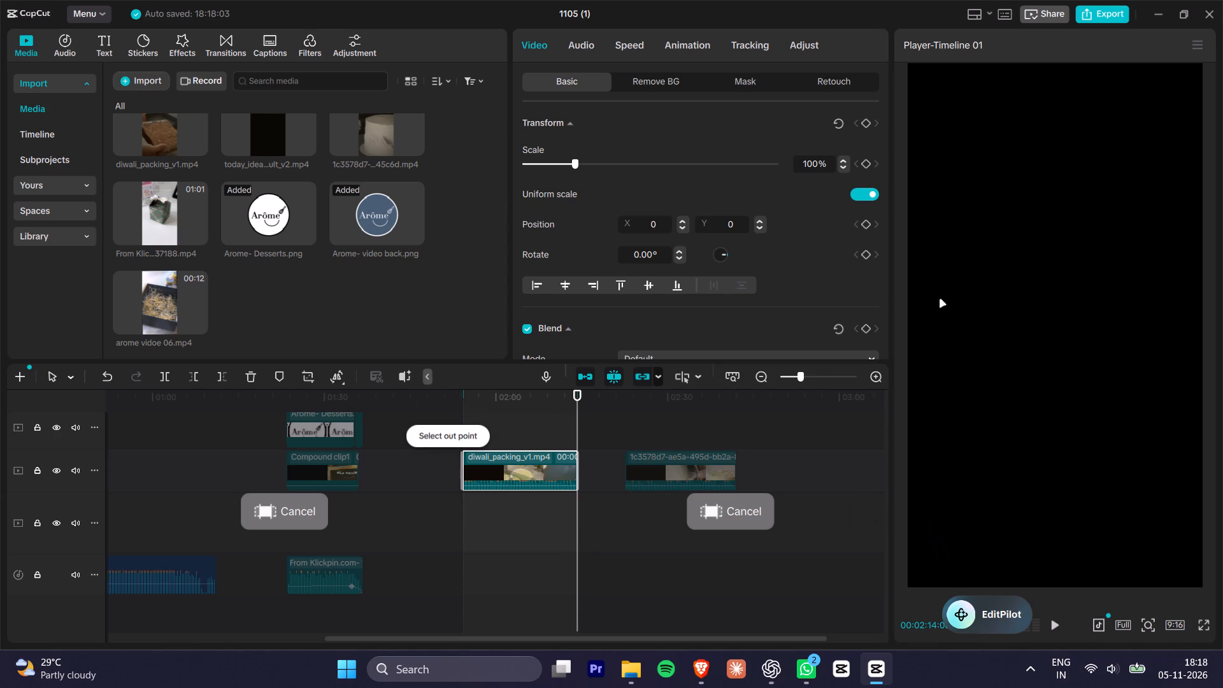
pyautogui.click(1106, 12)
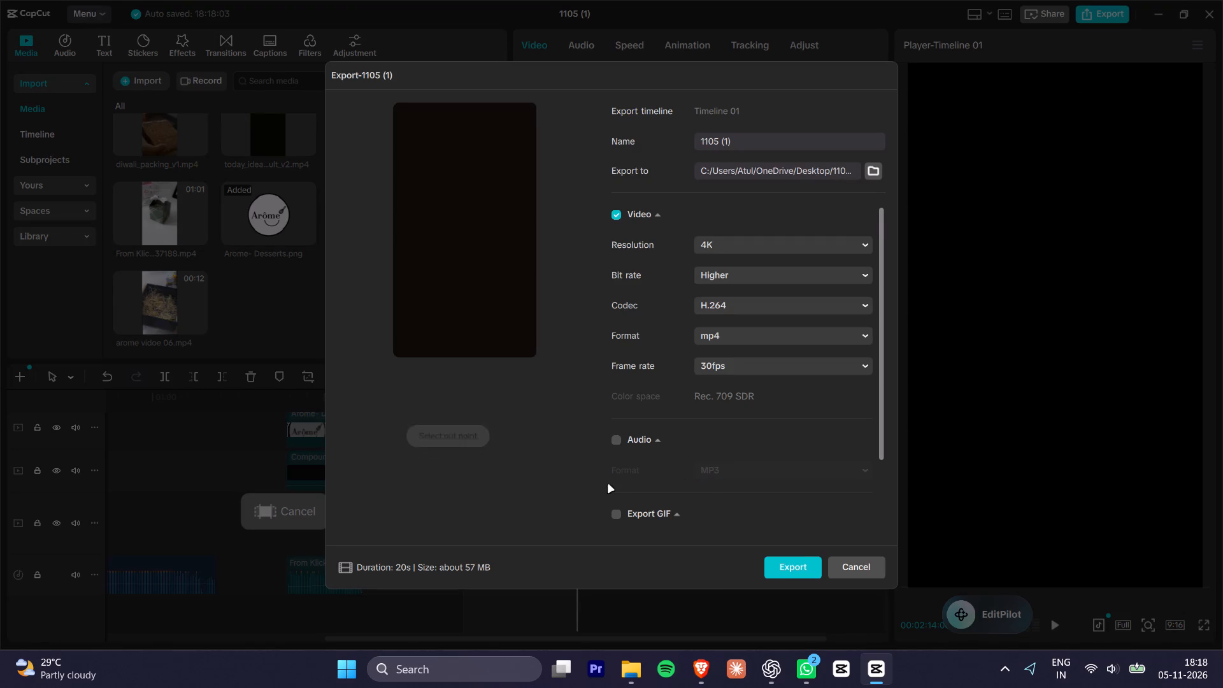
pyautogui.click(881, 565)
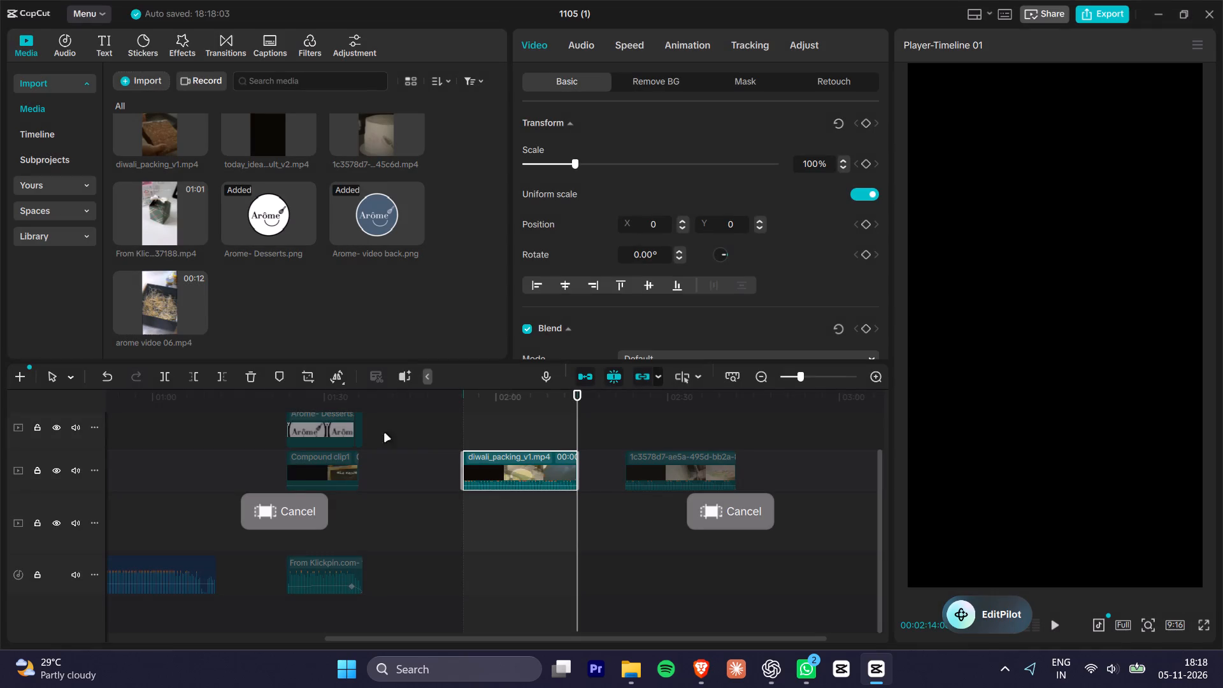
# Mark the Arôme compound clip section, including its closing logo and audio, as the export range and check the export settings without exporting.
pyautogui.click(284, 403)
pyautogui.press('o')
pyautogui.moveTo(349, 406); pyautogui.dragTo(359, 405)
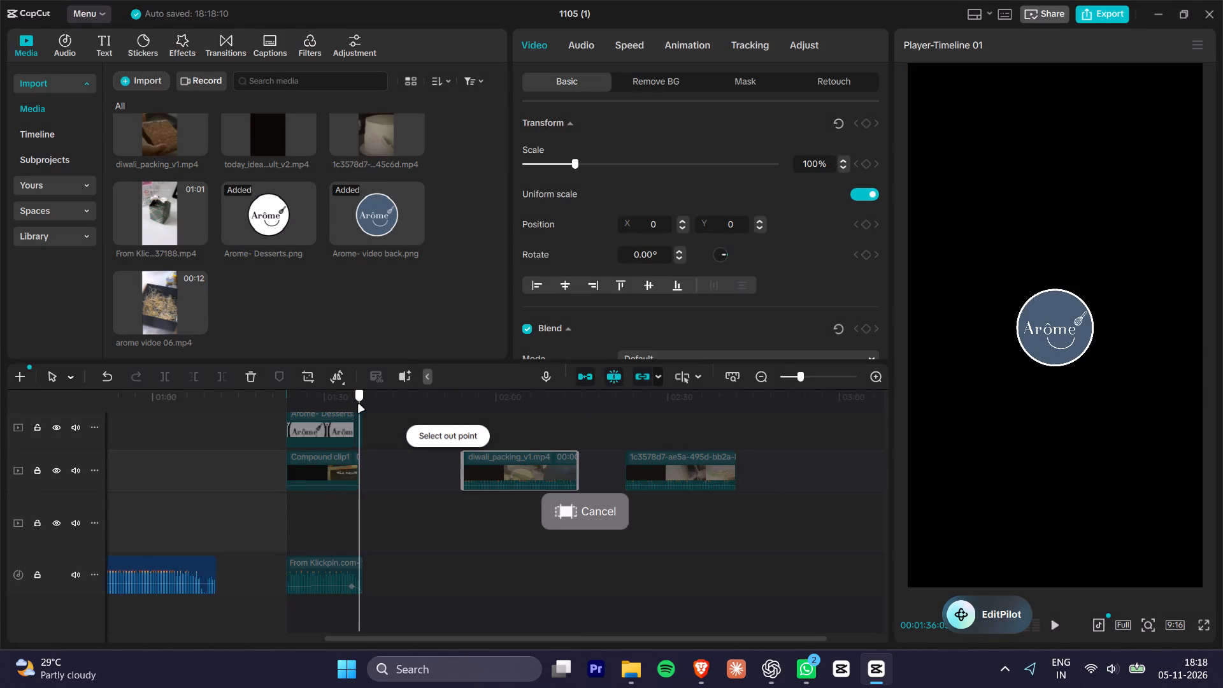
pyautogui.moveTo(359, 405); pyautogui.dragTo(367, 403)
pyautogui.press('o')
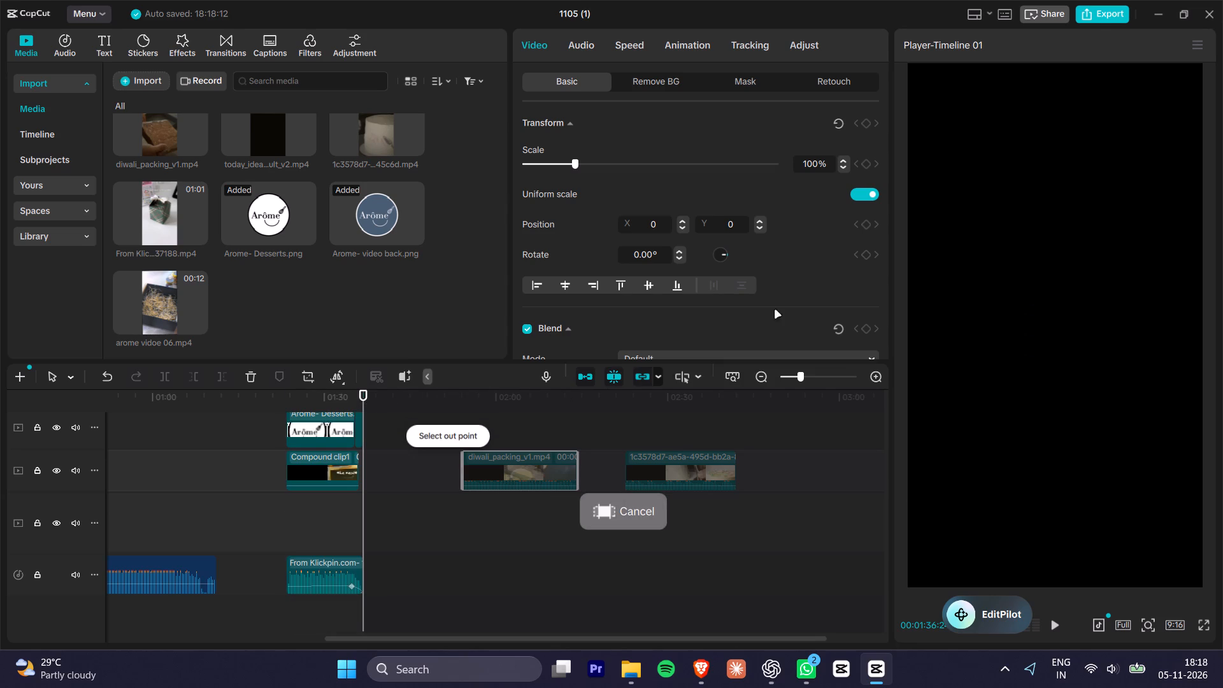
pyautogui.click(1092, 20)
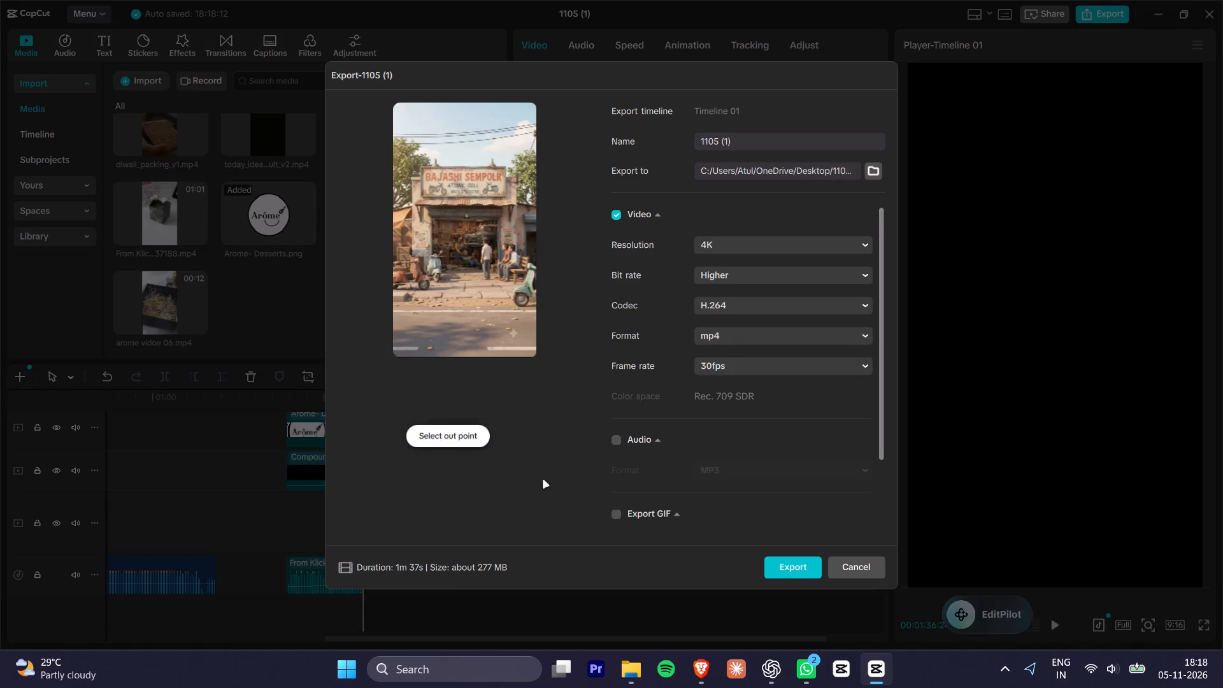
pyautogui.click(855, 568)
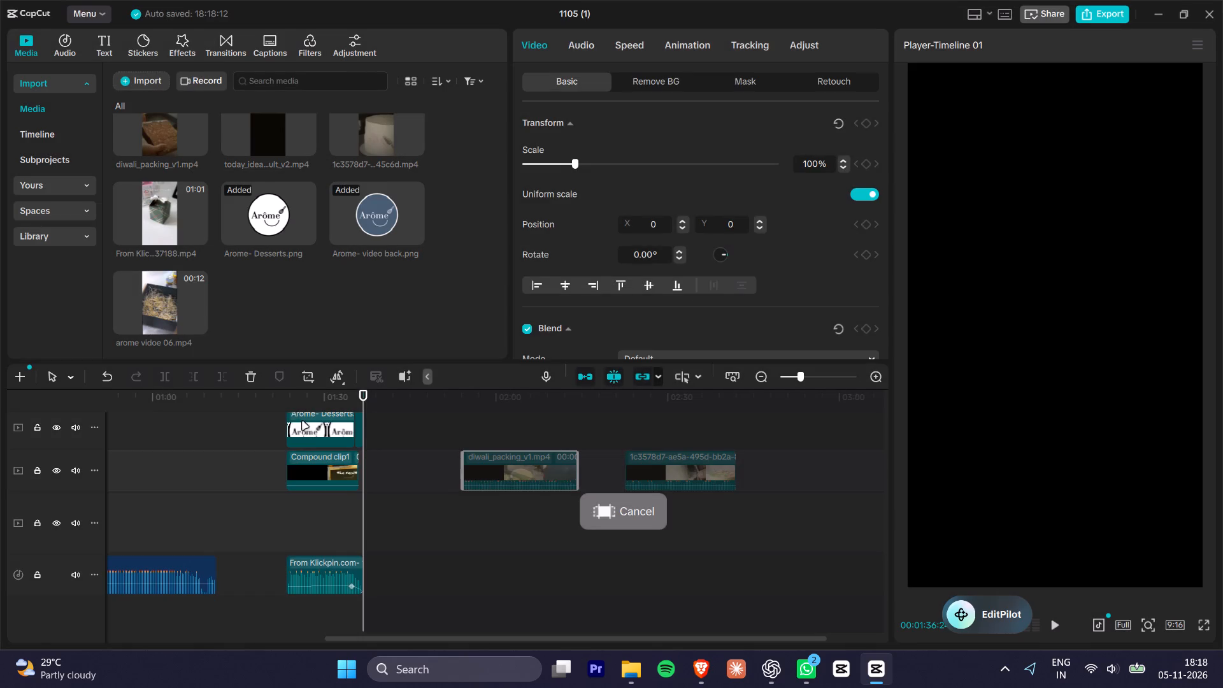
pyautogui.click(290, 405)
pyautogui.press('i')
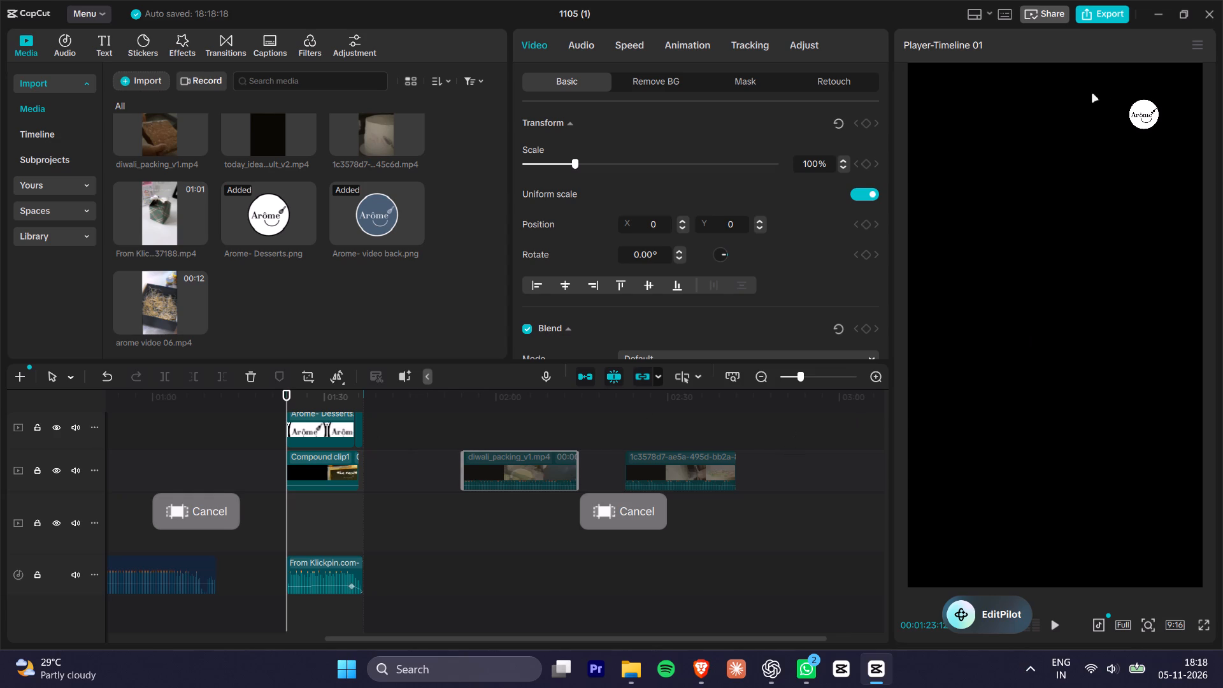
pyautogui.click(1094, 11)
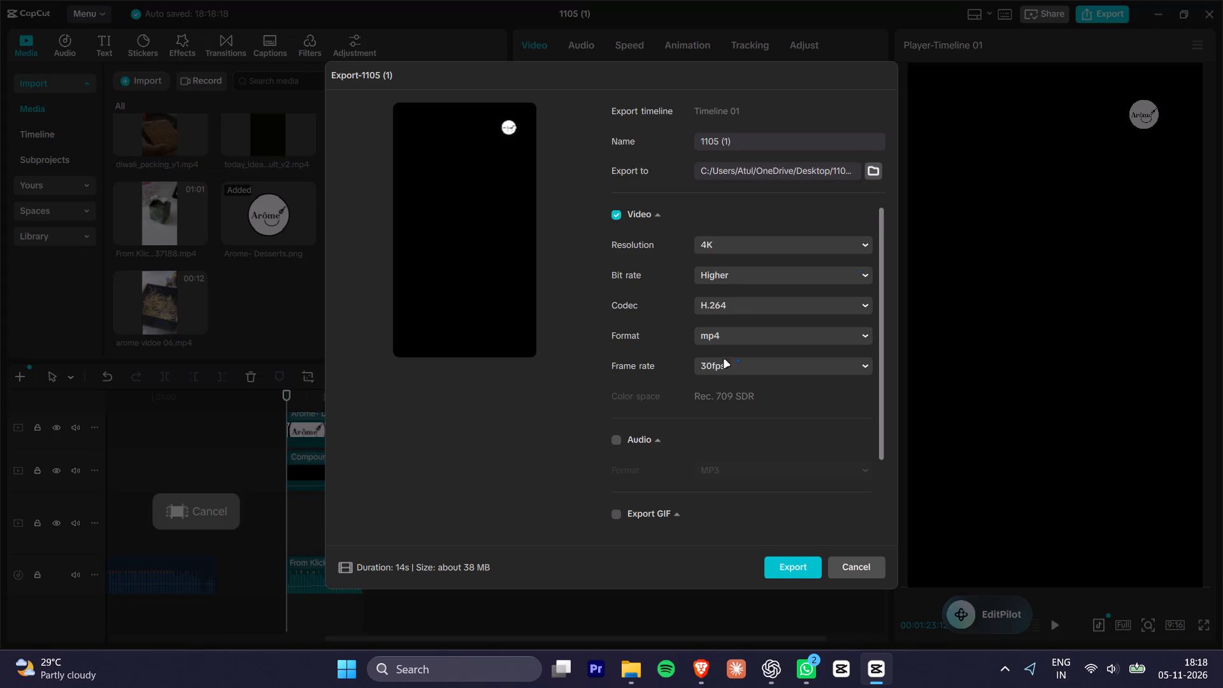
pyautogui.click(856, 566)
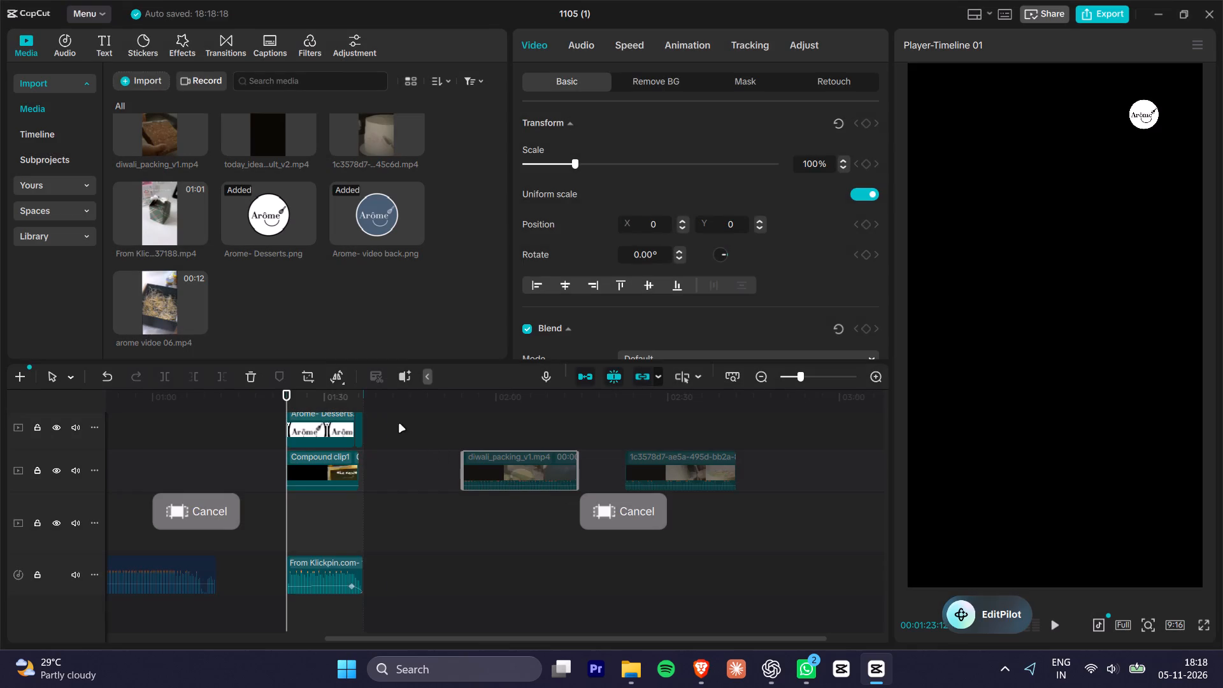
# Set the export range's in and out points to the start and end of diwali_packing_v1.mp4 and play back its opening.
pyautogui.moveTo(445, 405); pyautogui.dragTo(461, 401)
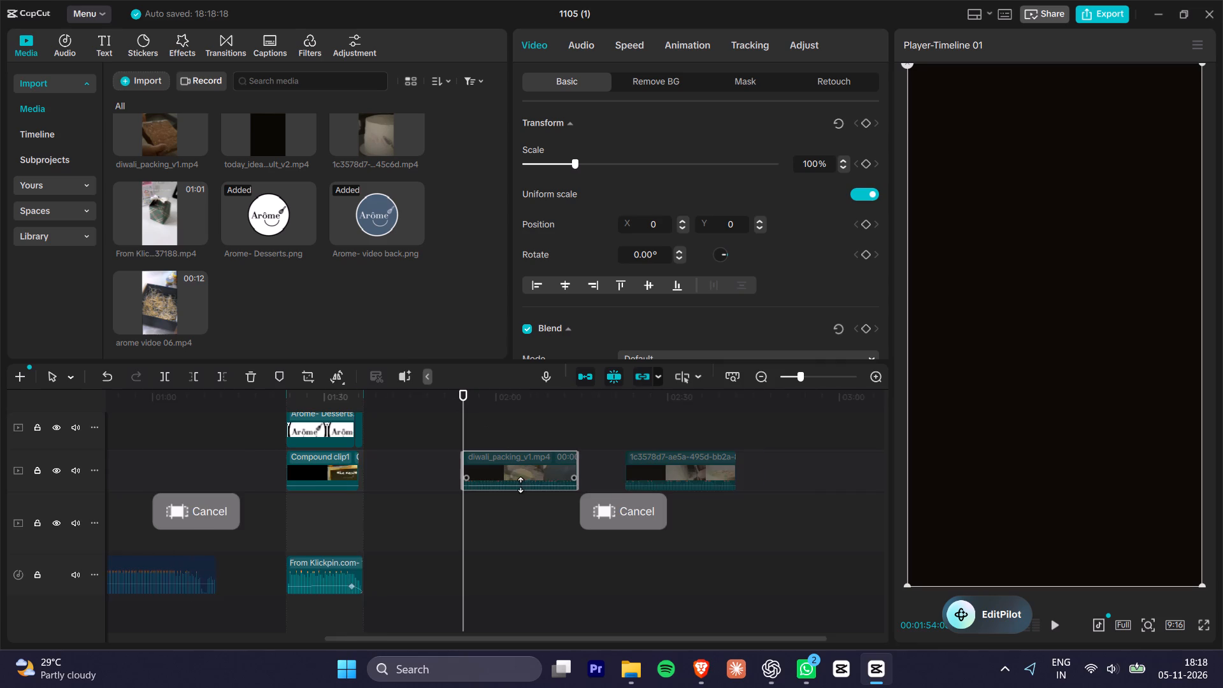
pyautogui.keyDown('alt'); pyautogui.scroll(5, 520, 486); pyautogui.keyUp('alt')
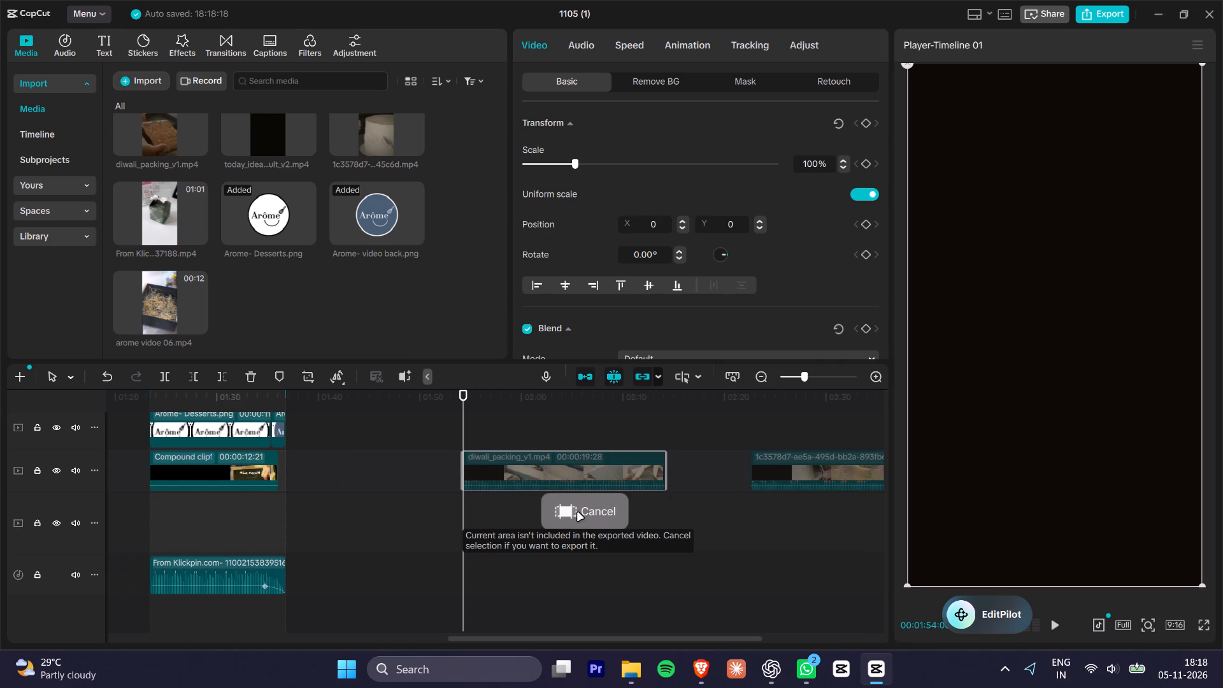
pyautogui.press('i')
pyautogui.moveTo(652, 406); pyautogui.dragTo(668, 402)
pyautogui.press('o')
pyautogui.moveTo(564, 402); pyautogui.dragTo(466, 410)
pyautogui.press('space')
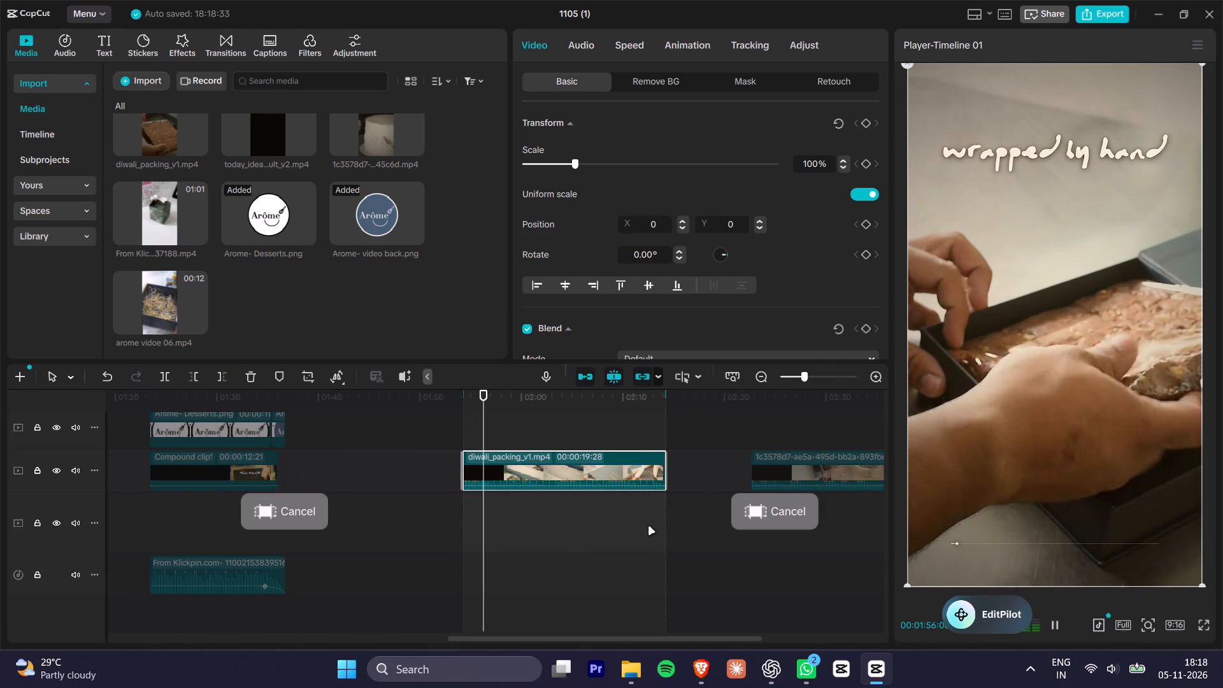
pyautogui.press('space')
# Switch to Pinterest in Brave and search for "cake processing" in place of the gift packing query.
pyautogui.hotkey('alt', 'Tab')
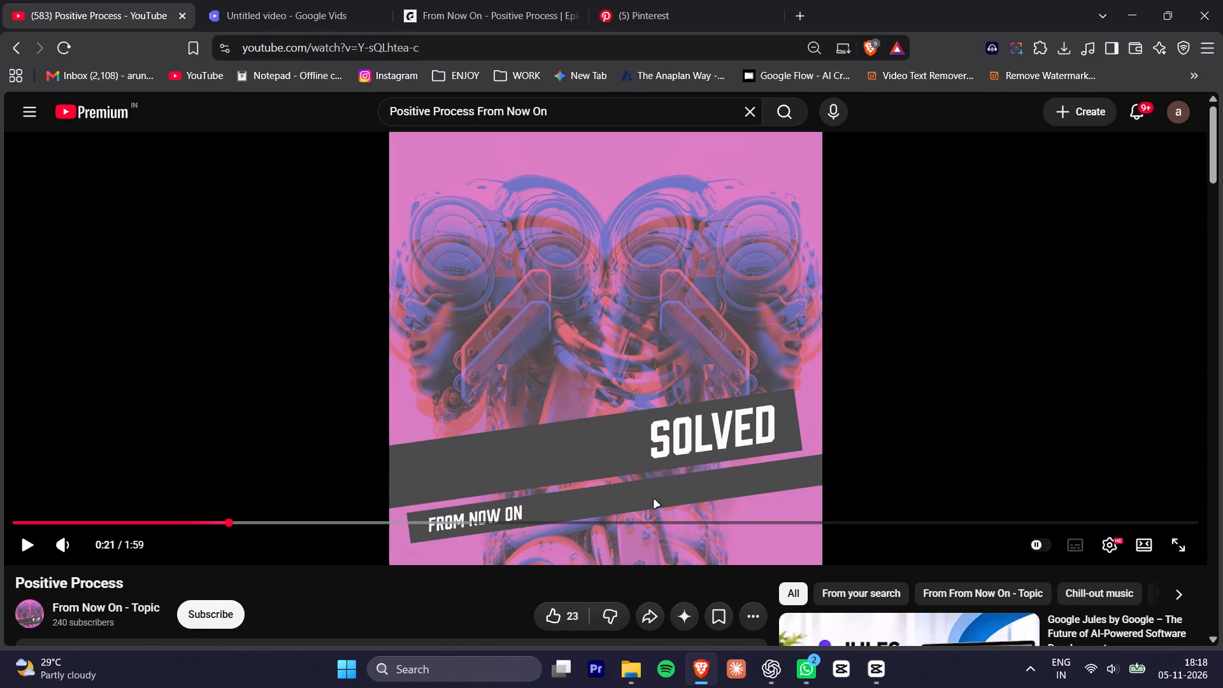
pyautogui.click(648, 0)
pyautogui.moveTo(404, 128); pyautogui.dragTo(124, 166)
pyautogui.hotkey('ctrl', 'a')
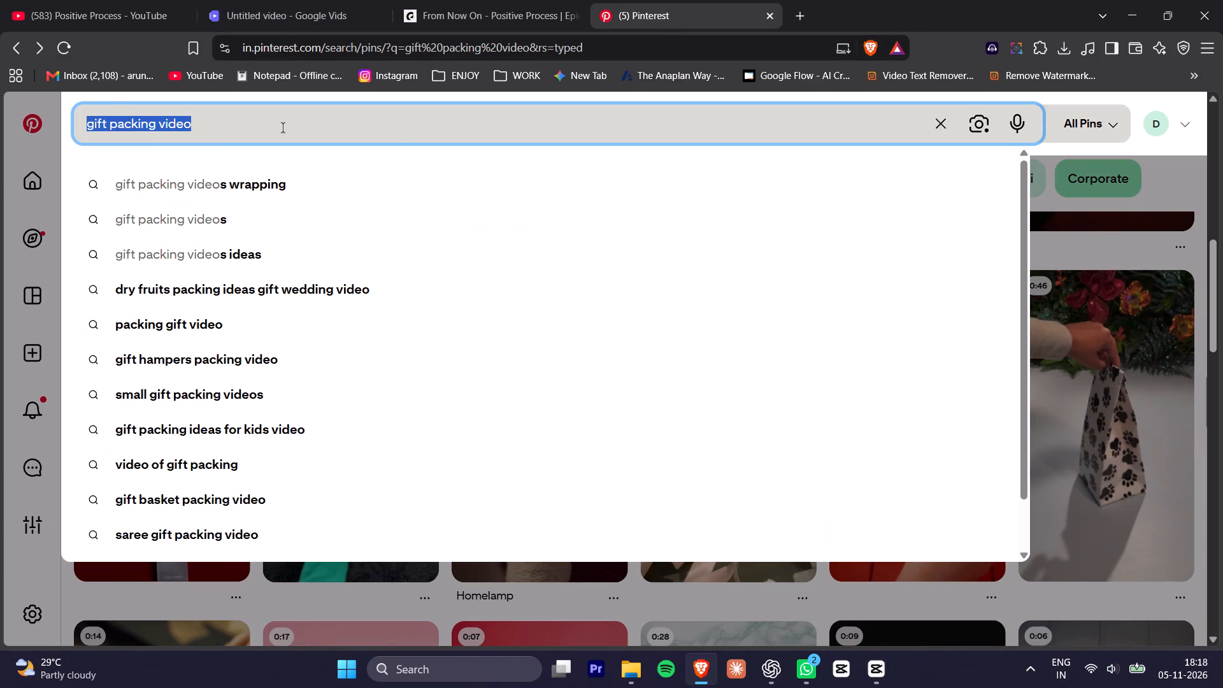
pyautogui.write('cake p')
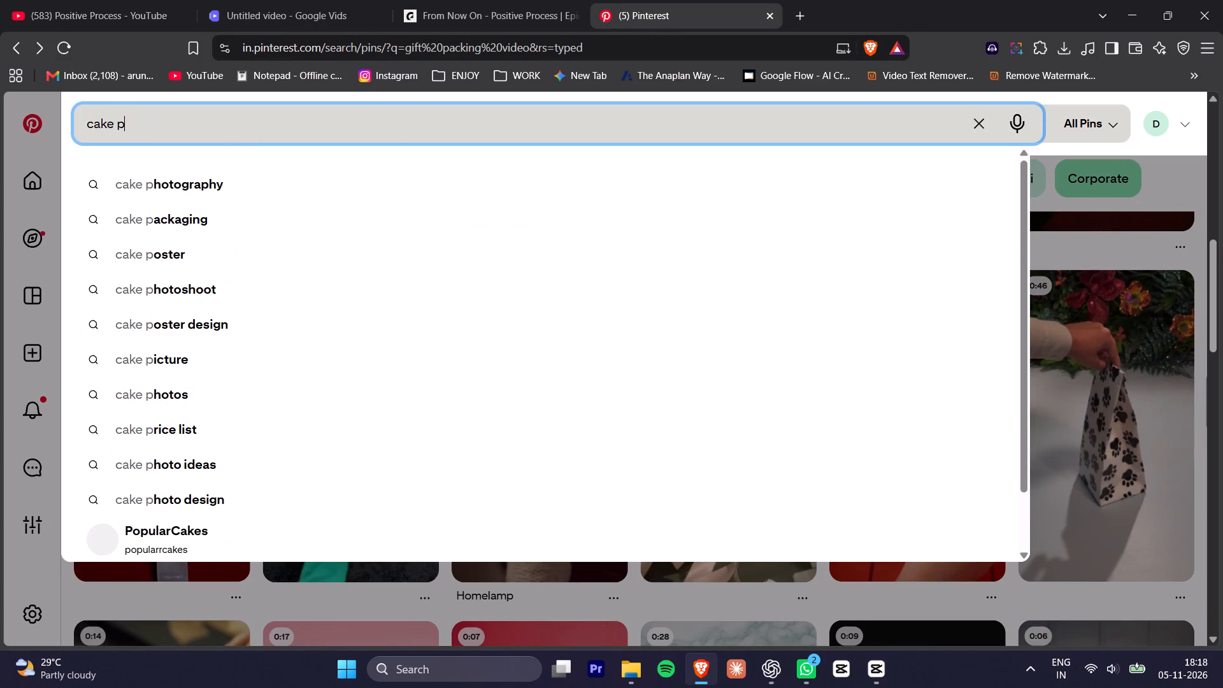
pyautogui.write('rocessing')
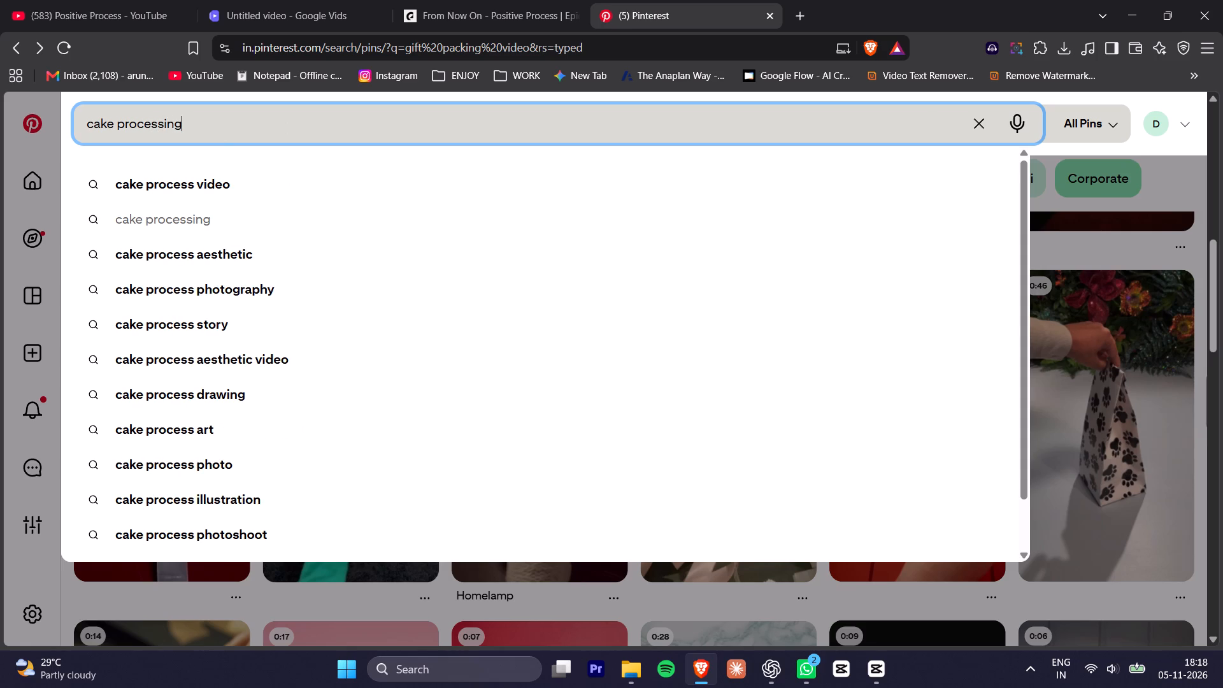
pyautogui.press('space')
pyautogui.press('Return')
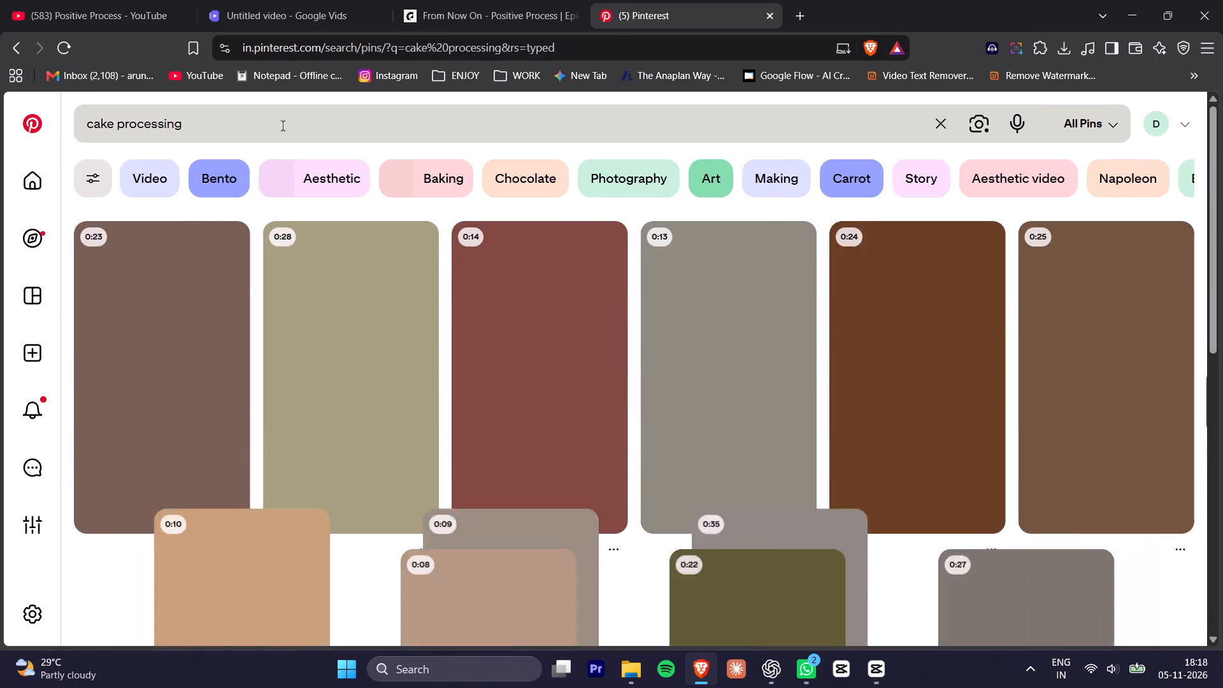
pyautogui.click(331, 412)
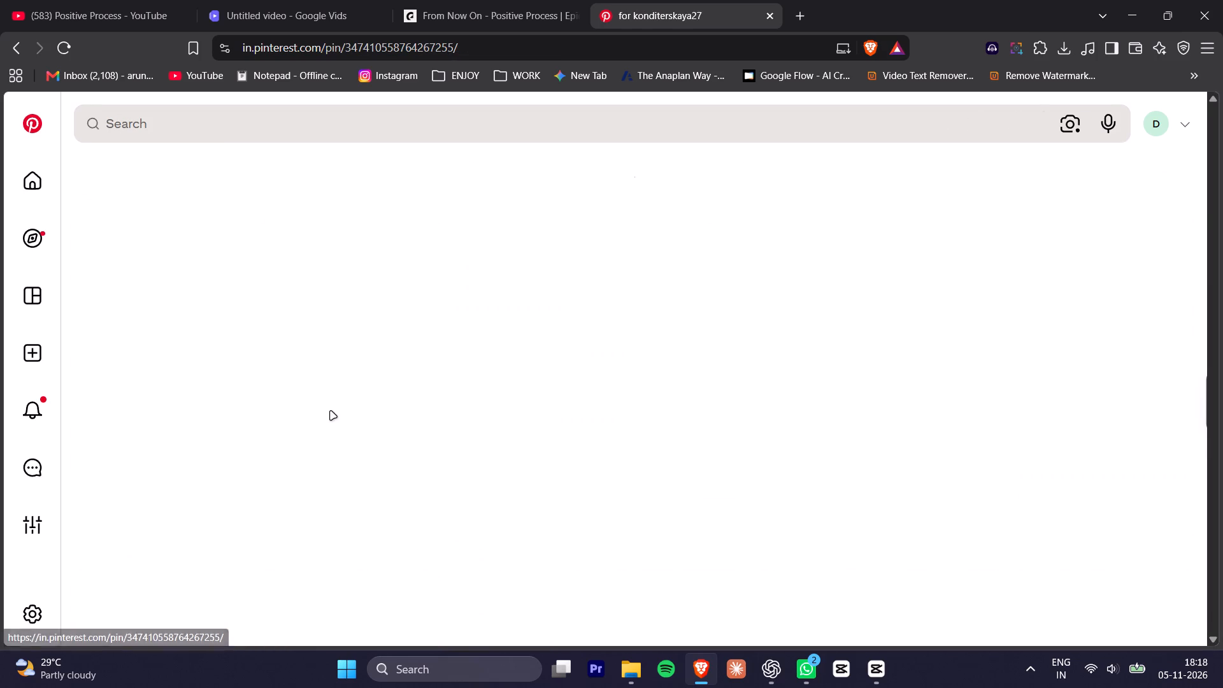
pyautogui.click(419, 543)
pyautogui.click(417, 545)
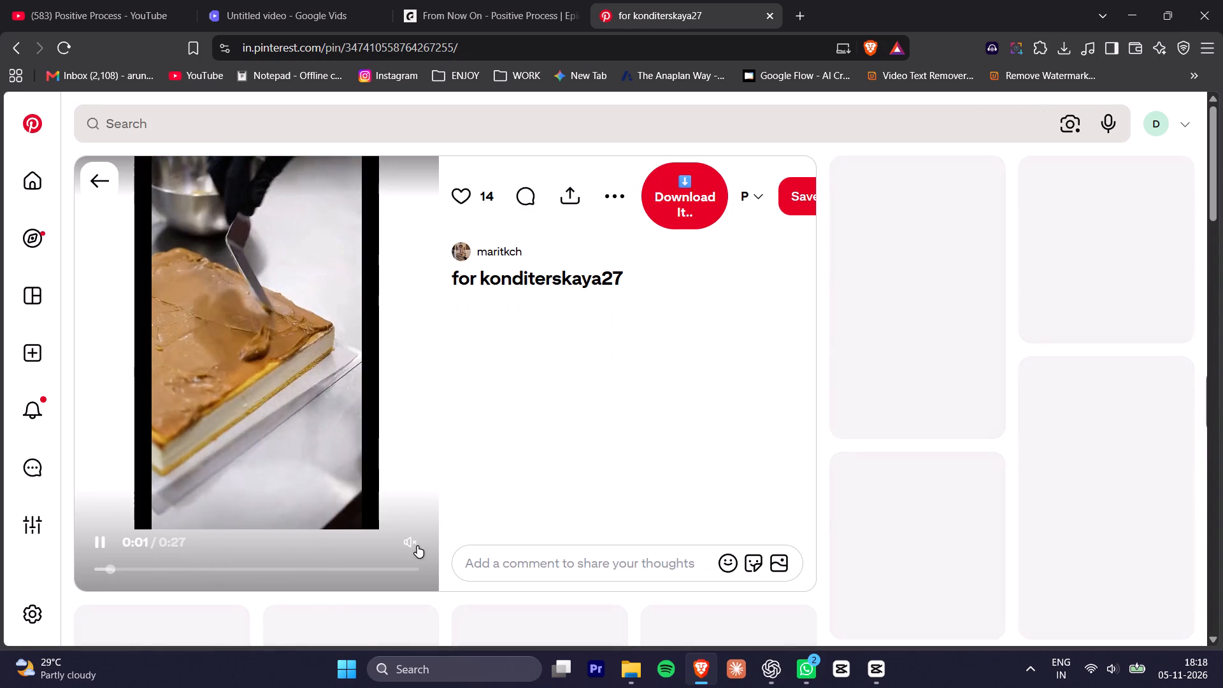
pyautogui.click(417, 547)
pyautogui.click(408, 546)
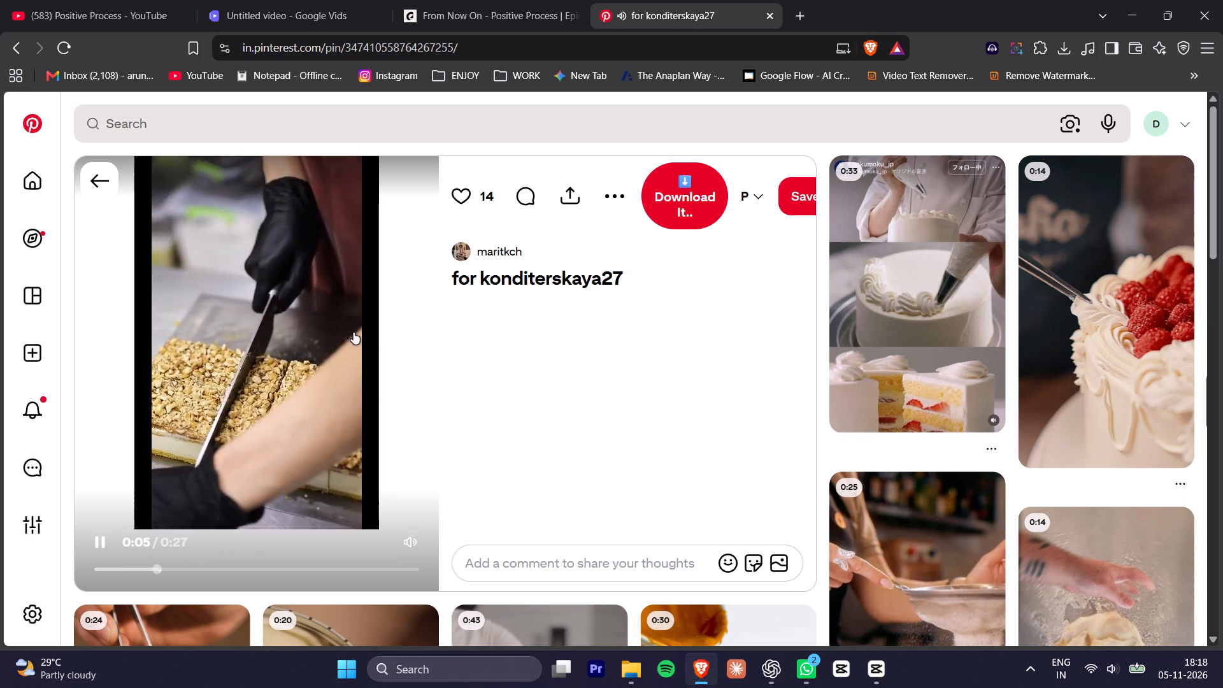
pyautogui.click(360, 333)
pyautogui.click(713, 406)
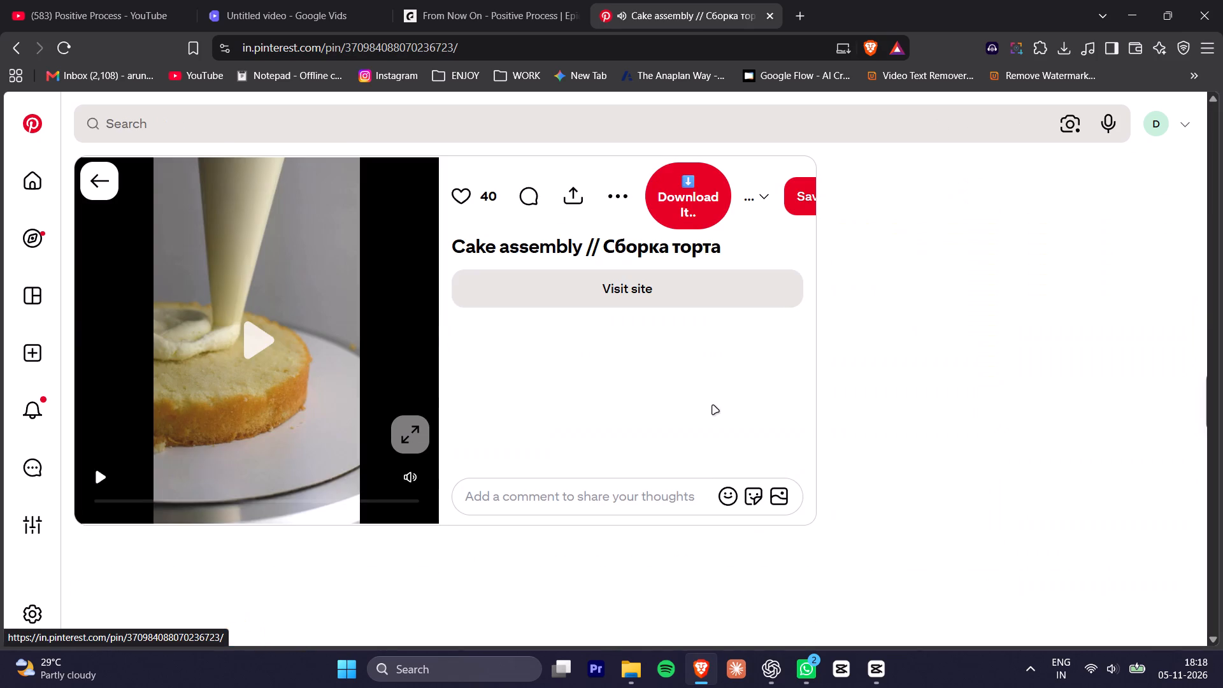
pyautogui.click(261, 340)
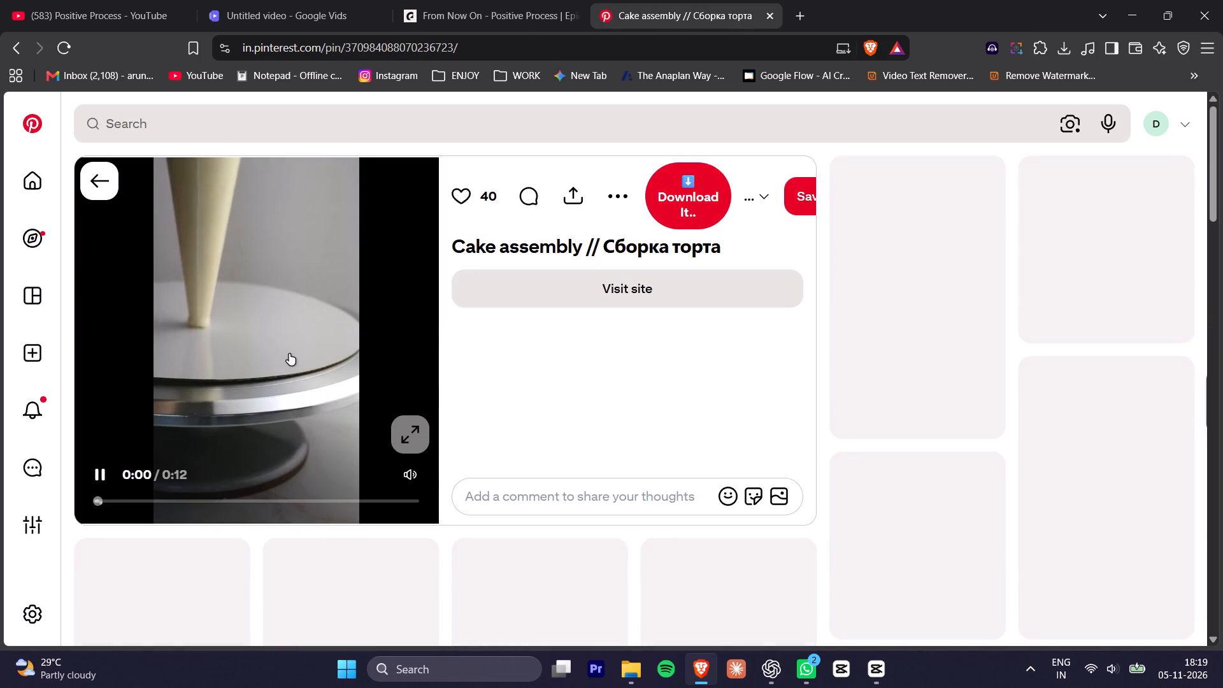
pyautogui.click(251, 336)
pyautogui.click(263, 338)
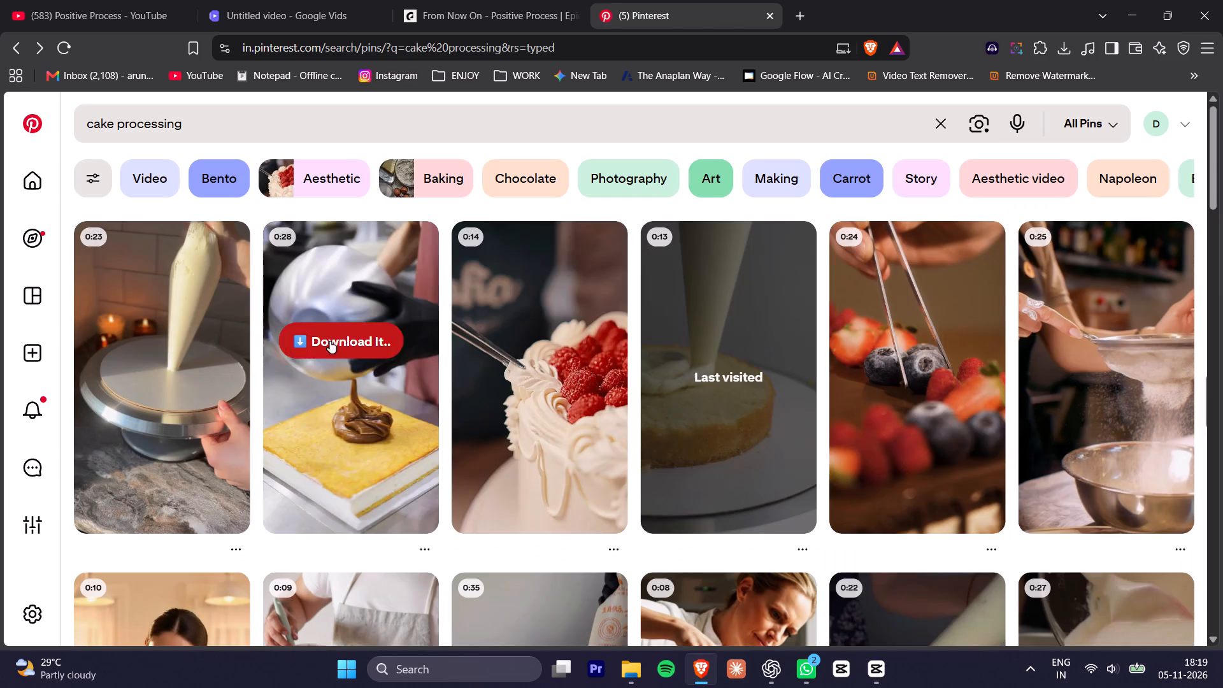
# Open the video pin of tongs placing berries on a cake, listen to it, and download it through KlickPin to Downloads.
pyautogui.click(903, 397)
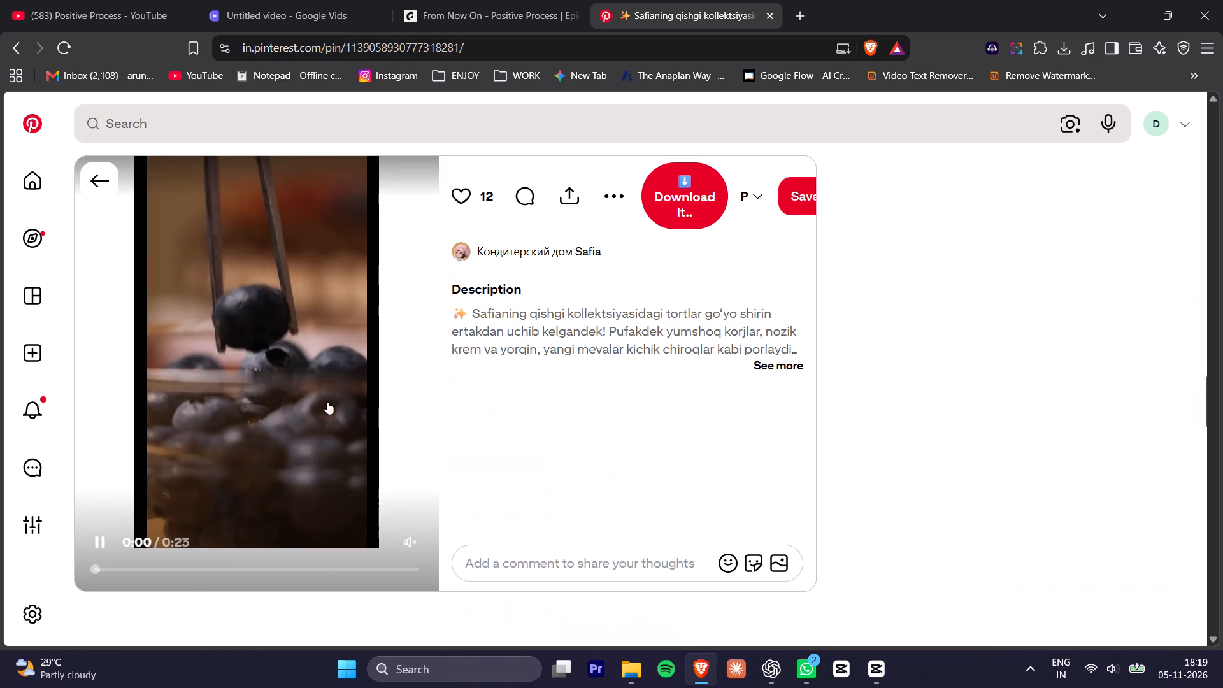
pyautogui.click(411, 547)
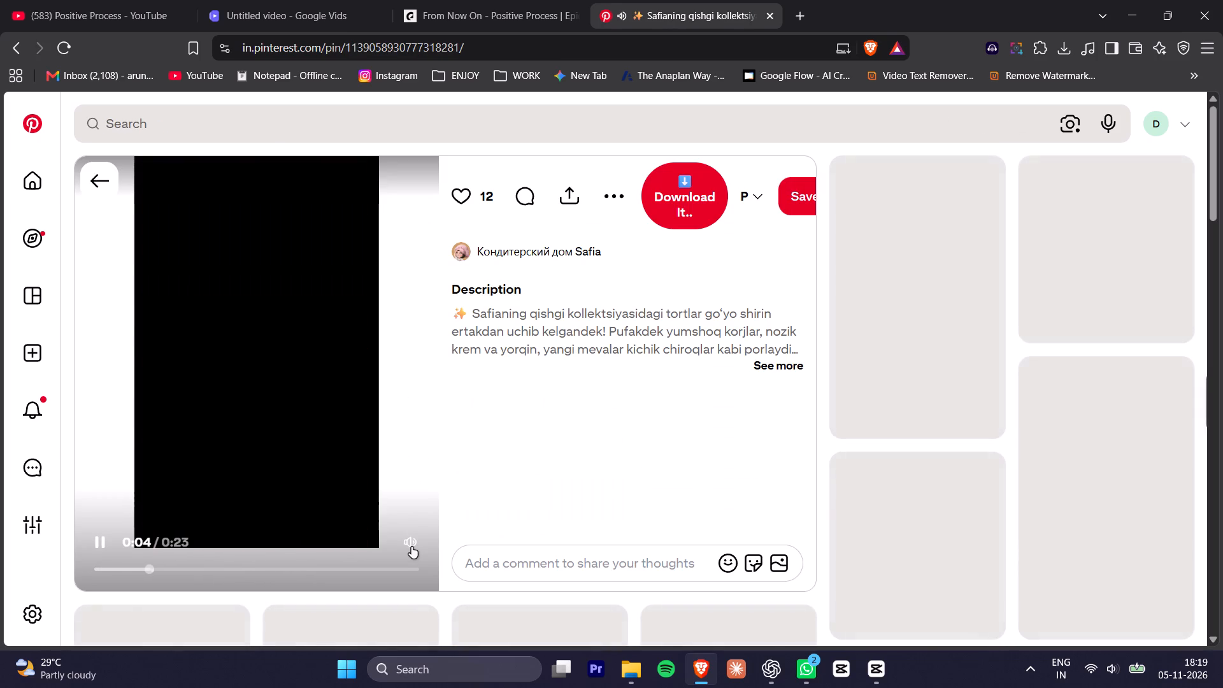
pyautogui.click(699, 198)
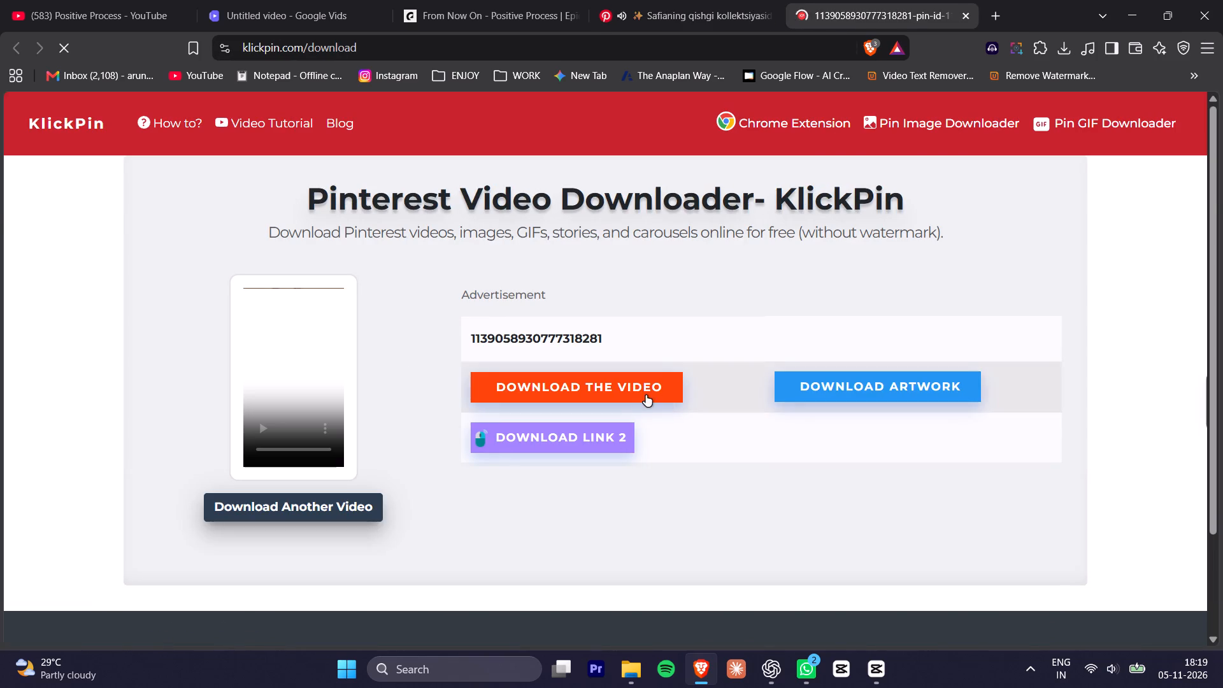
pyautogui.click(646, 395)
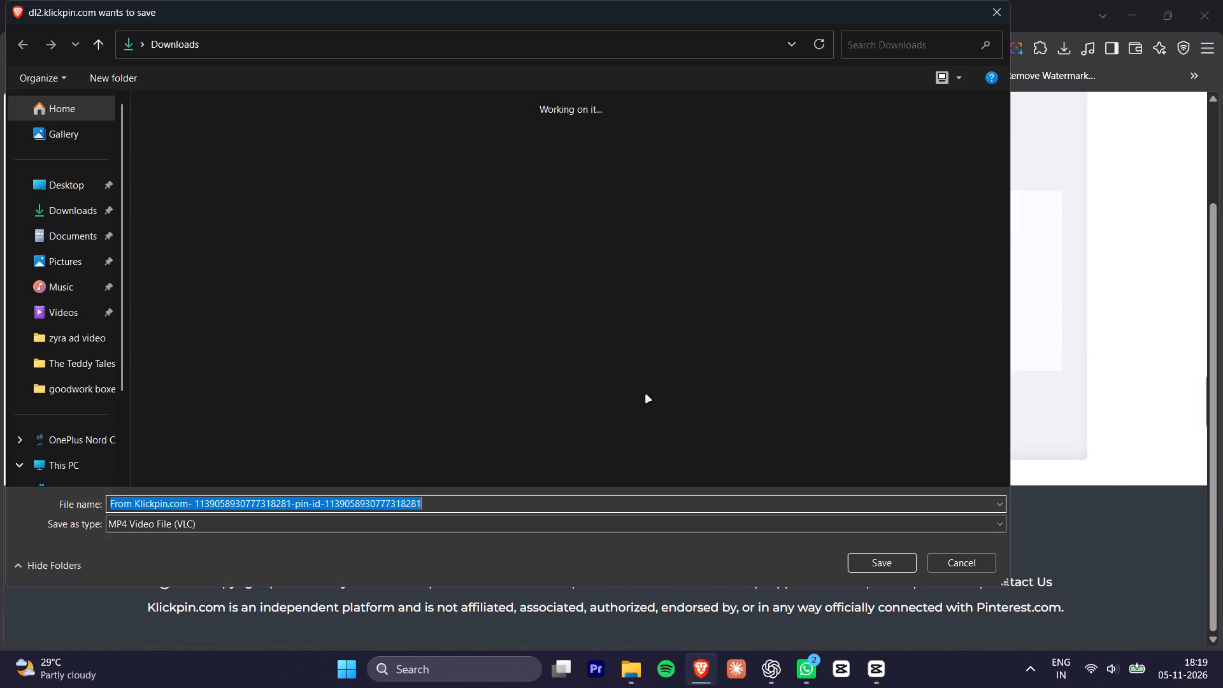
pyautogui.press('Return')
# Switch to CapCut and clear the export range around diwali_packing_v1.mp4.
pyautogui.hotkey('alt', 'Tab')
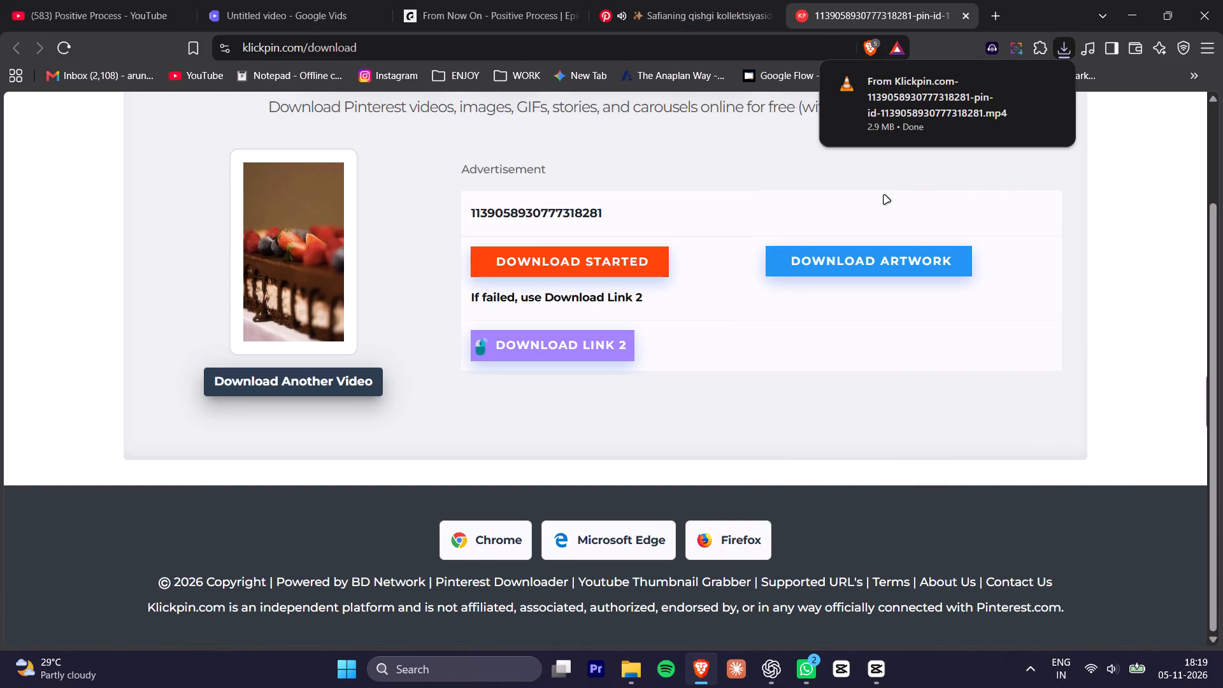
pyautogui.click(770, 512)
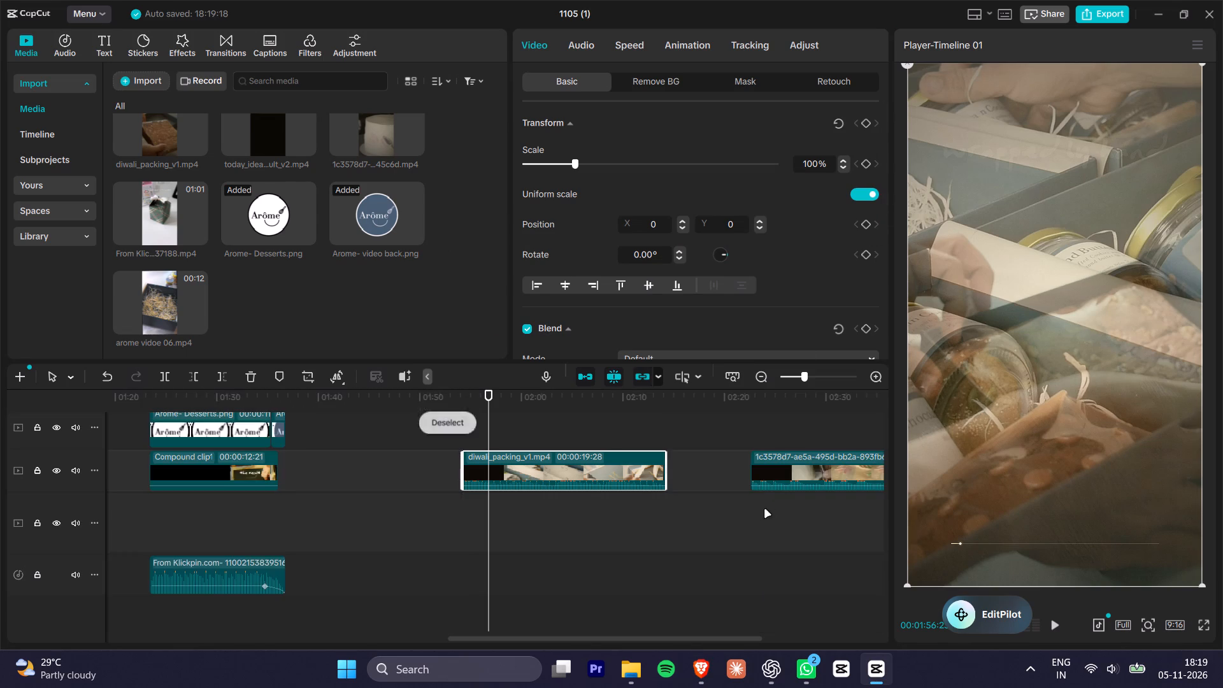
# Return to Brave, pause the berry cake pin's playback and close the KlickPin download page.
pyautogui.hotkey('alt', 'Tab')
pyautogui.click(1098, 235)
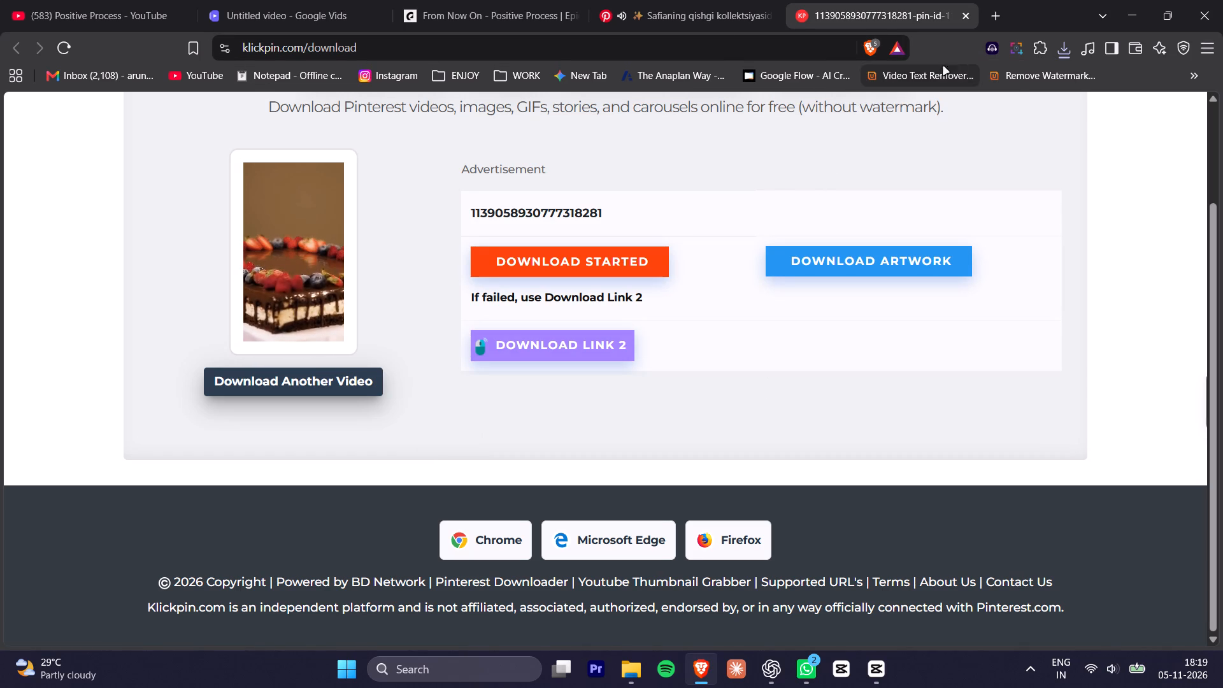
pyautogui.click(666, 0)
pyautogui.click(273, 300)
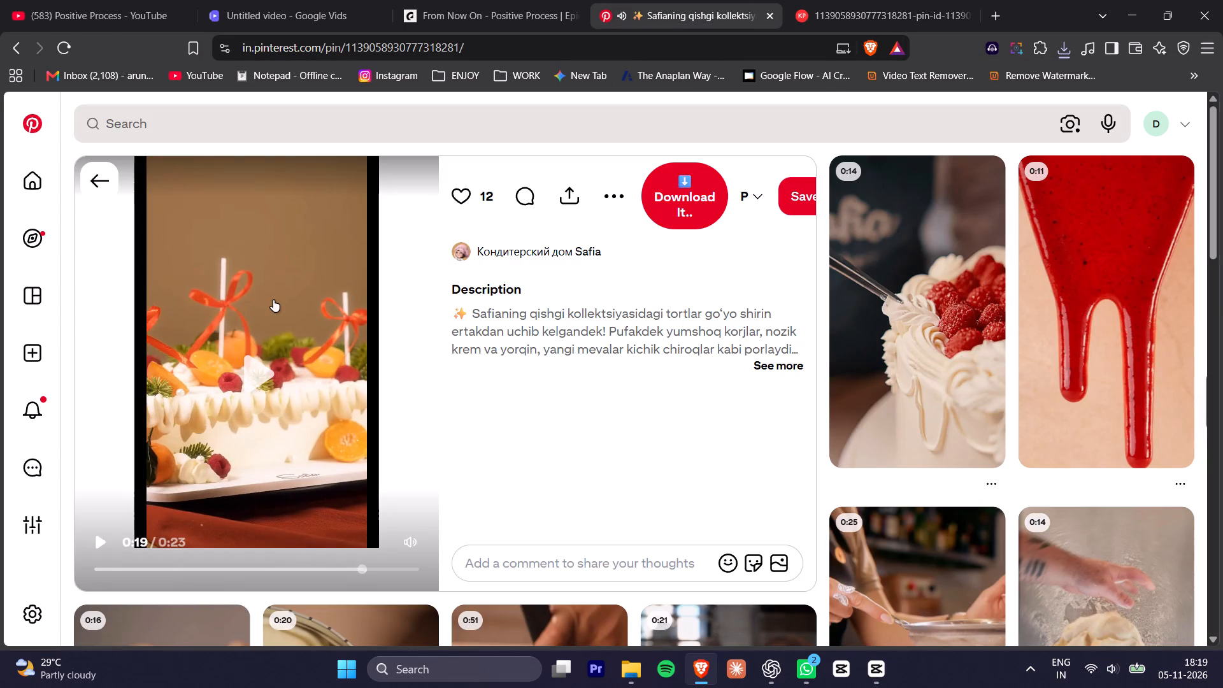
pyautogui.hotkey('alt', 'Tab')
pyautogui.hotkey('alt', 'Tab')
pyautogui.click(853, 0)
pyautogui.hotkey('ctrl', 'w')
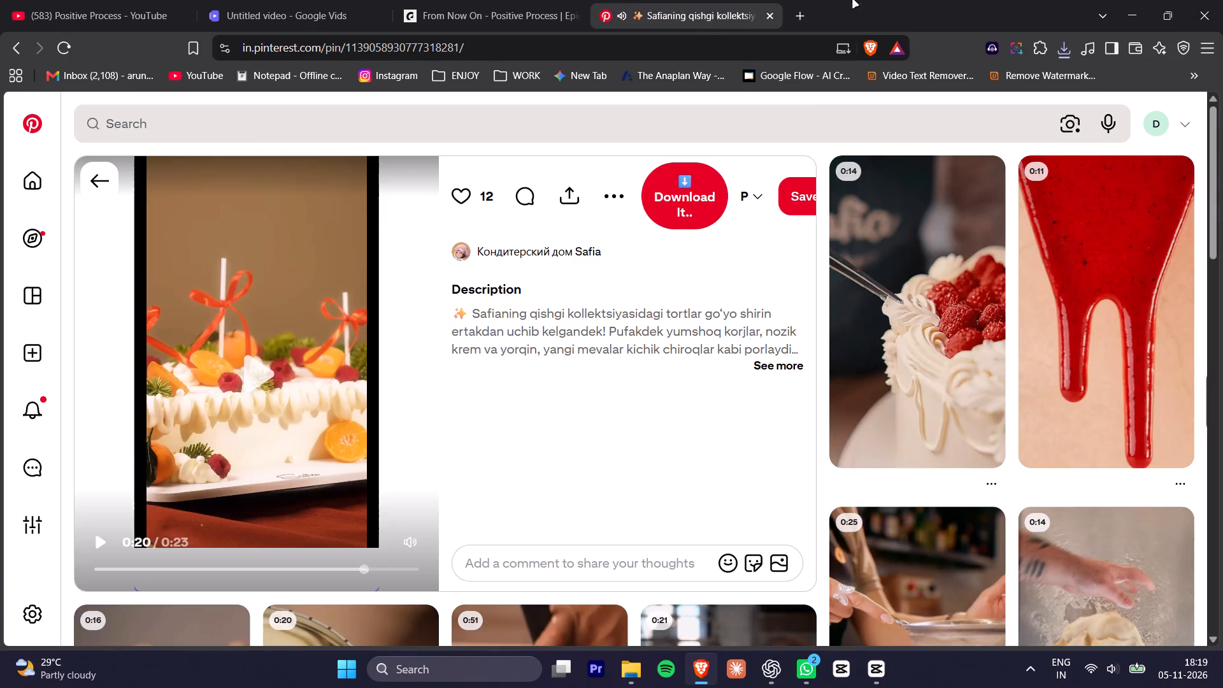
# Switch to CapCut and import the newly downloaded KlickPin berry cake video from Downloads.
pyautogui.hotkey('alt', 'Tab')
pyautogui.click(127, 82)
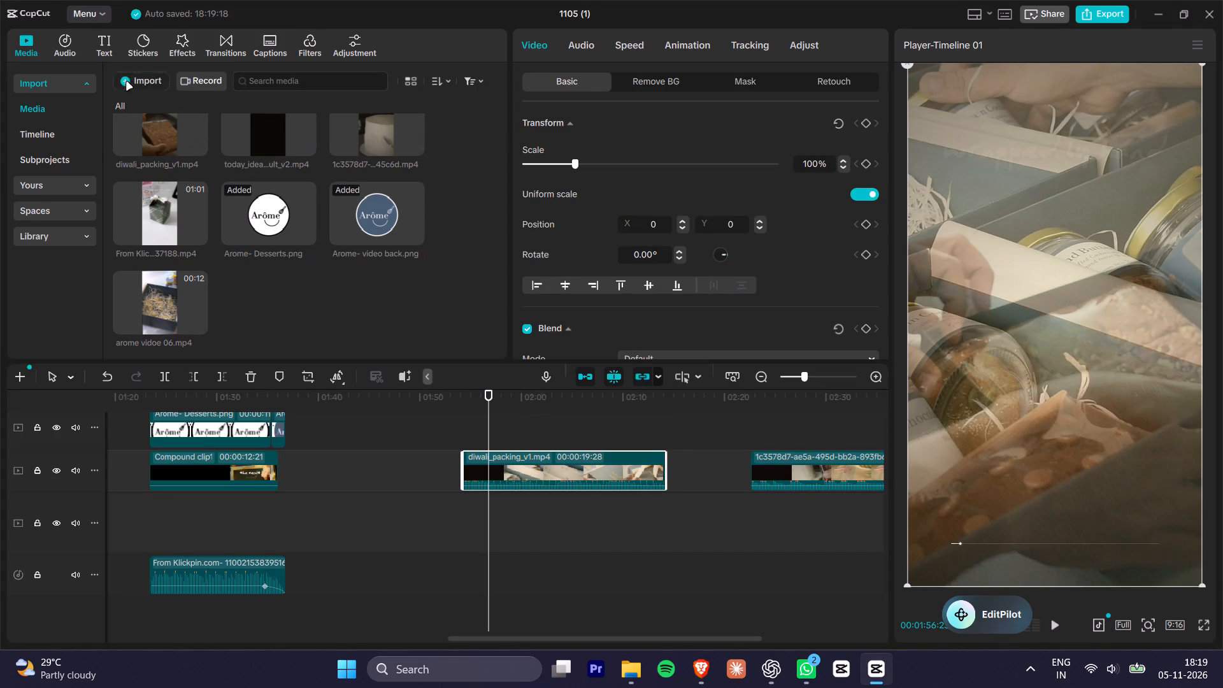
pyautogui.click(157, 113)
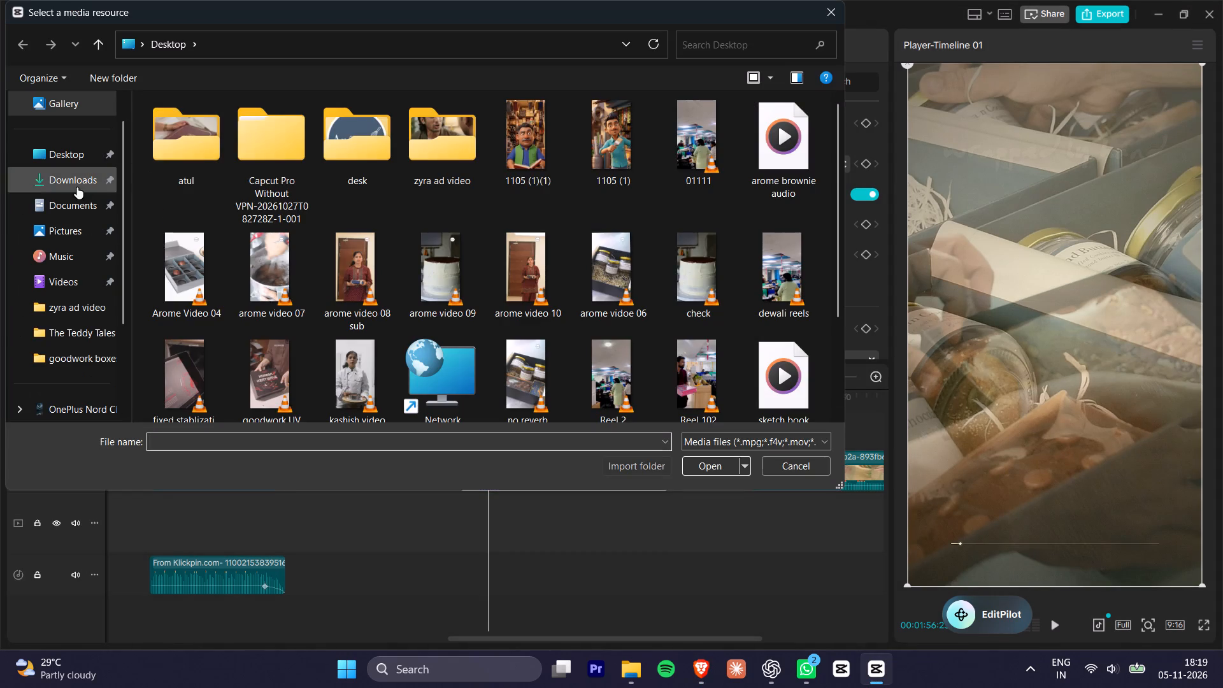
pyautogui.click(74, 187)
pyautogui.doubleClick(183, 157)
# Place the berry cake video above the start of diwali_packing_v1.mp4, extract its audio, and delete the video portion.
pyautogui.moveTo(250, 293); pyautogui.dragTo(263, 302)
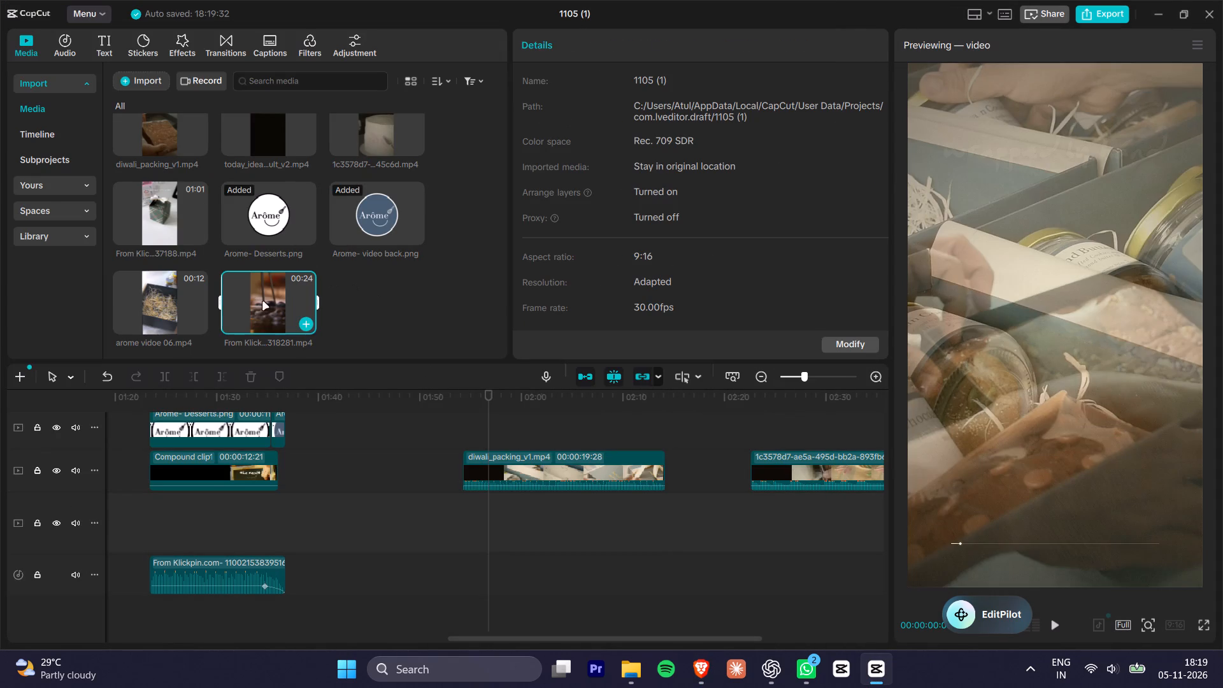
pyautogui.moveTo(263, 302); pyautogui.dragTo(462, 436)
pyautogui.click(554, 436)
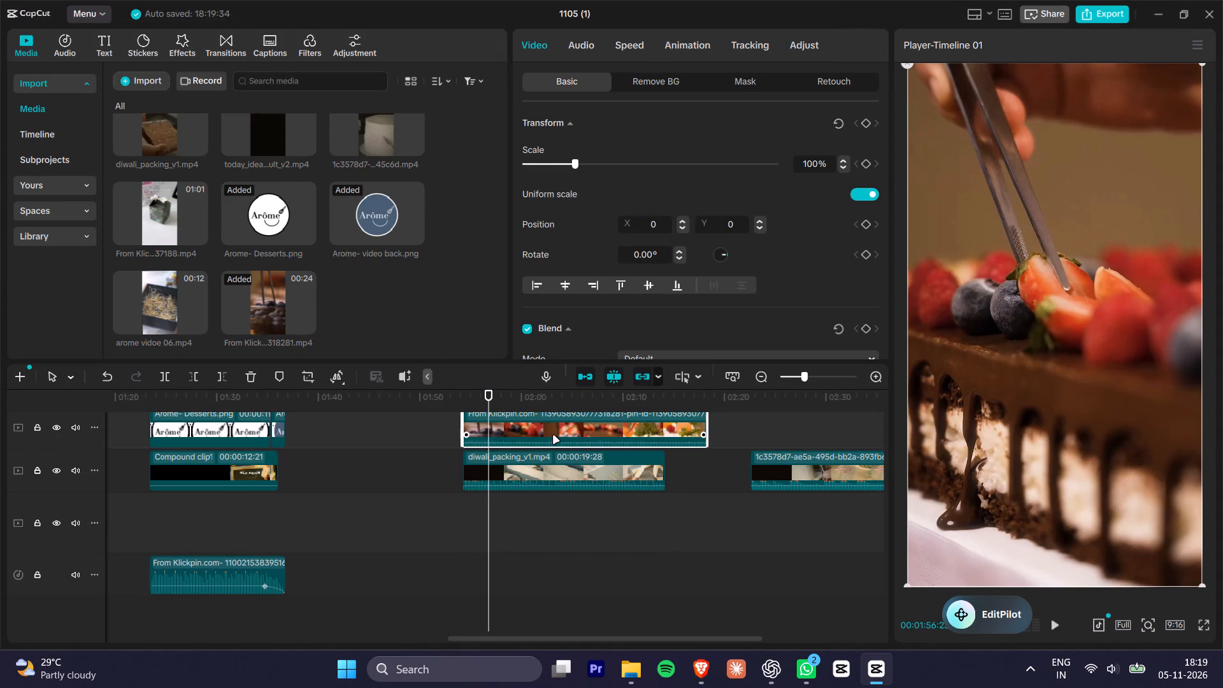
pyautogui.hotkey('ctrl', 'shift', 's')
pyautogui.click(565, 434)
pyautogui.press('Delete')
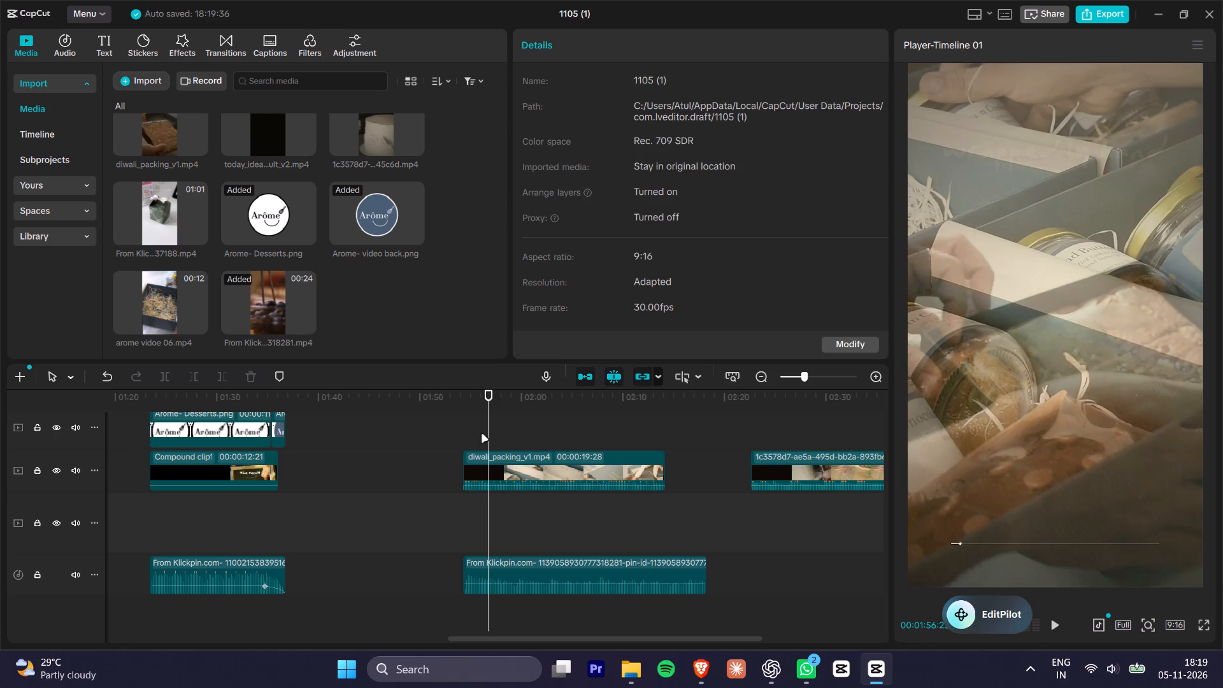
# Play back diwali_packing_v1.mp4 from its start together with the extracted audio.
pyautogui.moveTo(458, 405); pyautogui.dragTo(465, 404)
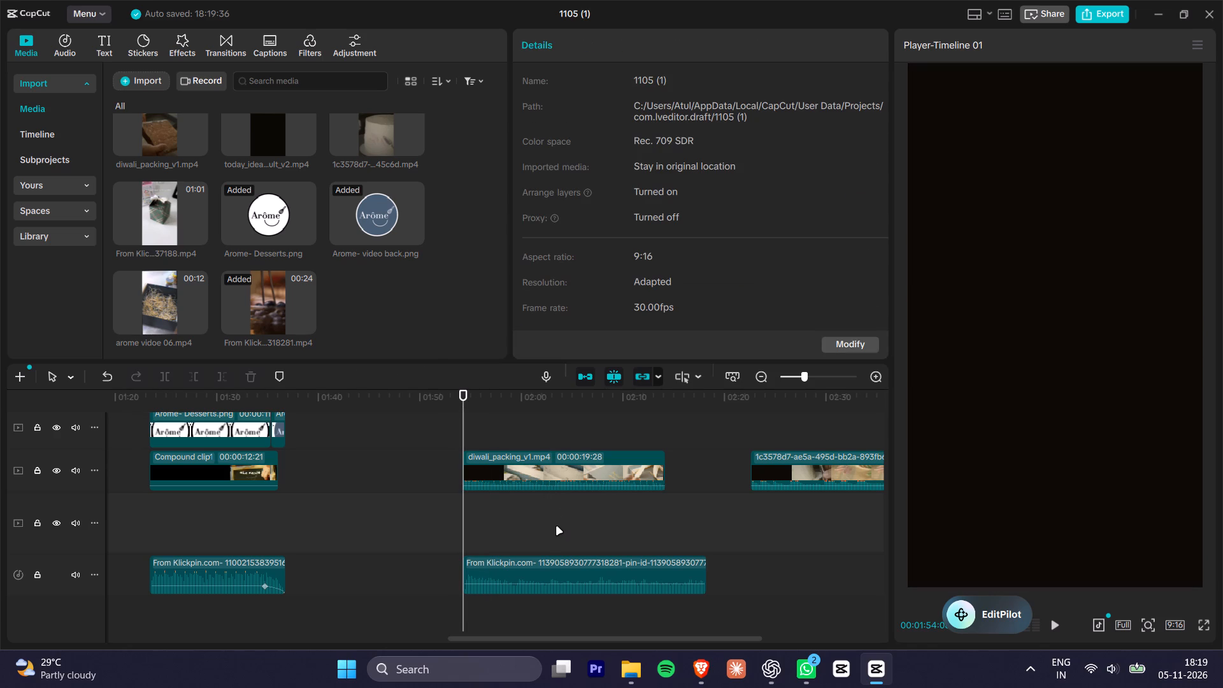
pyautogui.press('space')
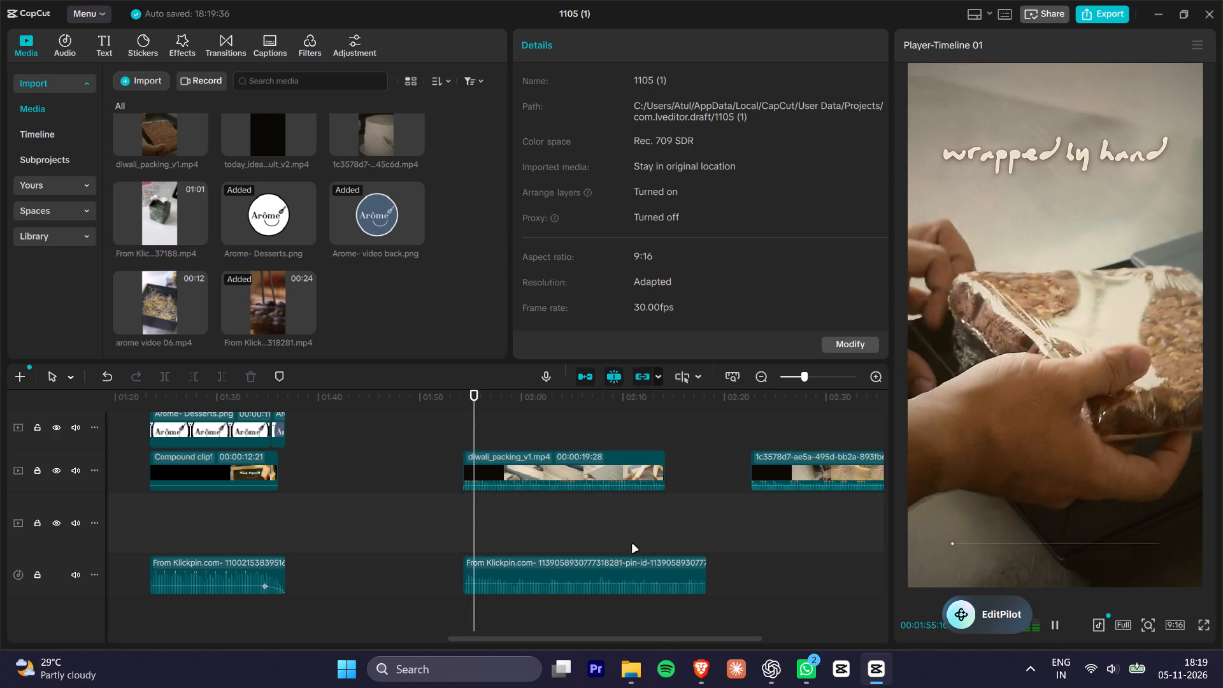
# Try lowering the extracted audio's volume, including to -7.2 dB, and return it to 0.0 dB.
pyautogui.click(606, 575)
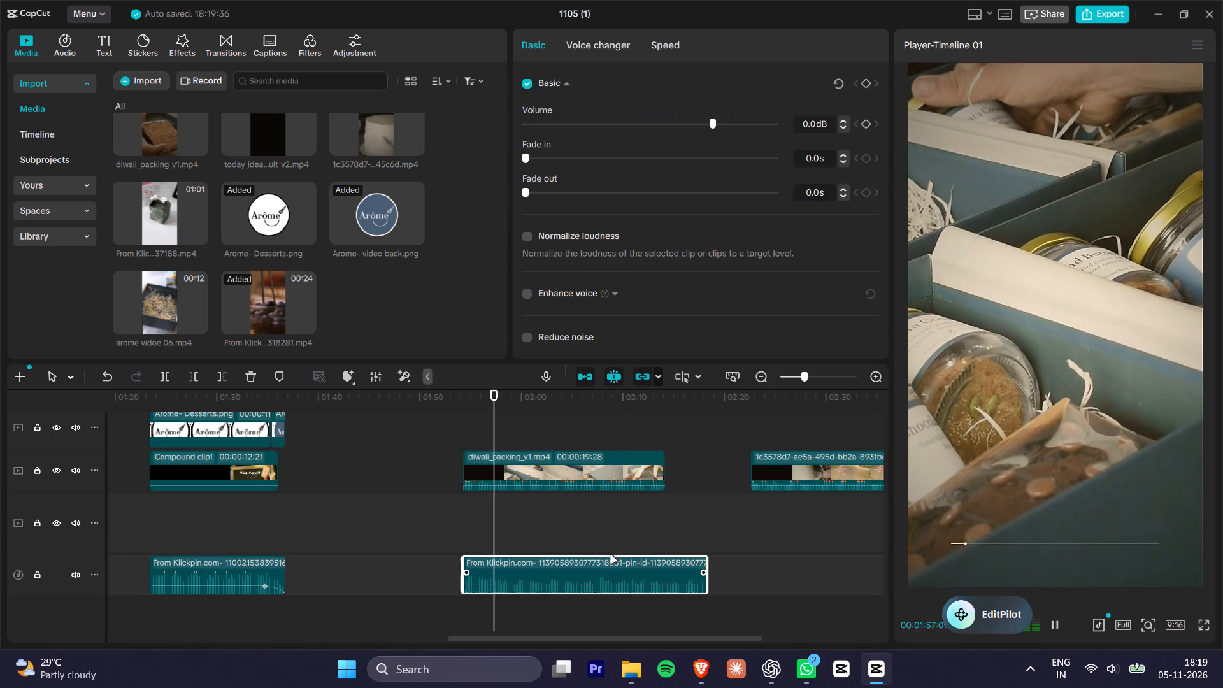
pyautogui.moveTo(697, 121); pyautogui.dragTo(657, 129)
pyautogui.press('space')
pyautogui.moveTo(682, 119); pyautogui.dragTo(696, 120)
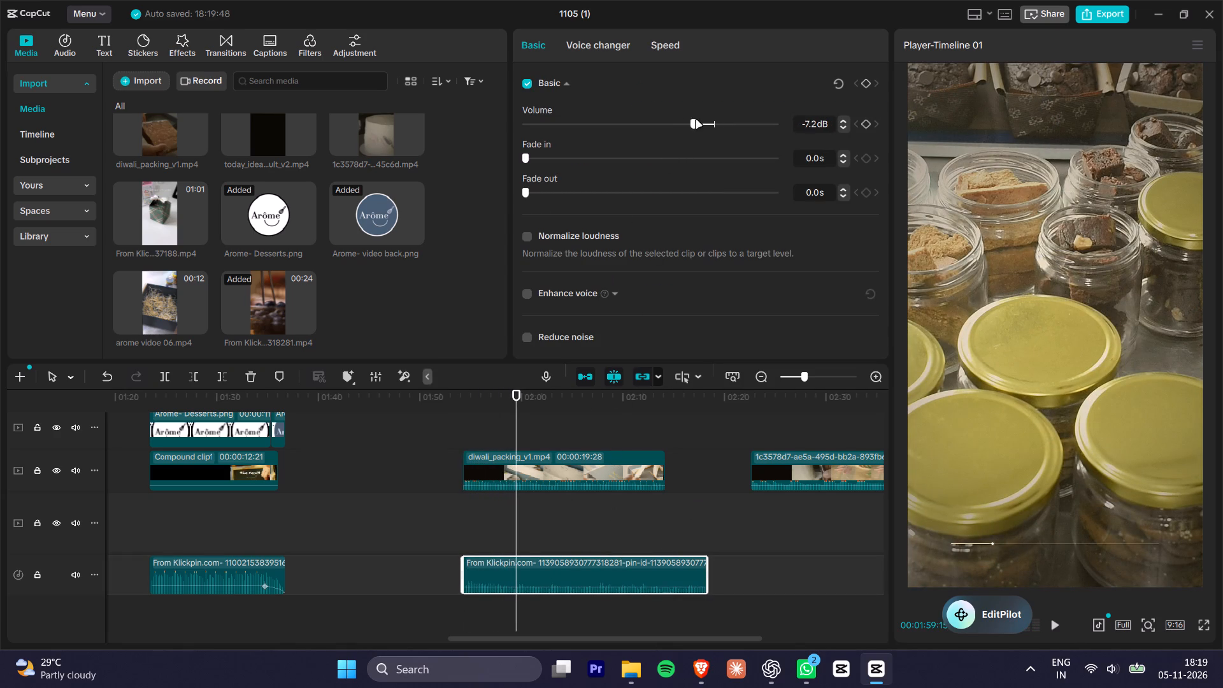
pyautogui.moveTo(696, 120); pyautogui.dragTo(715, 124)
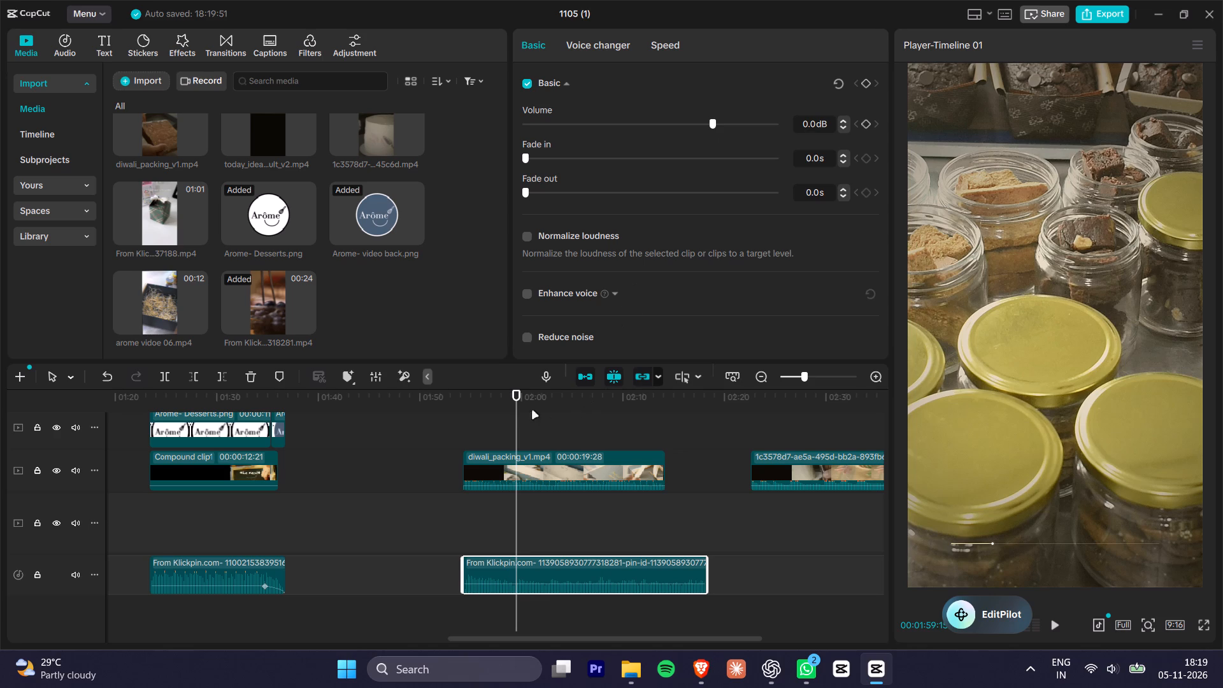
# Replay the opening of diwali_packing_v1.mp4 with its extracted audio to check how the two fit together.
pyautogui.moveTo(503, 398); pyautogui.dragTo(476, 401)
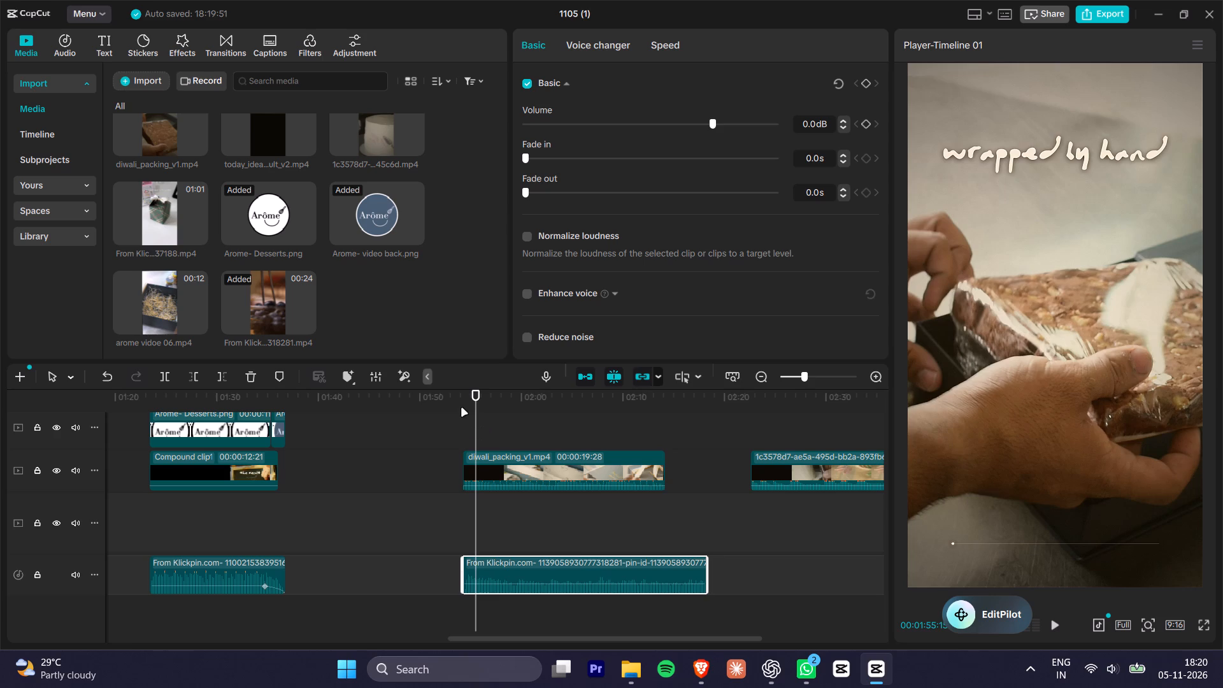
pyautogui.click(460, 399)
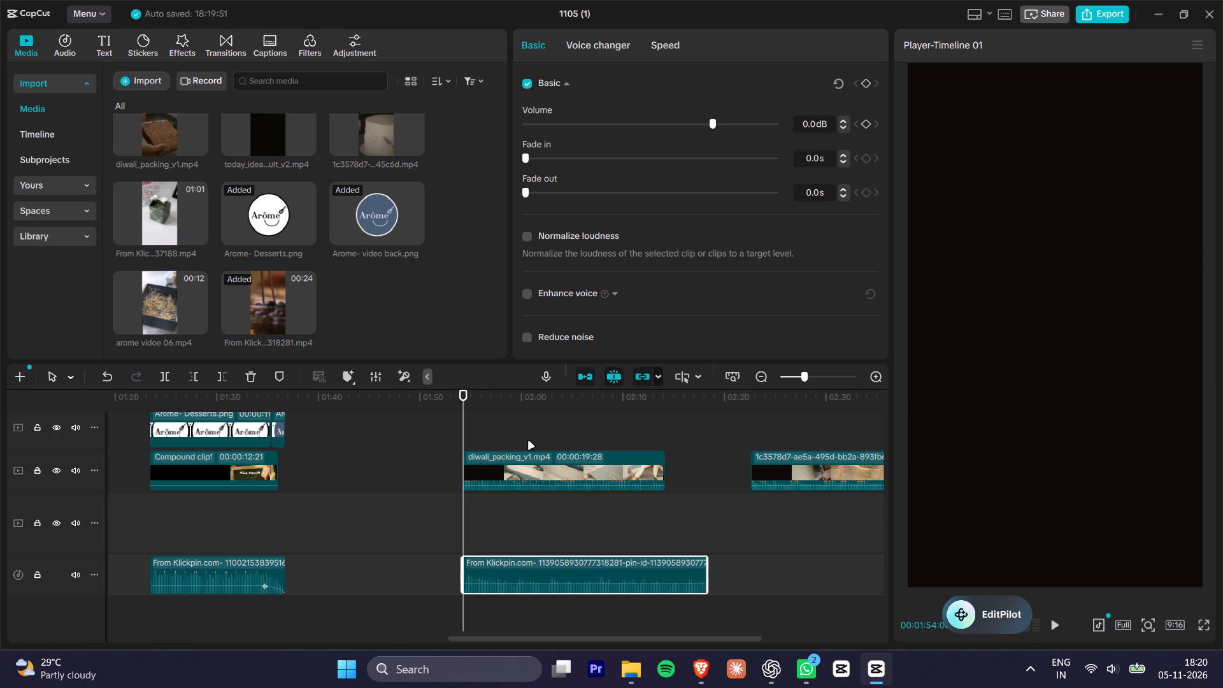
pyautogui.keyDown('alt'); pyautogui.scroll(4, 508, 449); pyautogui.keyUp('alt')
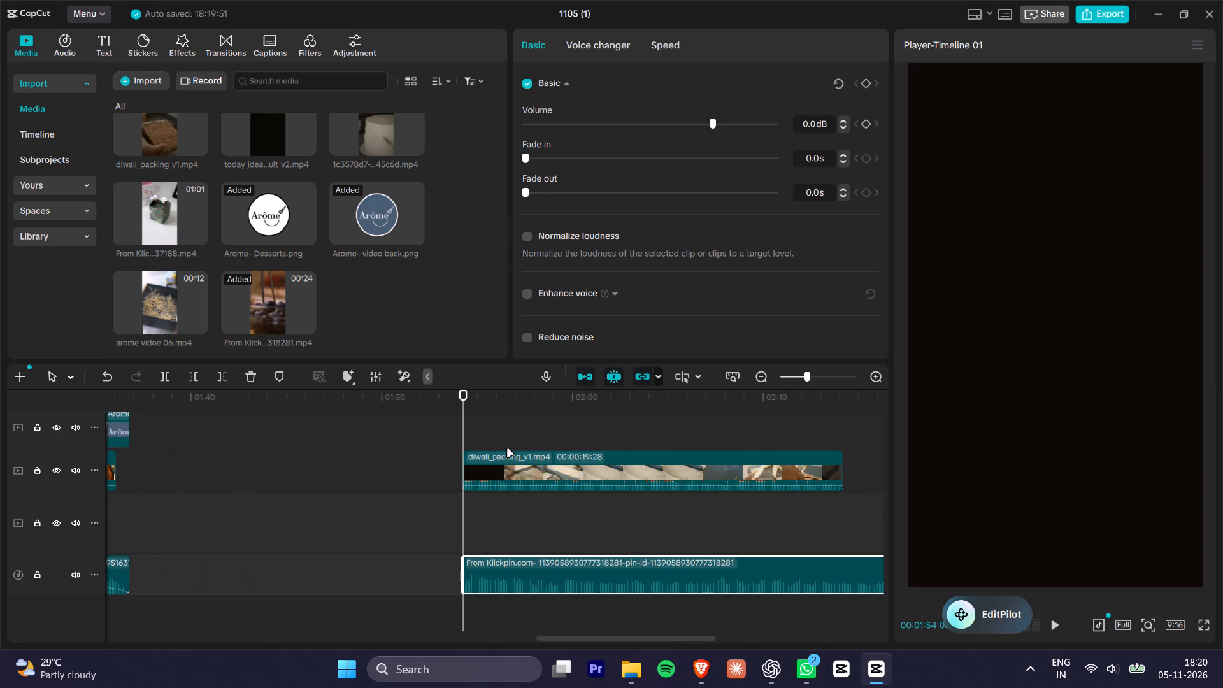
pyautogui.press('space')
pyautogui.press('space')
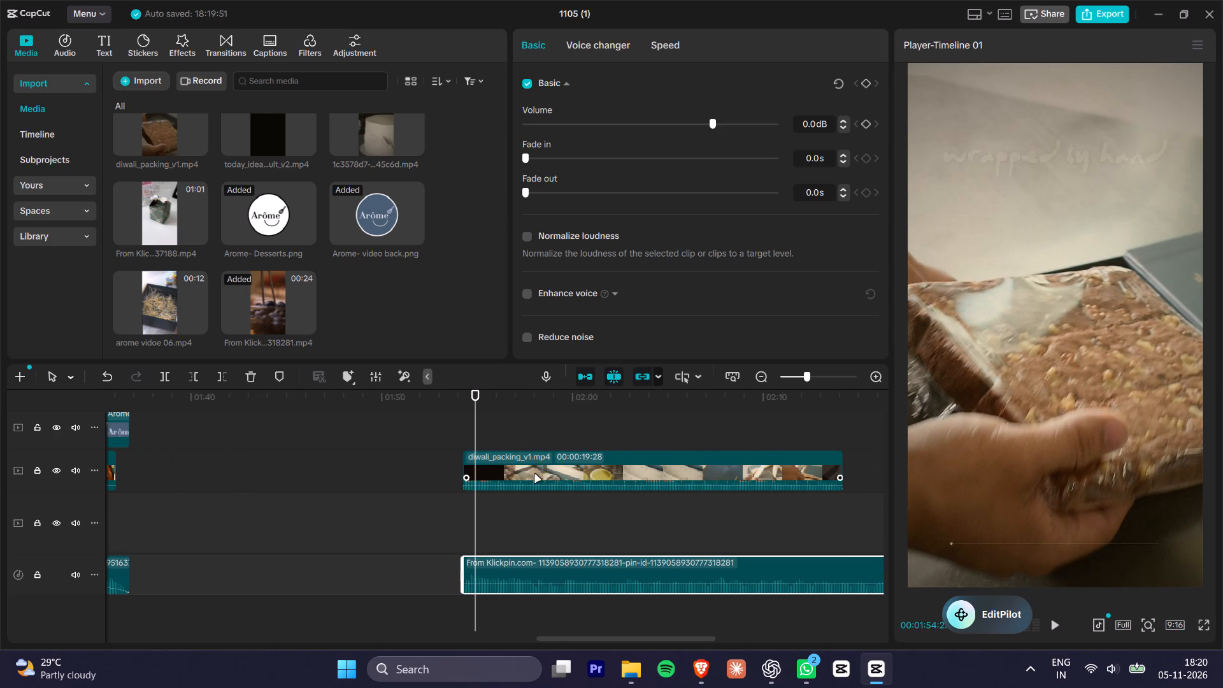
pyautogui.keyDown('ctrl'); pyautogui.scroll(-1, 547, 496); pyautogui.keyUp('ctrl')
pyautogui.press('space')
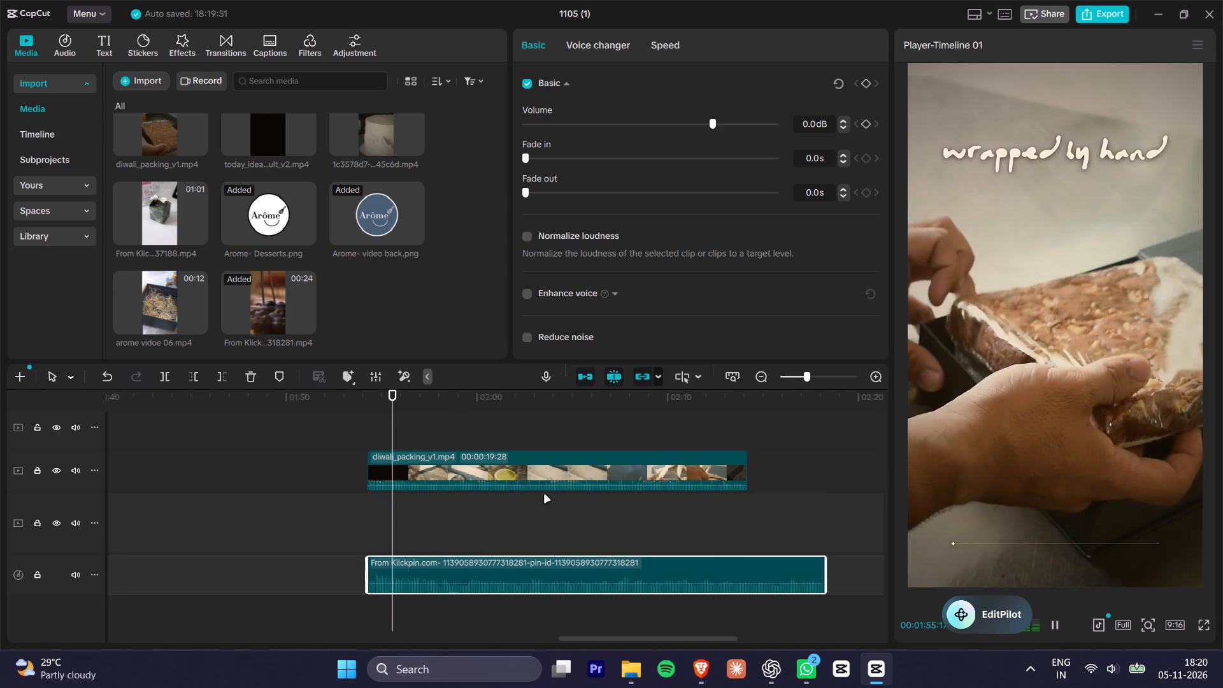
# Lower diwali_packing_v1.mp4's own volume to -∞ dB and play it back with only the extracted audio.
pyautogui.press('space')
pyautogui.click(517, 474)
pyautogui.click(580, 39)
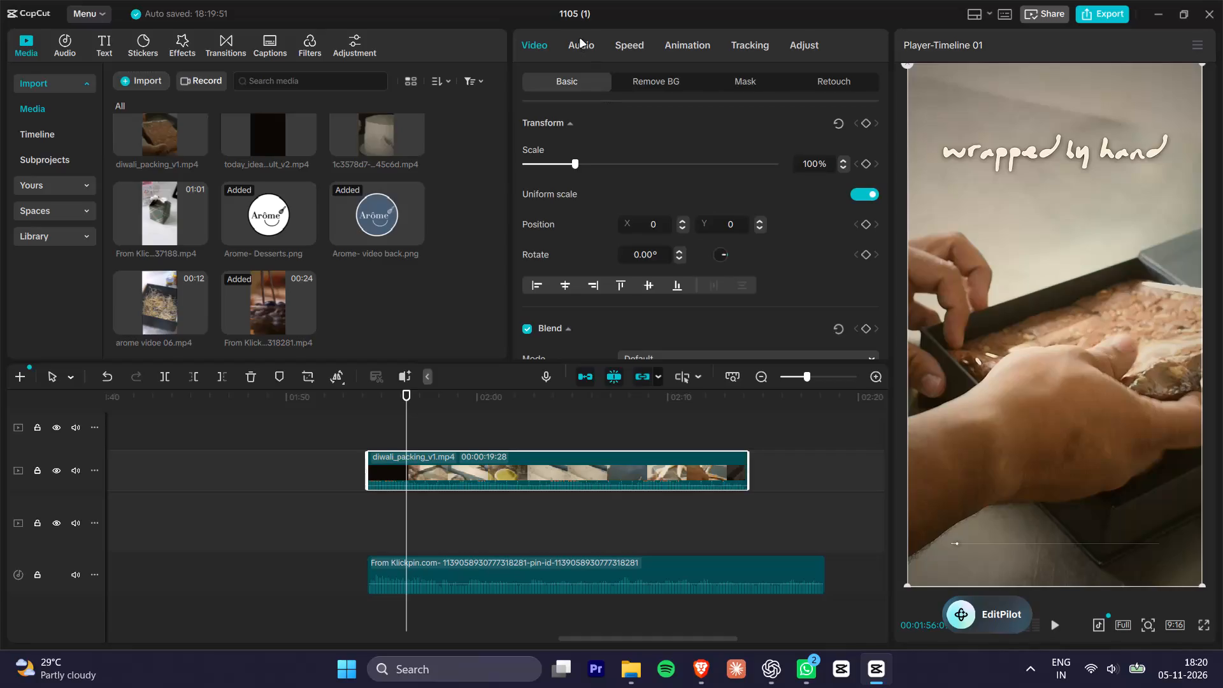
pyautogui.moveTo(643, 166); pyautogui.dragTo(427, 190)
pyautogui.press('space')
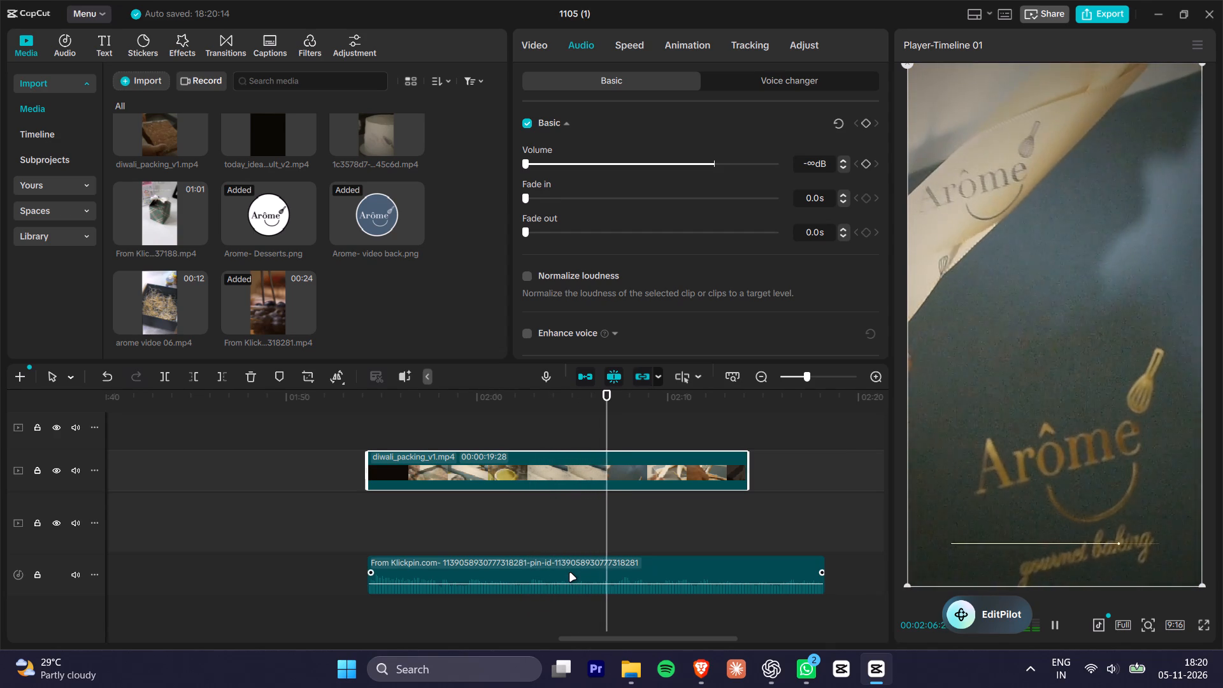
pyautogui.press('space')
pyautogui.click(566, 466)
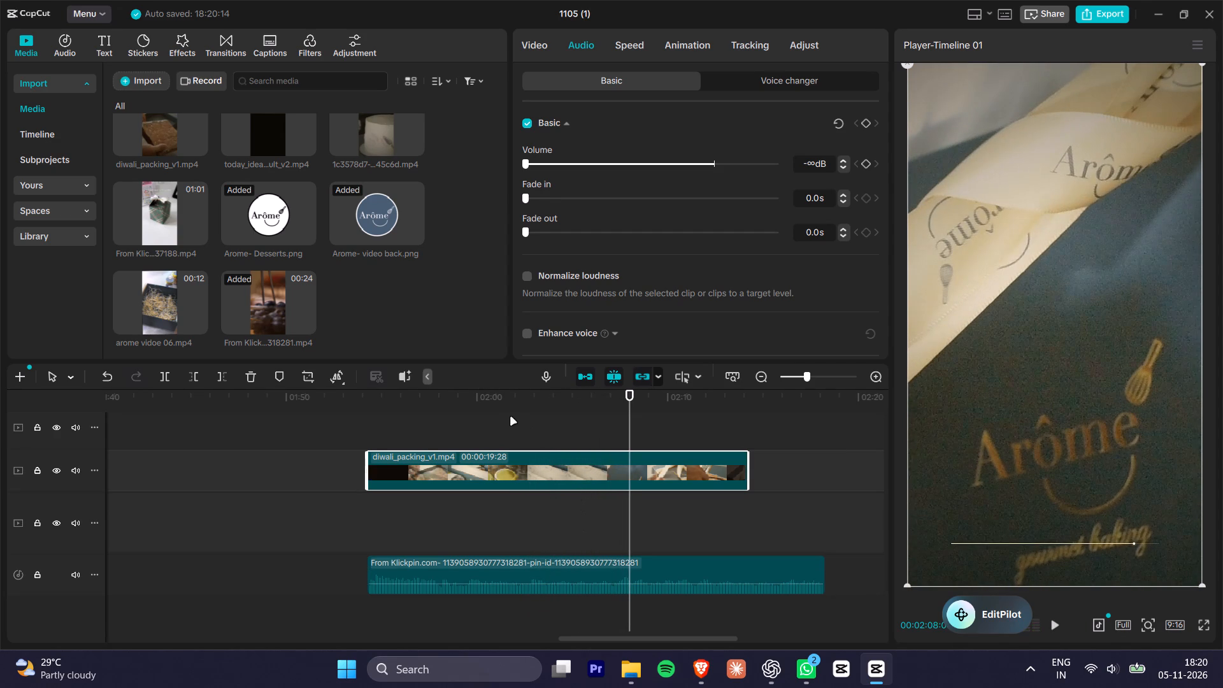
# Add a custom adjustment layer directly above diwali_packing_v1.mp4 and stretch it to span the whole clip.
pyautogui.keyDown('alt'); pyautogui.scroll(-5, 392, 457); pyautogui.keyUp('alt')
pyautogui.click(320, 461)
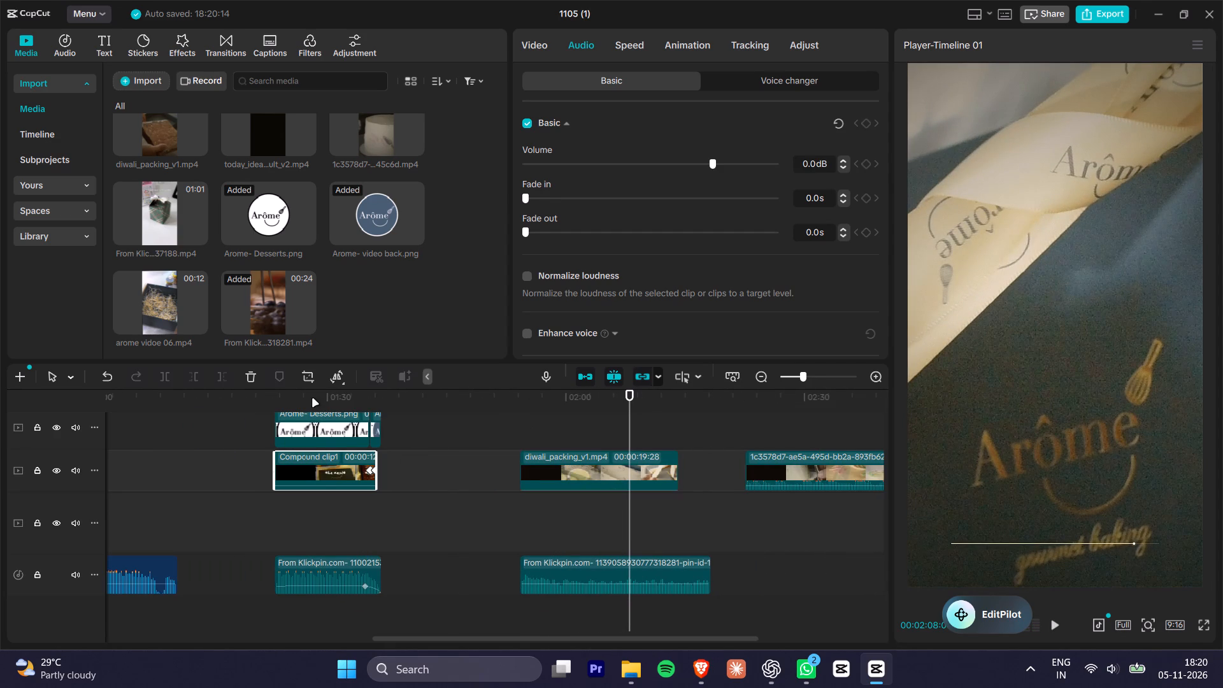
pyautogui.moveTo(313, 399); pyautogui.dragTo(275, 404)
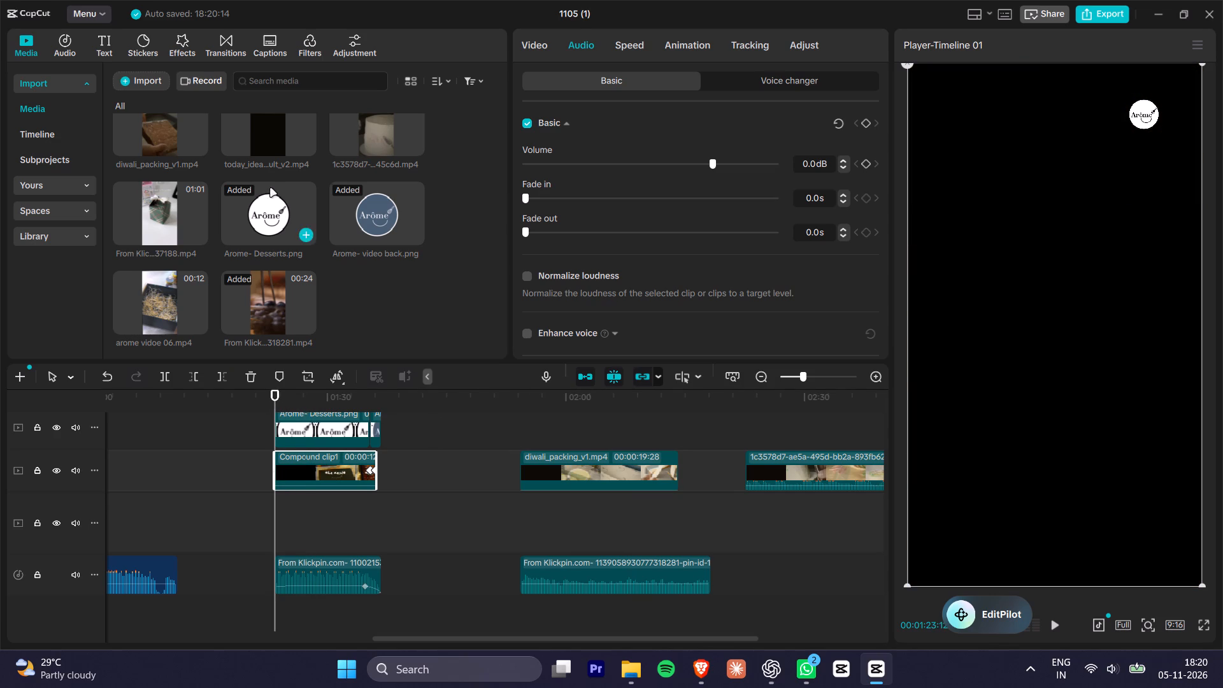
pyautogui.click(350, 49)
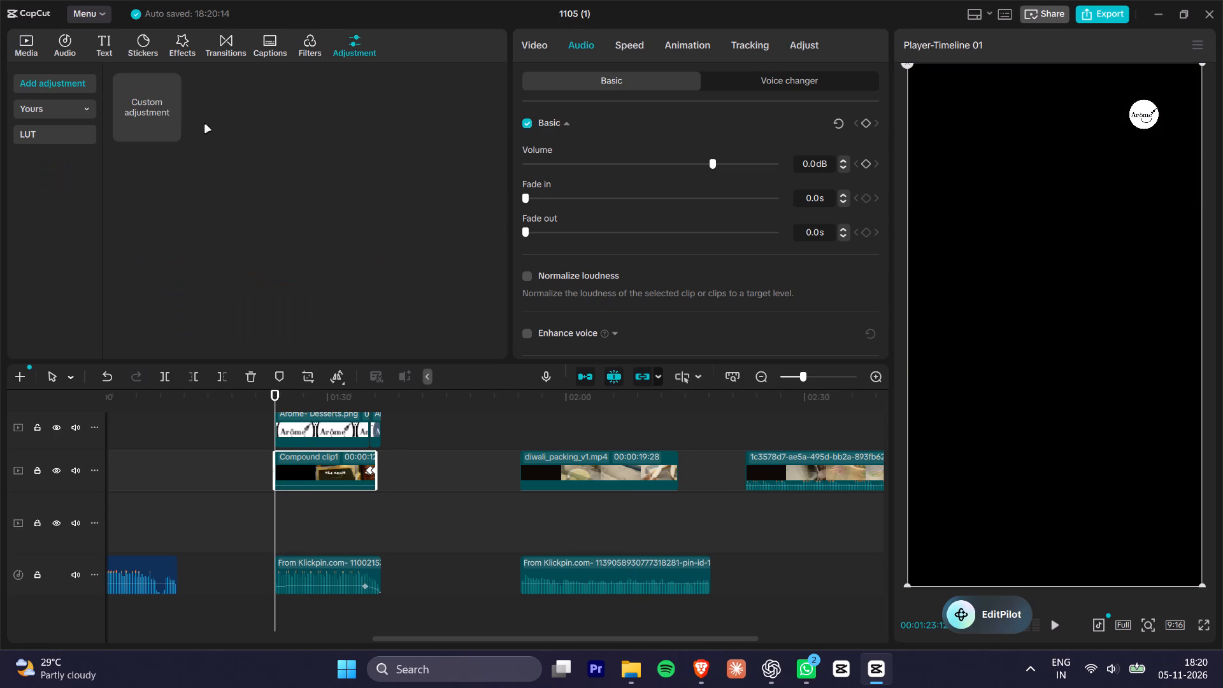
pyautogui.click(176, 129)
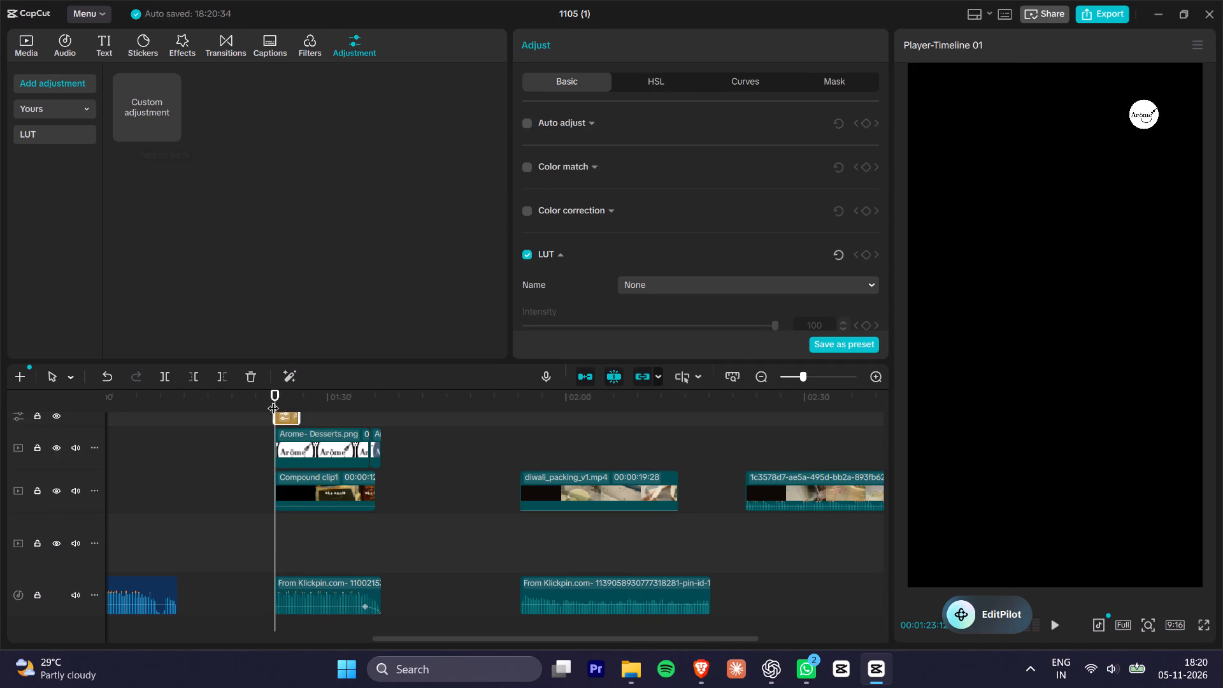
pyautogui.moveTo(288, 418); pyautogui.dragTo(549, 473)
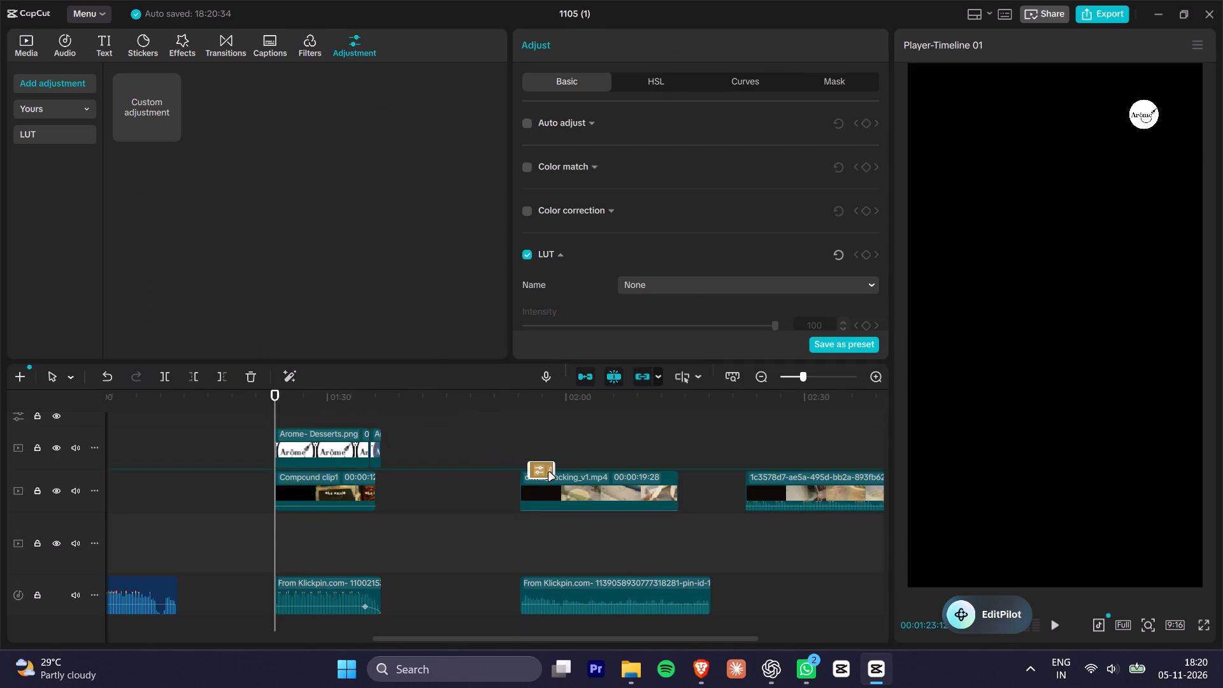
pyautogui.moveTo(549, 473); pyautogui.dragTo(536, 468)
pyautogui.moveTo(515, 401); pyautogui.dragTo(514, 399)
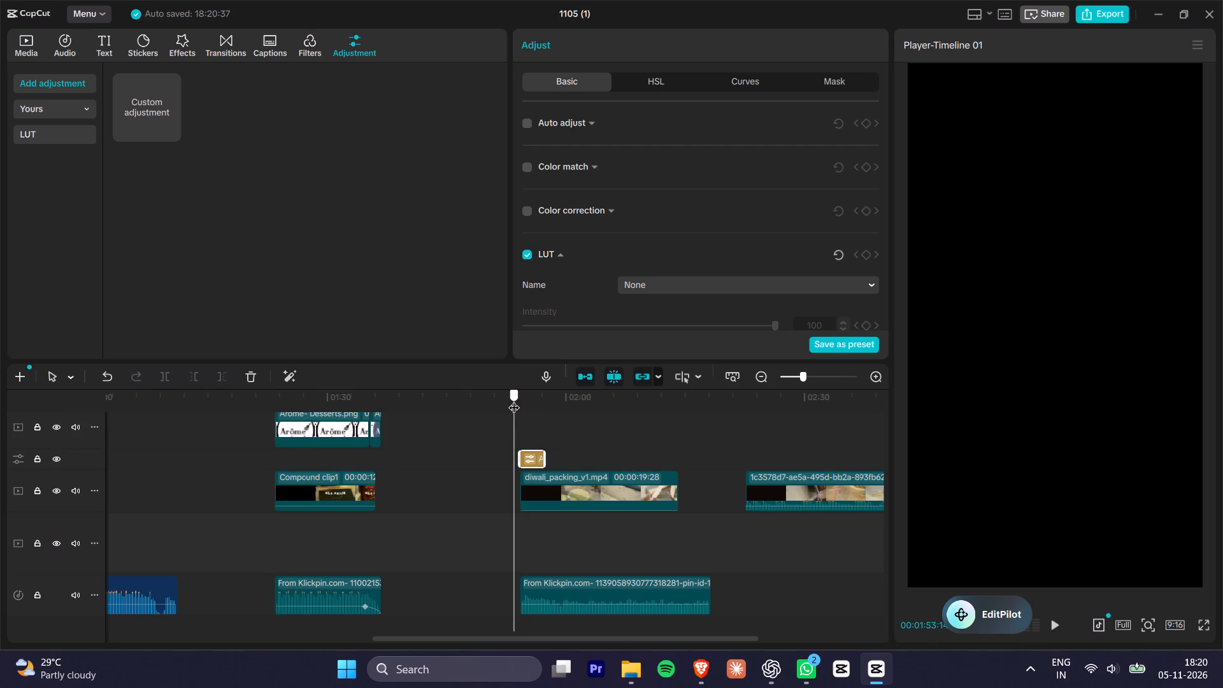
pyautogui.moveTo(514, 399); pyautogui.dragTo(531, 396)
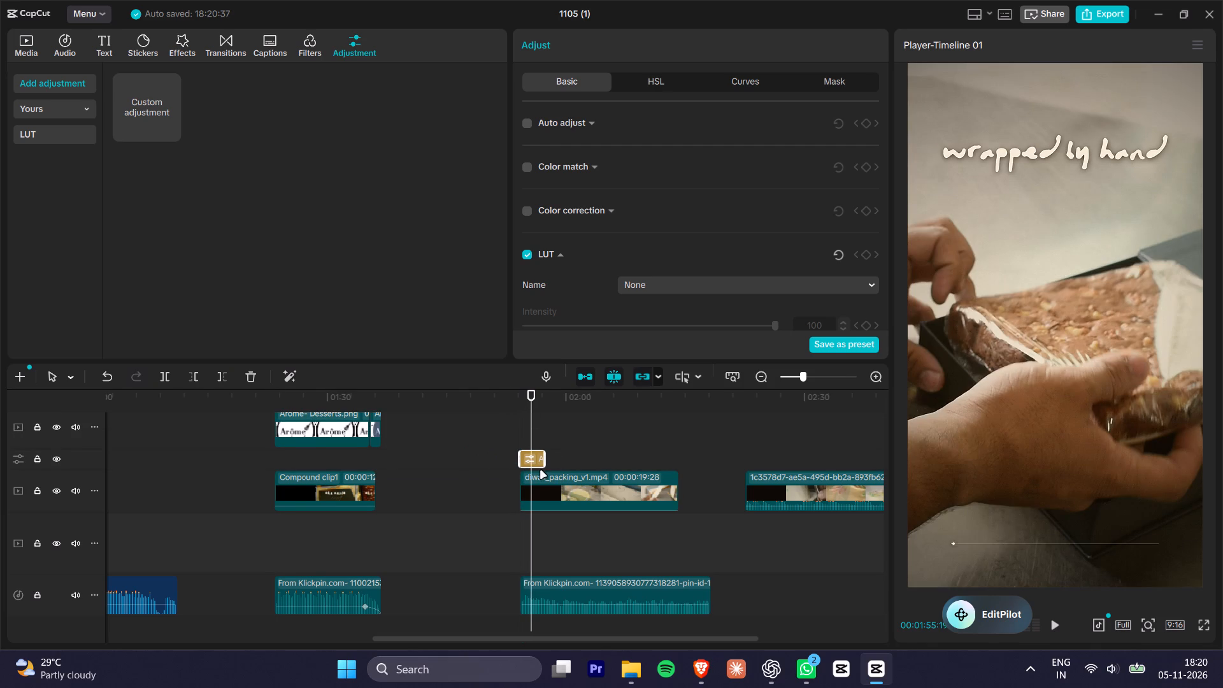
pyautogui.moveTo(546, 460); pyautogui.dragTo(672, 459)
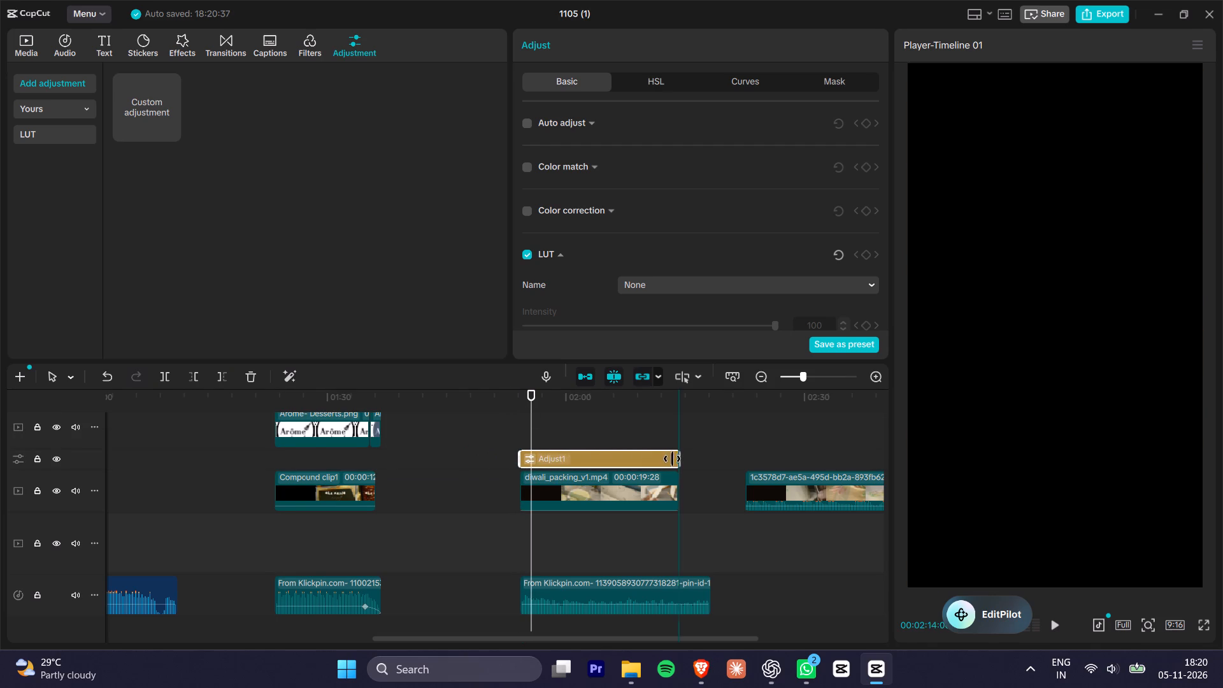
pyautogui.moveTo(672, 459); pyautogui.dragTo(673, 459)
# Duplicate the compound clip's Arôme logo overlays above diwali_packing_v1.mp4 and extend the white logo back to the clip's start, lasting 00:00:19:28.
pyautogui.moveTo(427, 425); pyautogui.dragTo(331, 429)
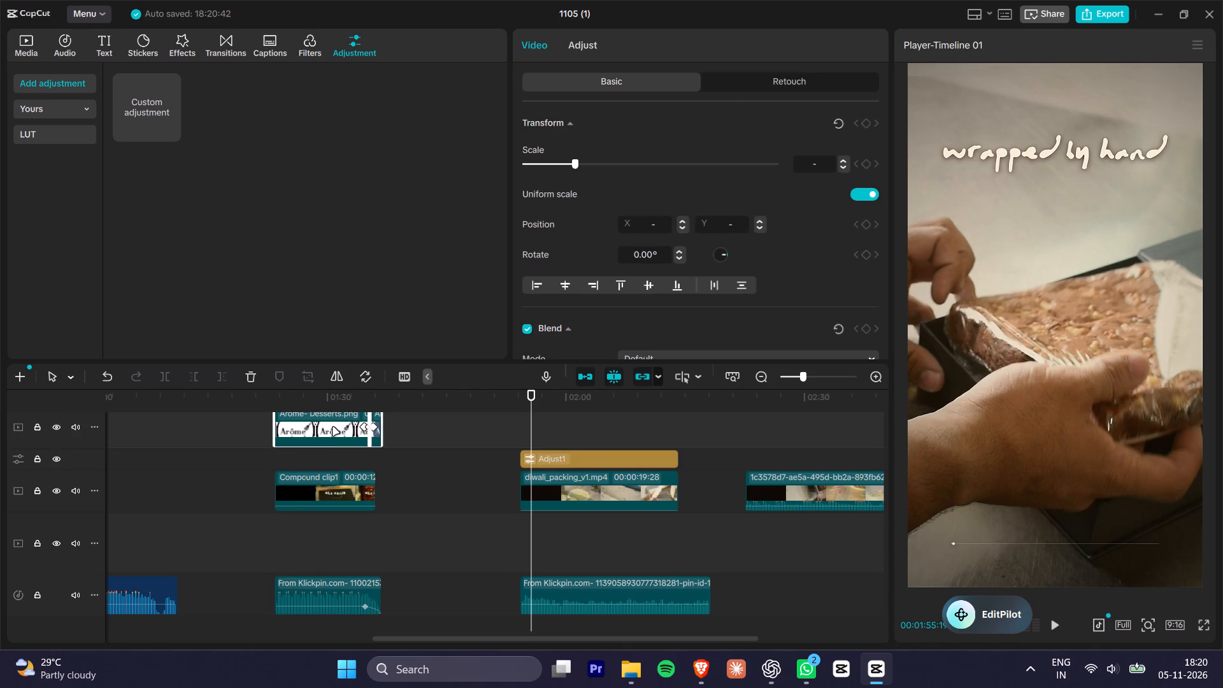
pyautogui.keyDown('alt'); pyautogui.moveTo(333, 427); pyautogui.dragTo(636, 427); pyautogui.keyUp('alt')
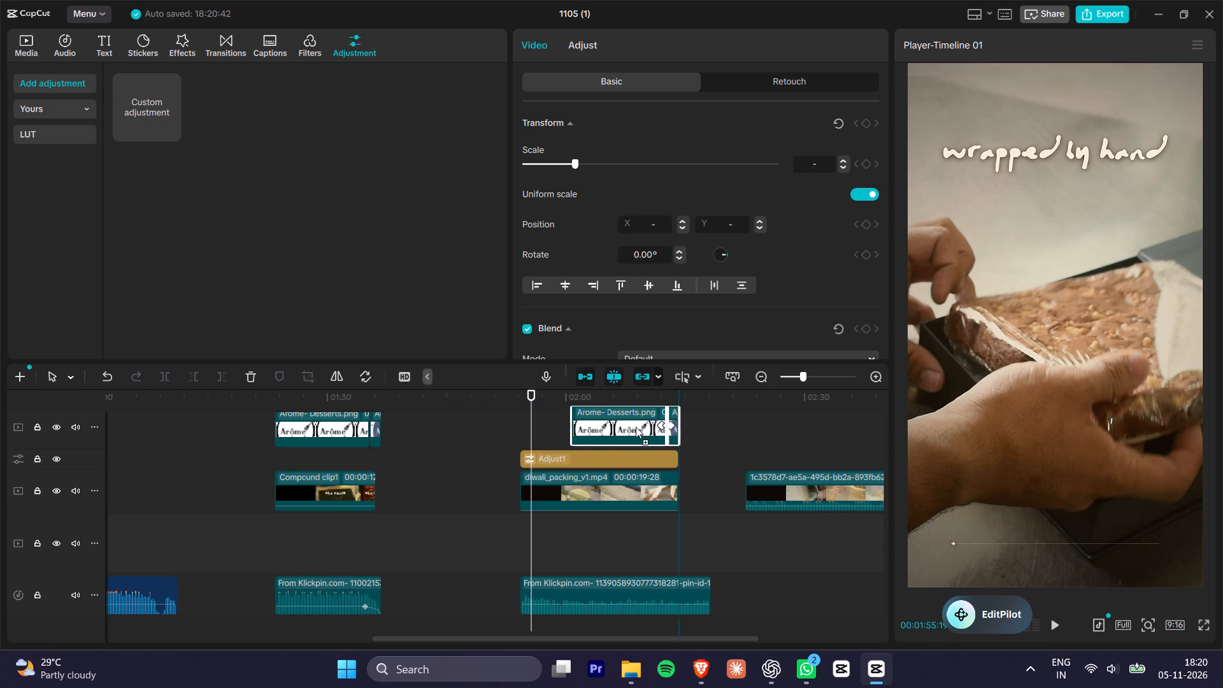
pyautogui.keyDown('alt'); pyautogui.moveTo(636, 427); pyautogui.dragTo(646, 438); pyautogui.keyUp('alt')
pyautogui.click(645, 444)
pyautogui.moveTo(585, 443); pyautogui.dragTo(528, 448)
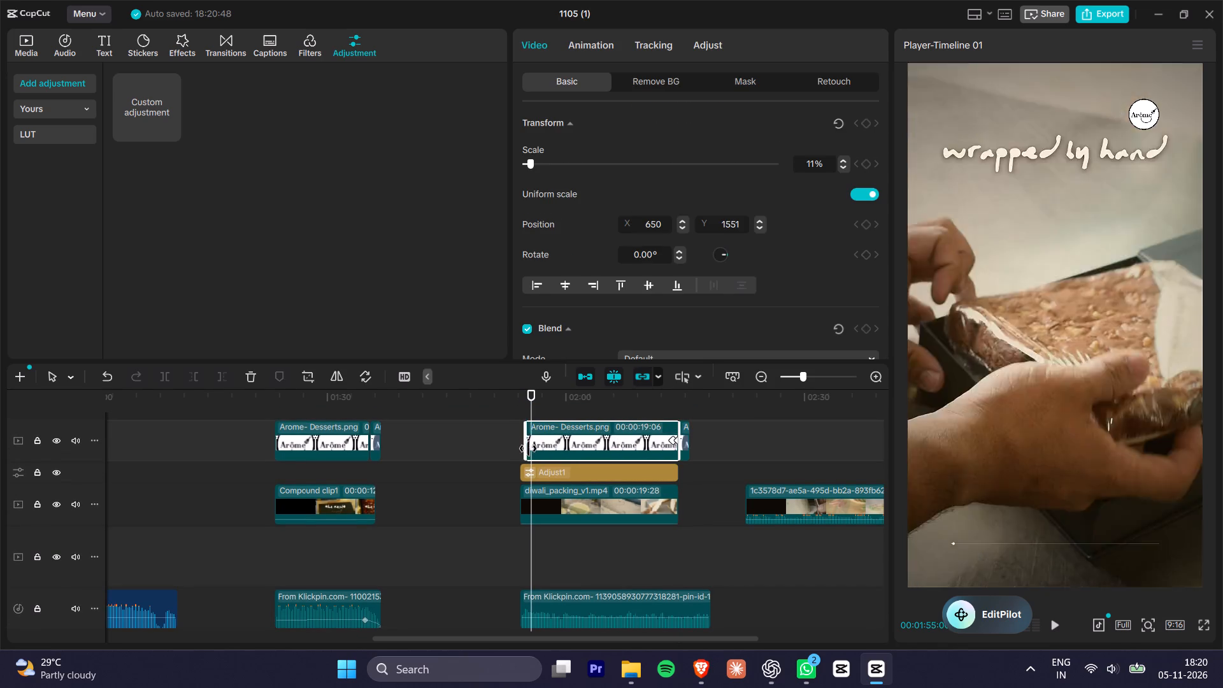
pyautogui.moveTo(528, 448); pyautogui.dragTo(526, 449)
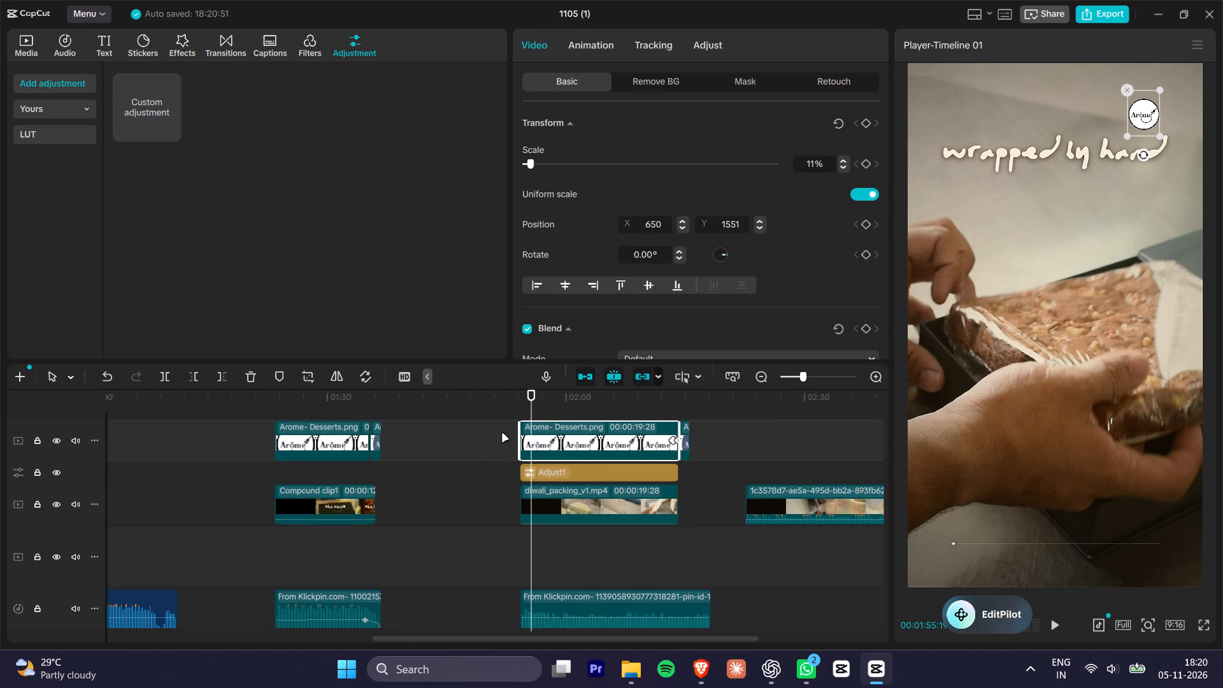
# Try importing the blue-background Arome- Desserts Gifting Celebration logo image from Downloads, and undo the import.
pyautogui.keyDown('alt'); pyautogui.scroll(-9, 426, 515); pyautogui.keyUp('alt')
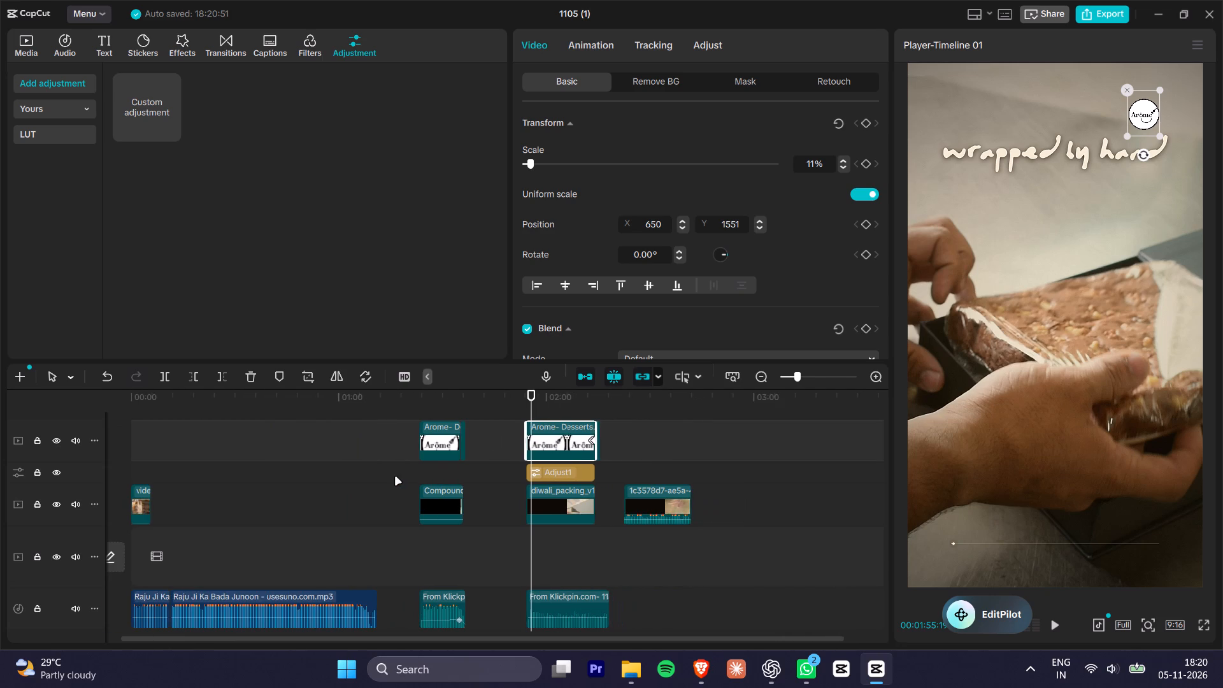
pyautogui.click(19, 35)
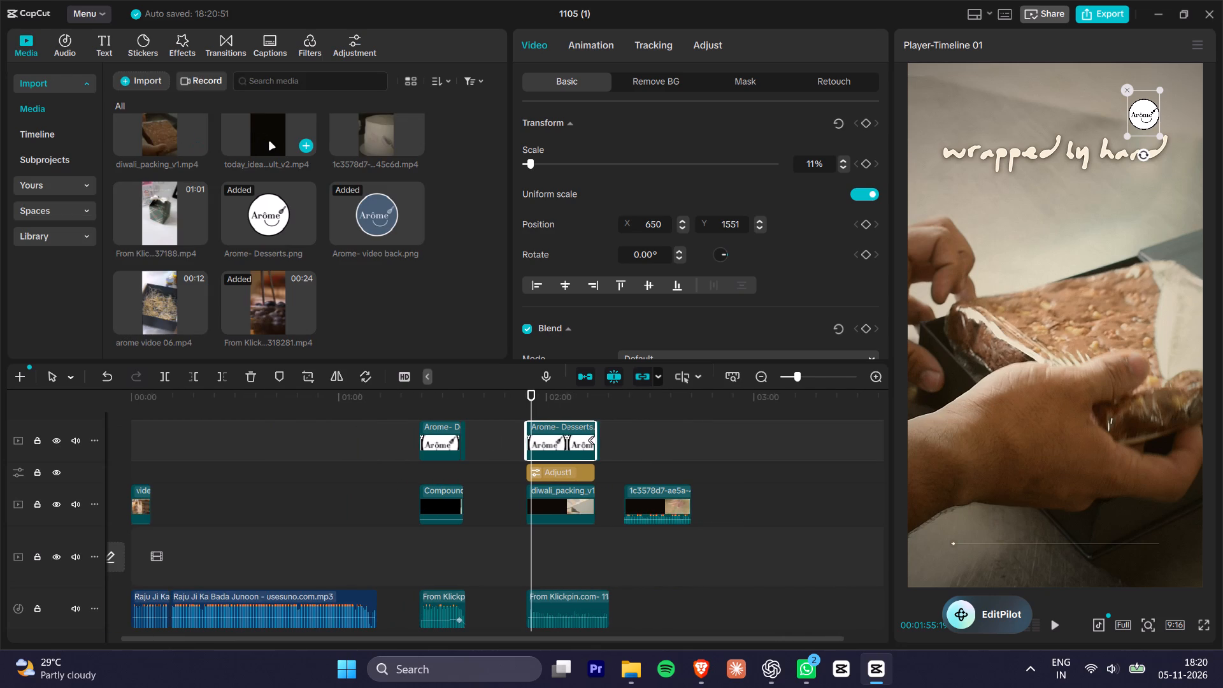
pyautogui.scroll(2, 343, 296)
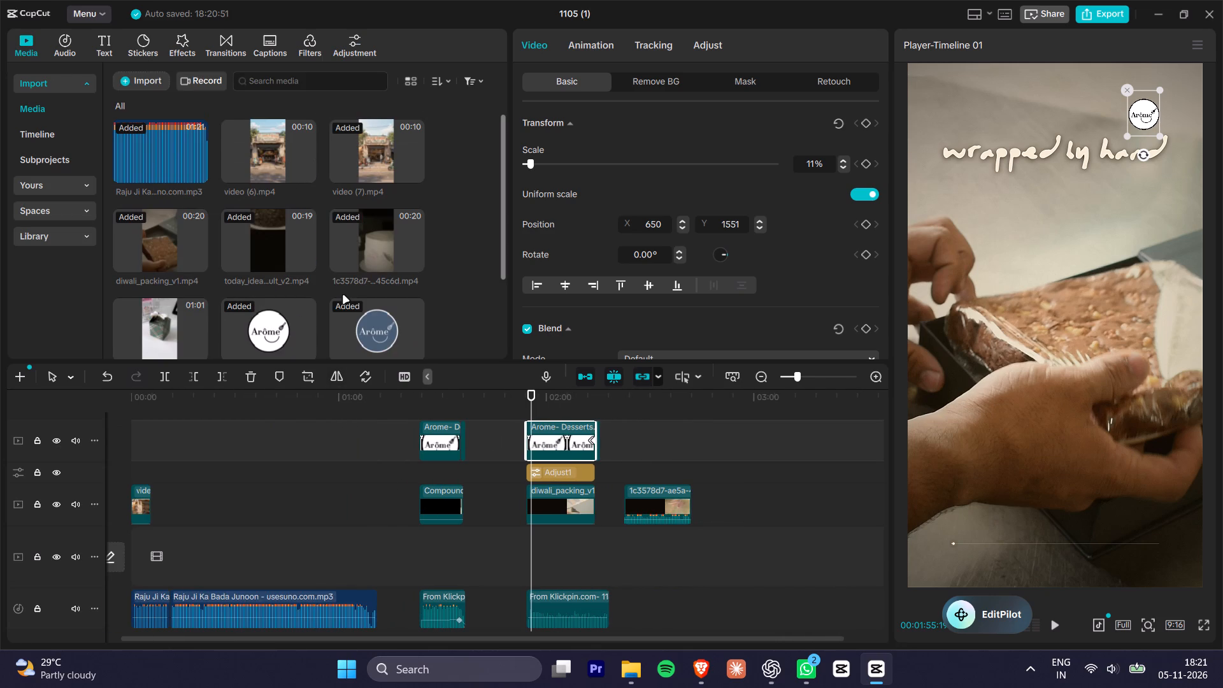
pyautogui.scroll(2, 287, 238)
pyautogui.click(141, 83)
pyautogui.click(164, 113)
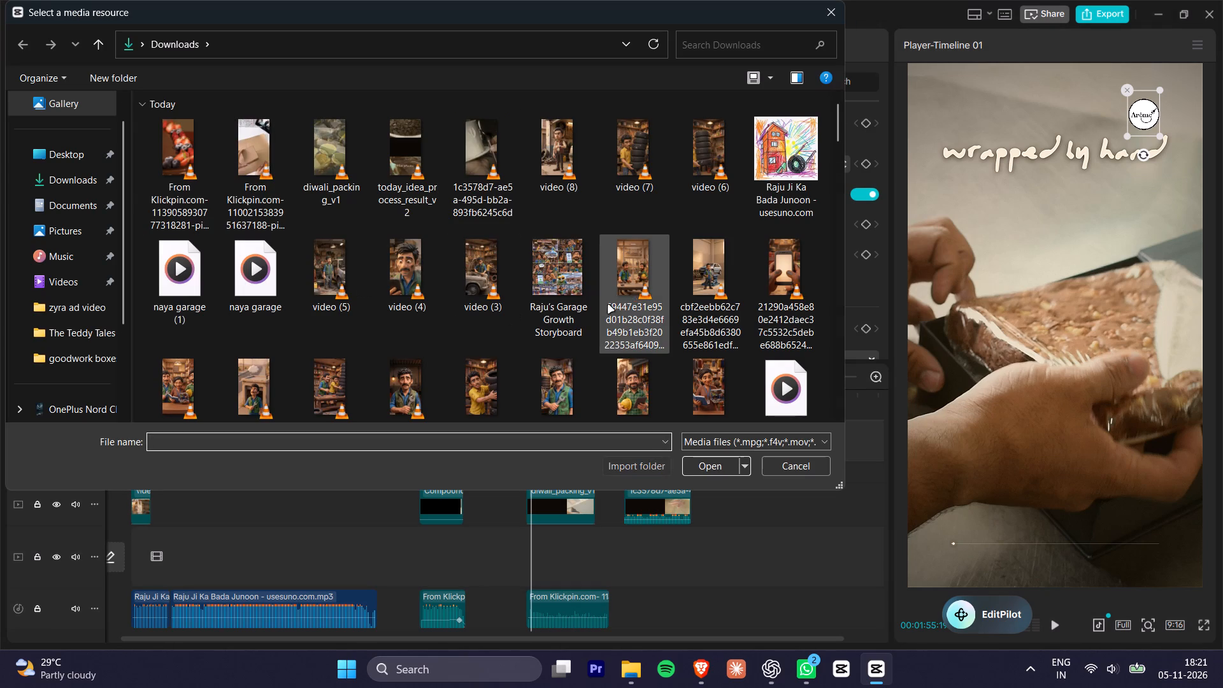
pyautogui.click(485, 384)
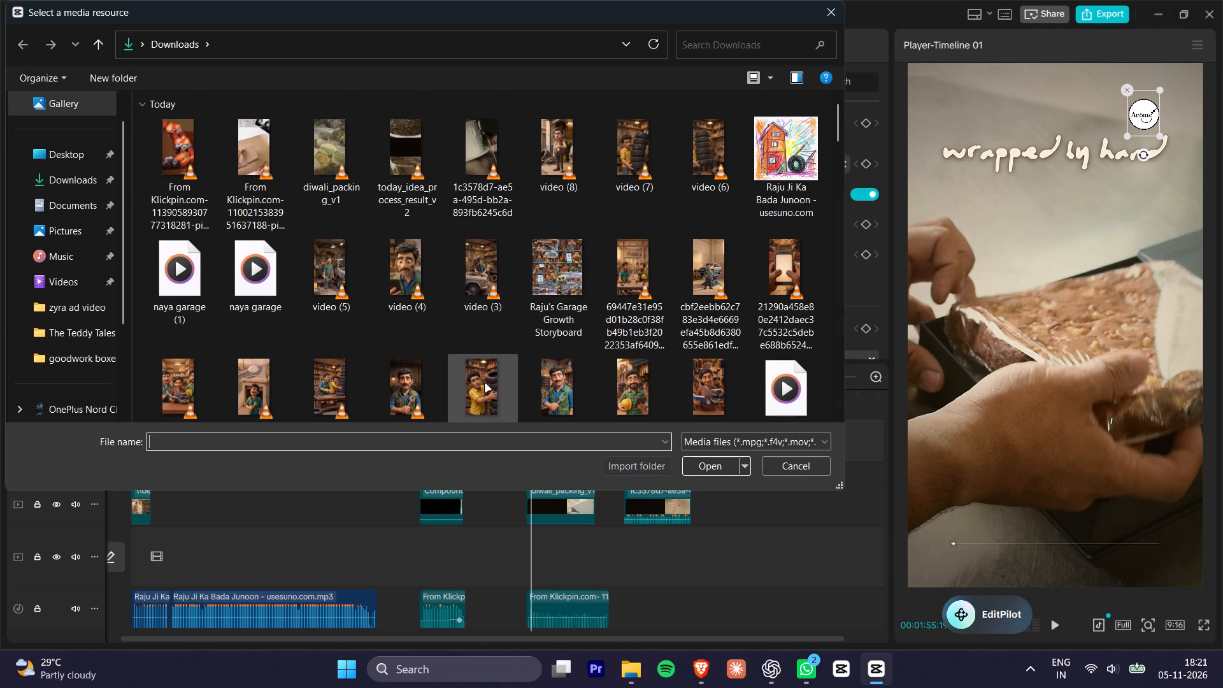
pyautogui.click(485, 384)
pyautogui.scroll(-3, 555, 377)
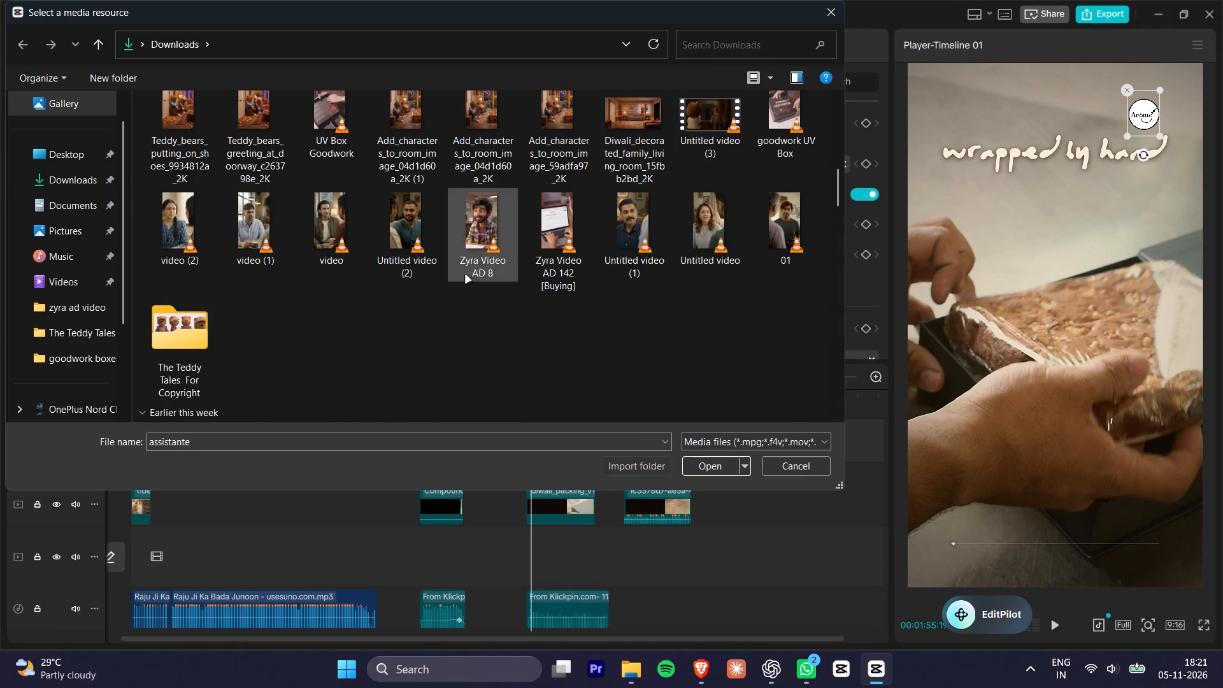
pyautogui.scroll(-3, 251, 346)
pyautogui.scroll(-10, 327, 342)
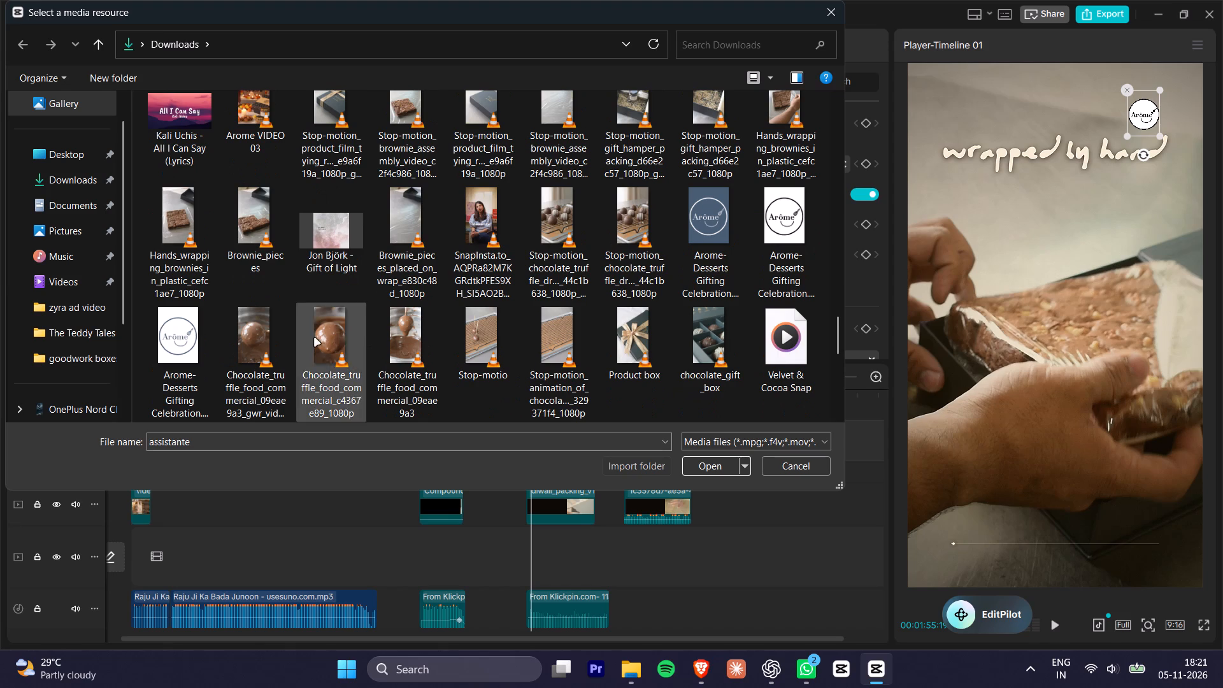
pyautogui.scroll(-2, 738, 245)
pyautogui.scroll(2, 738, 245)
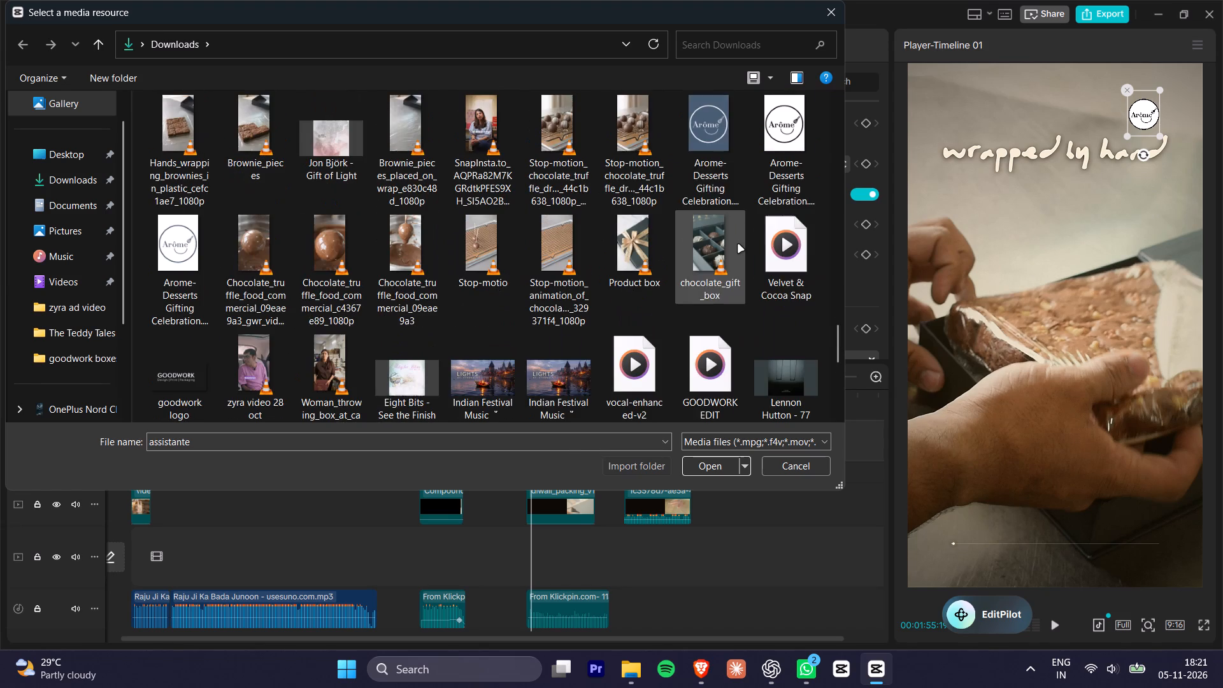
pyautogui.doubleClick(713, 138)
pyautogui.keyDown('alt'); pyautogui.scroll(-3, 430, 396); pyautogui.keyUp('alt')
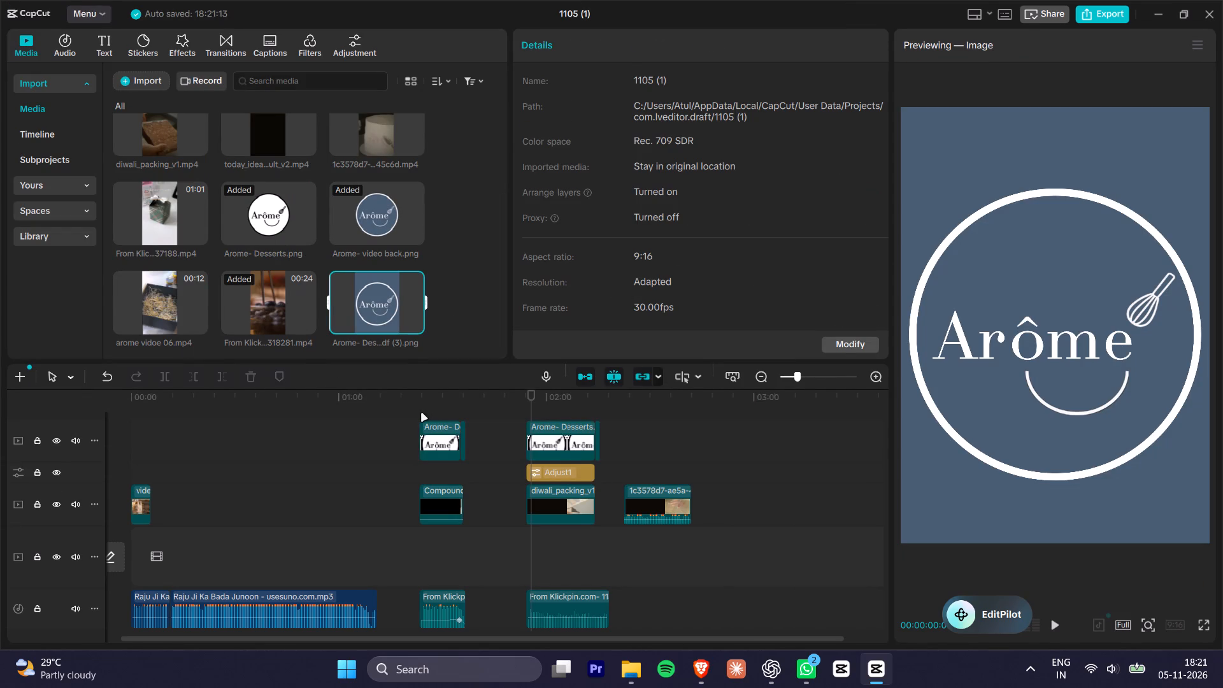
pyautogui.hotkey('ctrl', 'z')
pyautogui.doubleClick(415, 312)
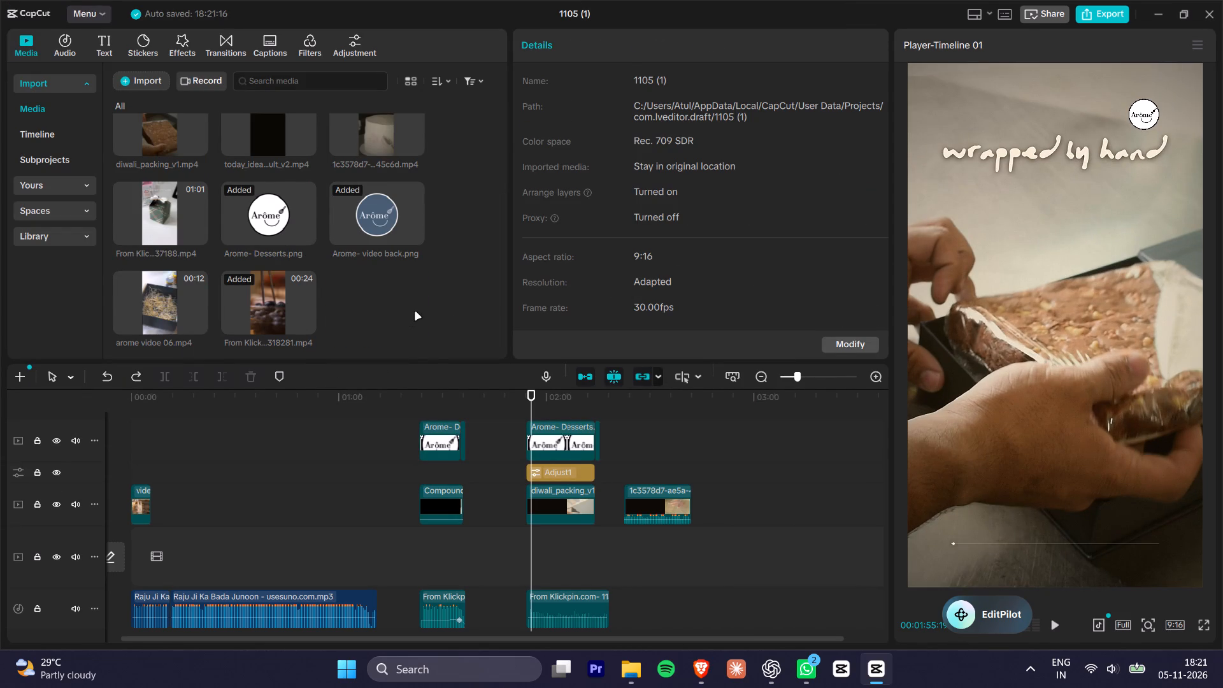
# Import the WhatsApp JPEG image and place it on the track beneath the video clips.
pyautogui.click(126, 76)
# Import the purple-and-white WhatsApp JPEG image from Downloads and place it at the start of the empty track beneath the video clips.
pyautogui.scroll(-1, 359, 253)
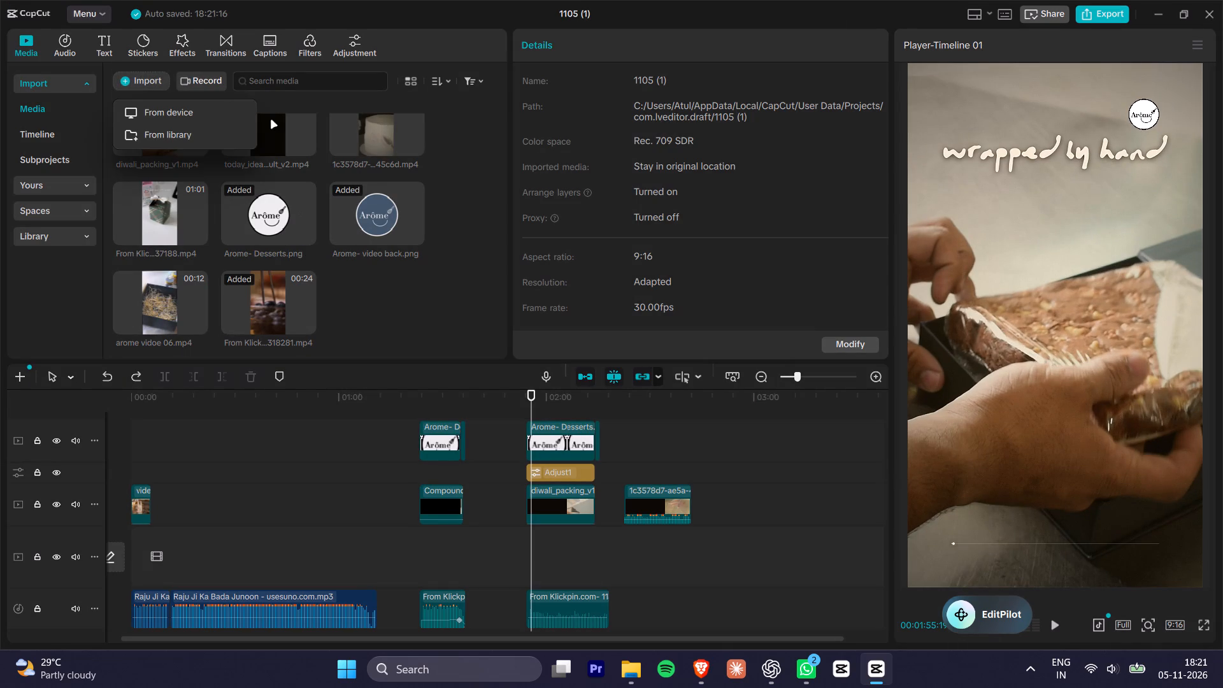
pyautogui.click(154, 114)
pyautogui.scroll(-15, 525, 302)
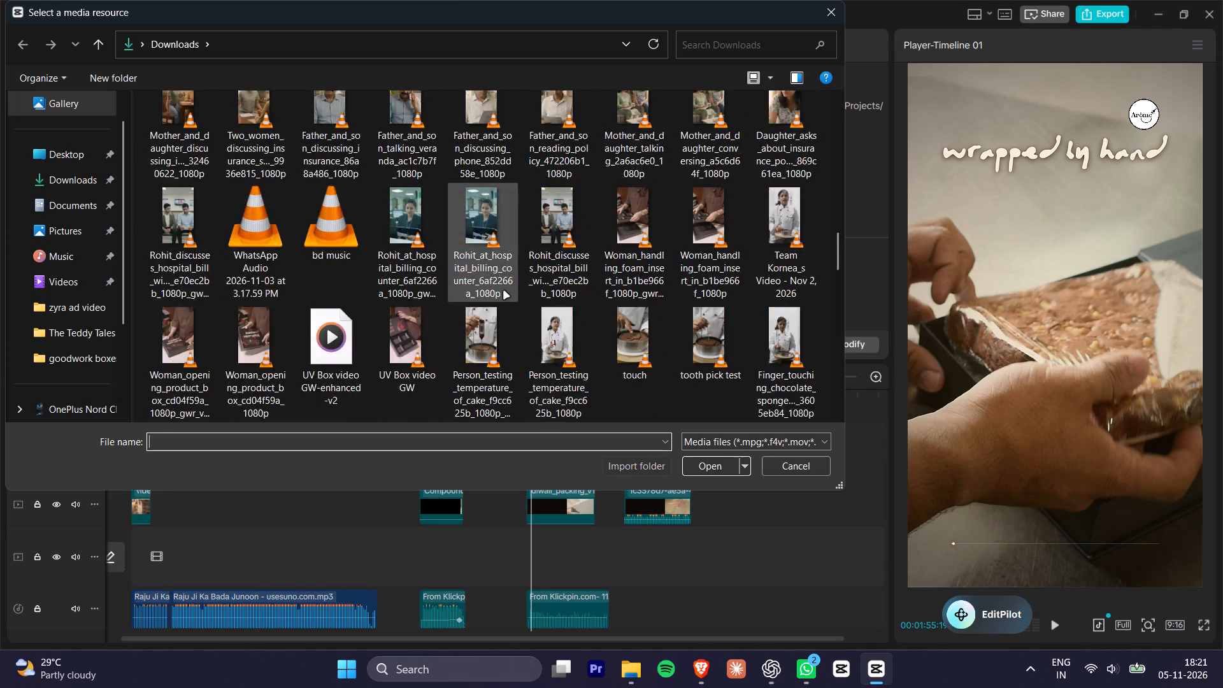
pyautogui.scroll(-20, 504, 291)
pyautogui.scroll(-2, 504, 291)
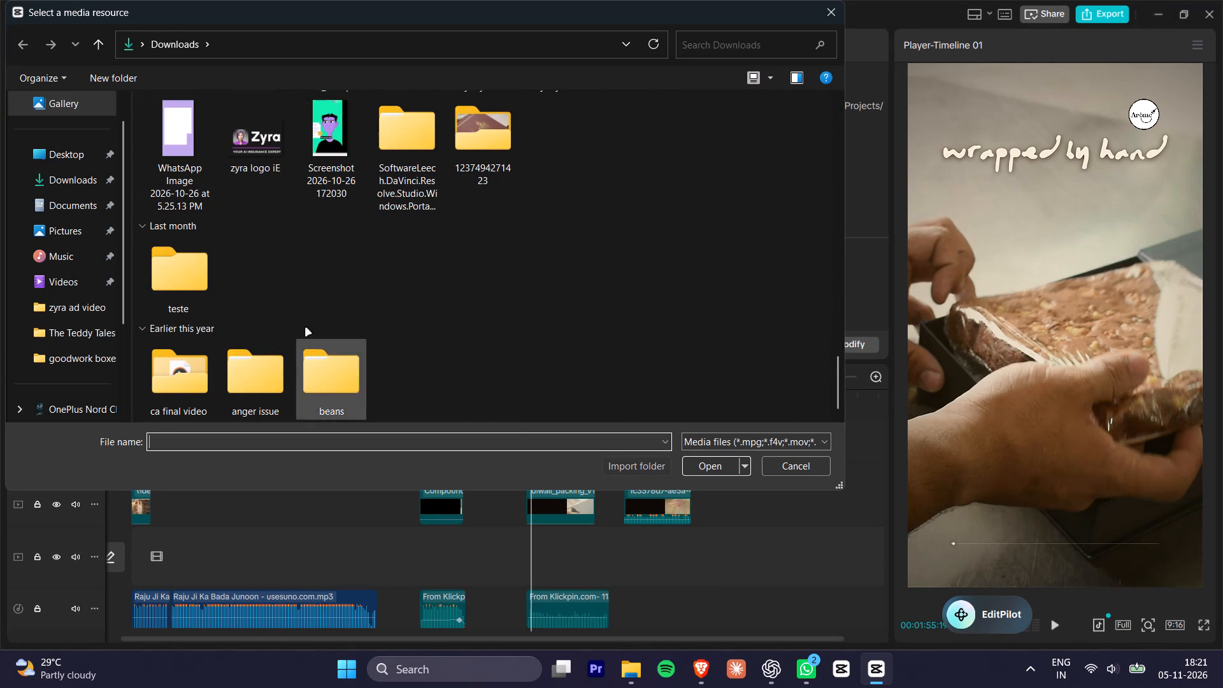
pyautogui.doubleClick(181, 128)
pyautogui.keyDown('alt'); pyautogui.scroll(-5, 365, 352); pyautogui.keyUp('alt')
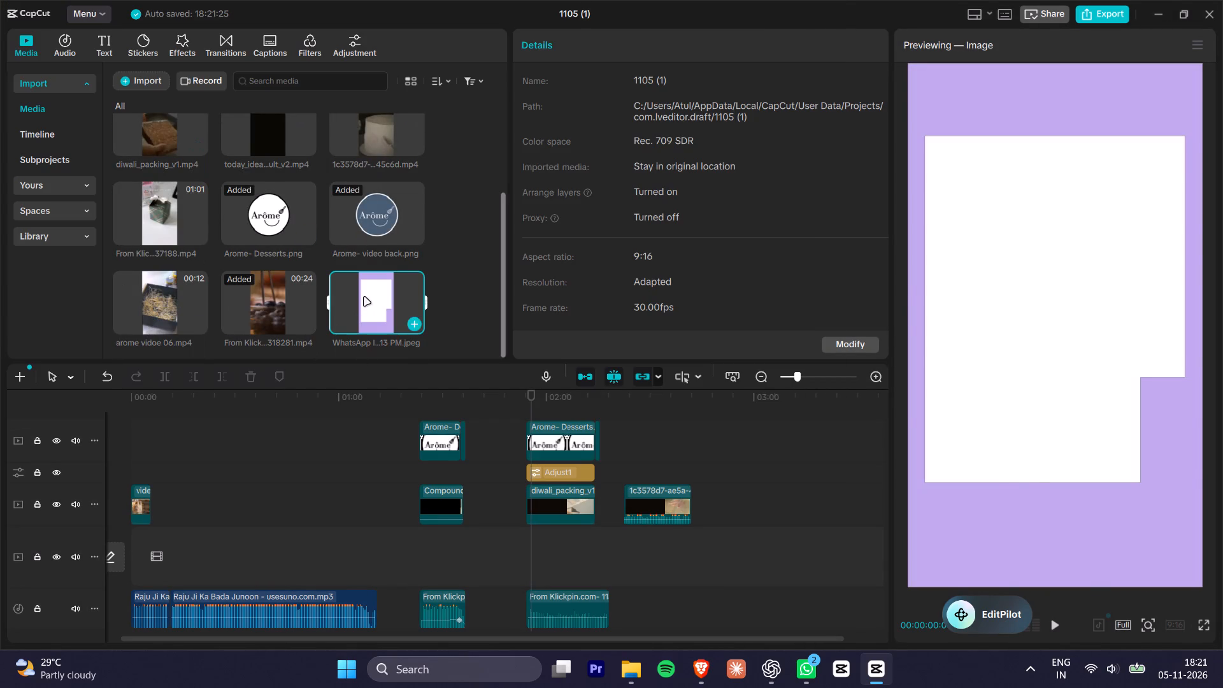
pyautogui.moveTo(366, 287); pyautogui.dragTo(270, 559)
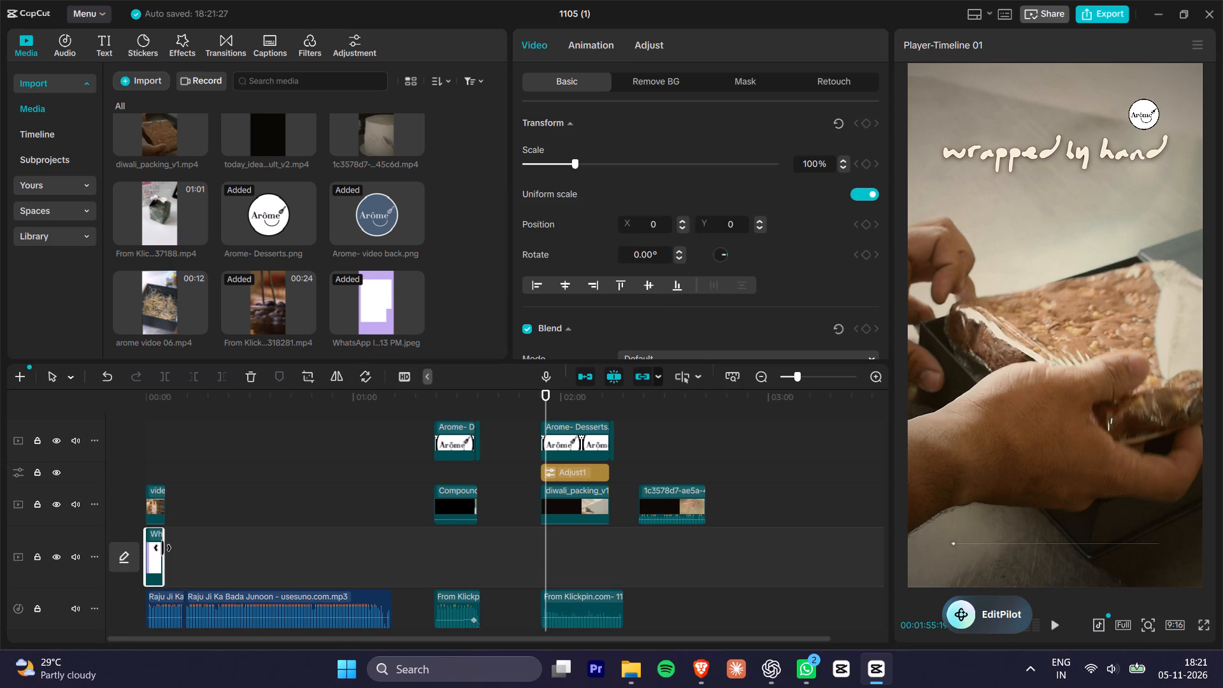
# Extend the WhatsApp image beneath all the video clips to a duration of 00:03:10:09.
pyautogui.moveTo(162, 548); pyautogui.dragTo(799, 567)
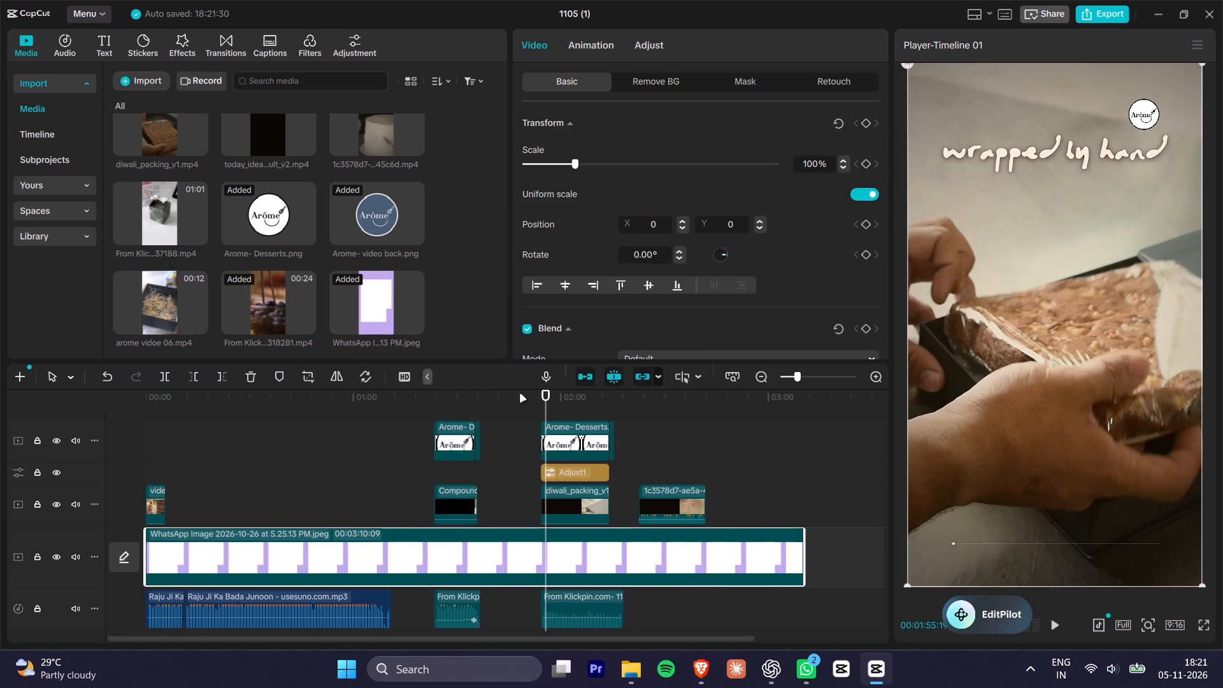
# Play back the later part of diwali_packing_v1.mp4 to check the footage with its Arôme logo overlay.
pyautogui.moveTo(488, 391); pyautogui.dragTo(569, 399)
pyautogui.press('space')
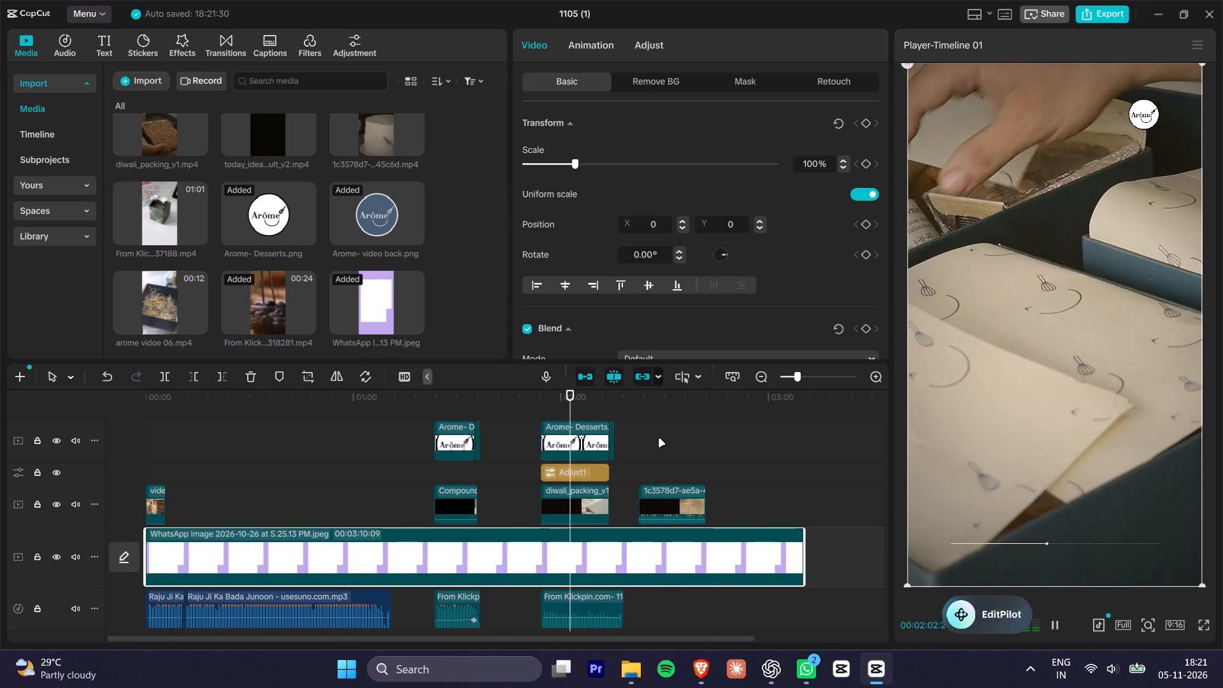
pyautogui.keyDown('alt'); pyautogui.scroll(7, 659, 441); pyautogui.keyUp('alt')
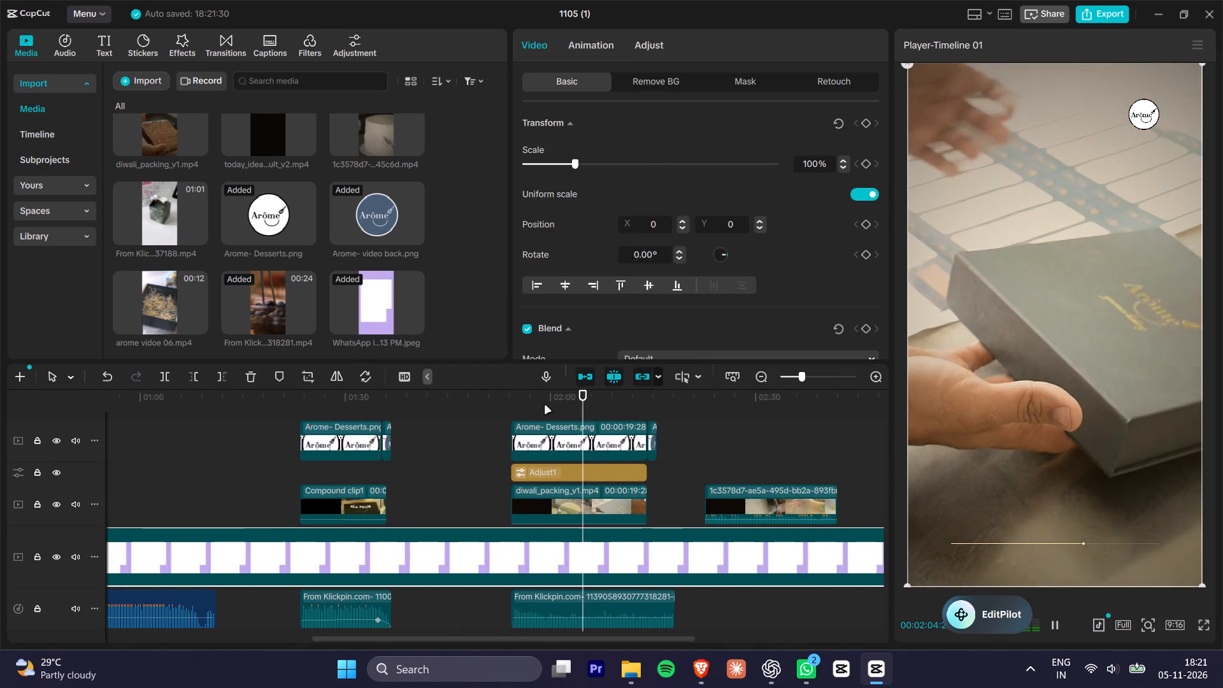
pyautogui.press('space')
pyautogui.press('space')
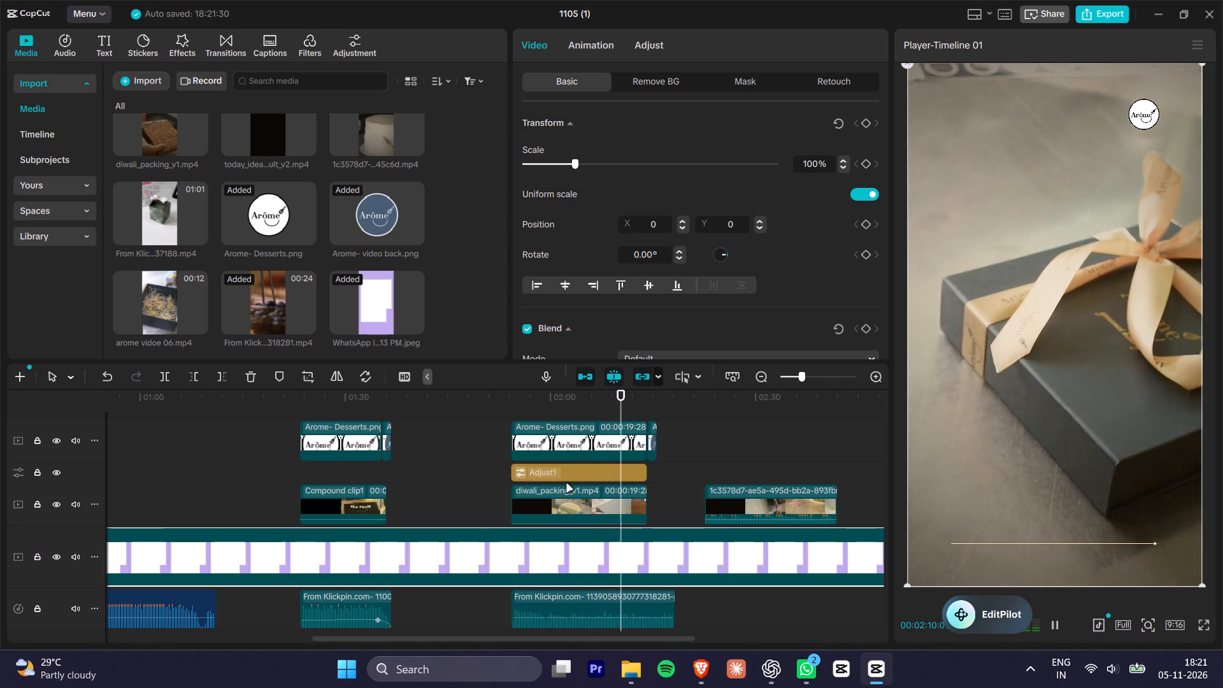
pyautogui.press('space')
# Colour-adjust the Adjust1 layer above diwali_packing_v1.mp4, setting Temp to -6, Tint to 14 and Saturation to 16.
pyautogui.click(565, 473)
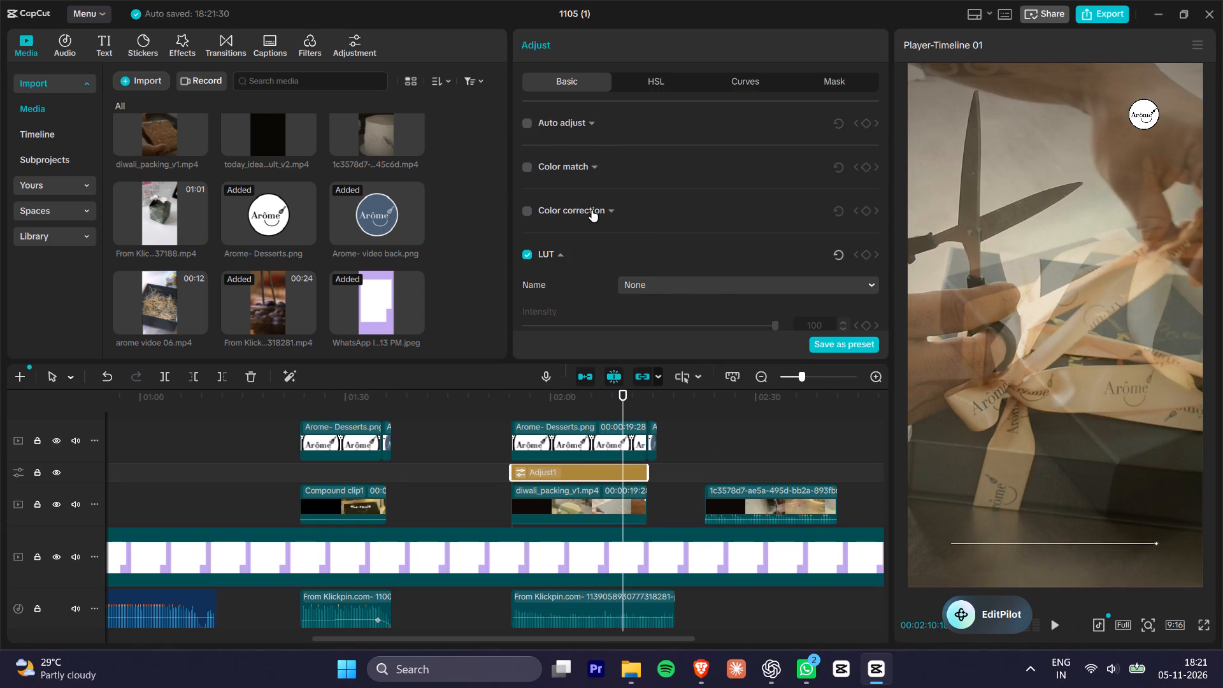
pyautogui.scroll(-3, 559, 187)
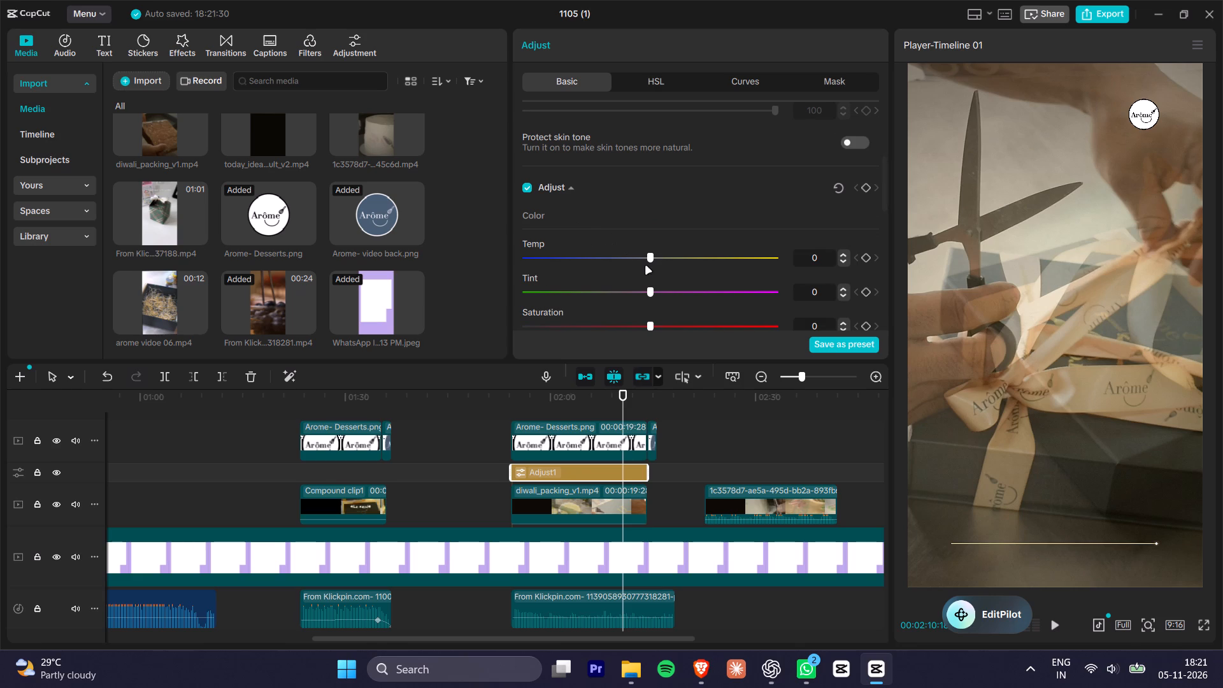
pyautogui.click(645, 257)
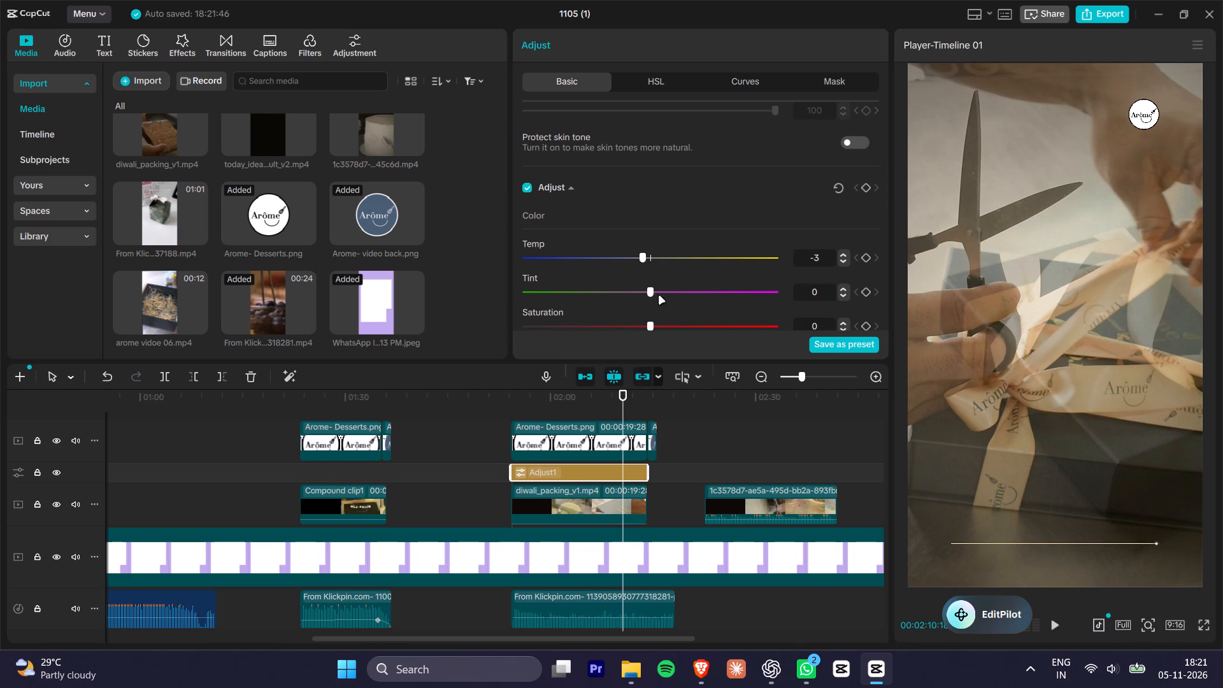
pyautogui.click(659, 296)
pyautogui.moveTo(549, 396); pyautogui.dragTo(543, 396)
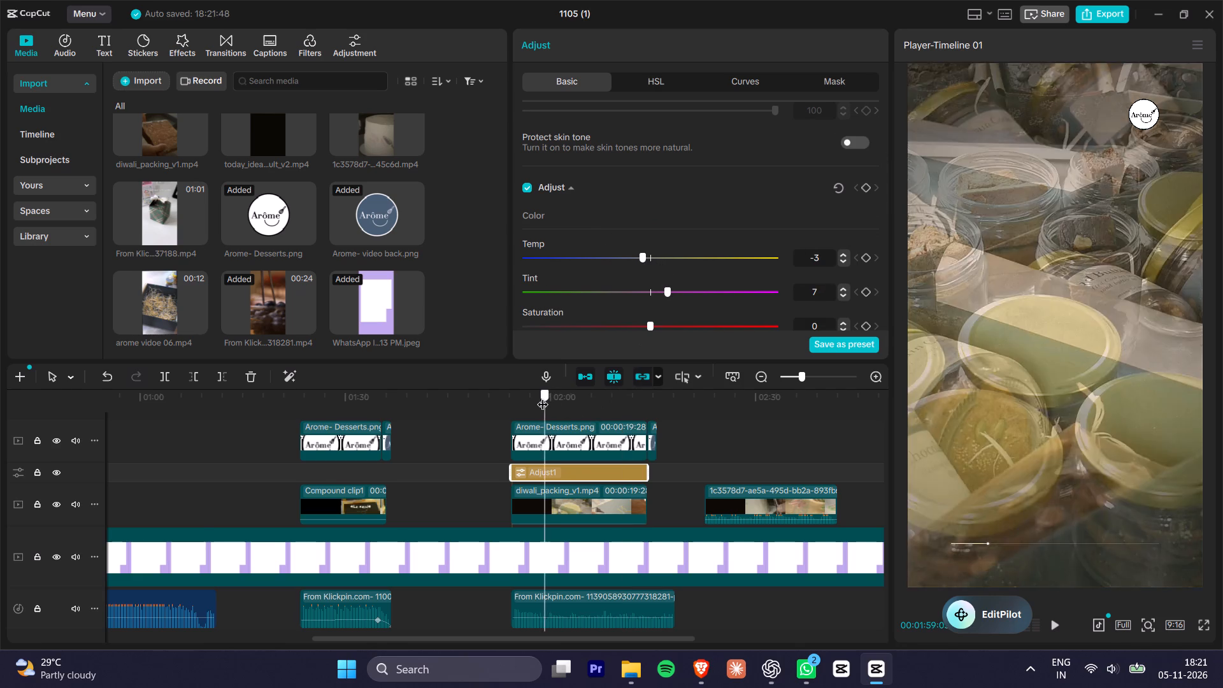
pyautogui.moveTo(543, 396); pyautogui.dragTo(534, 398)
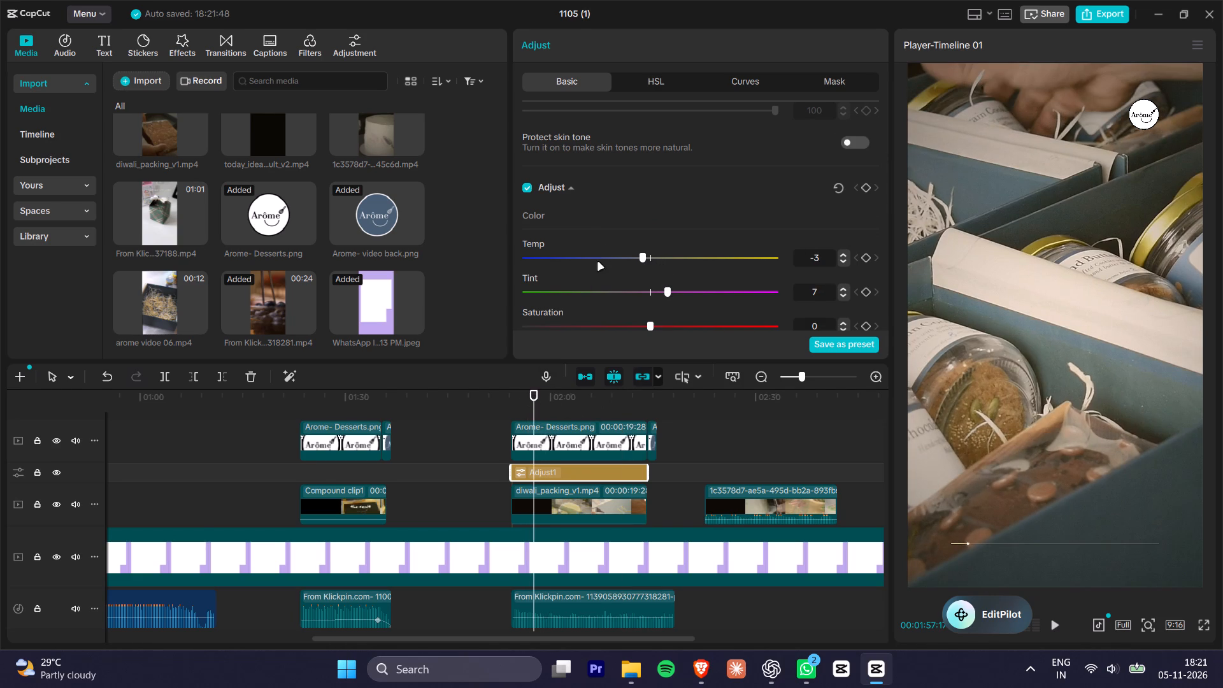
pyautogui.scroll(-1, 624, 291)
pyautogui.moveTo(659, 255); pyautogui.dragTo(690, 250)
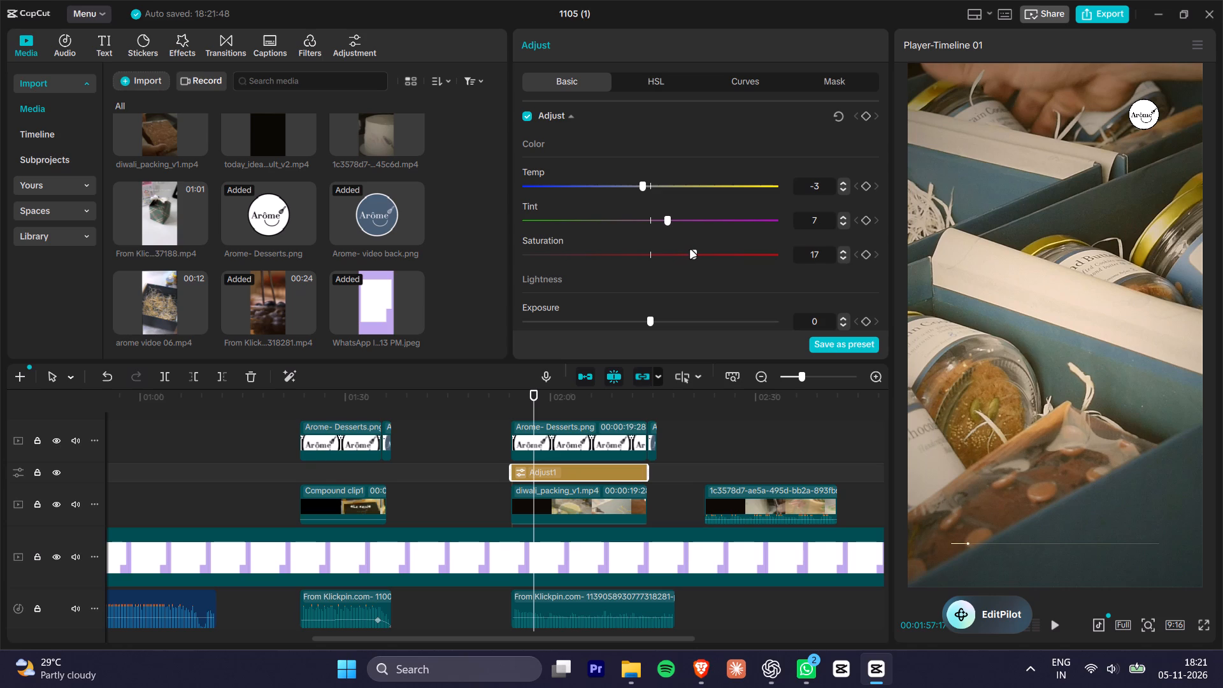
pyautogui.moveTo(690, 250); pyautogui.dragTo(688, 252)
pyautogui.moveTo(671, 220); pyautogui.dragTo(683, 221)
pyautogui.click(631, 189)
# Set the adjustment layer's lightness to exposure 0, contrast 12, highlight -8, shadow -4, whites 7 and blacks -5.
pyautogui.scroll(-1, 613, 290)
pyautogui.click(658, 247)
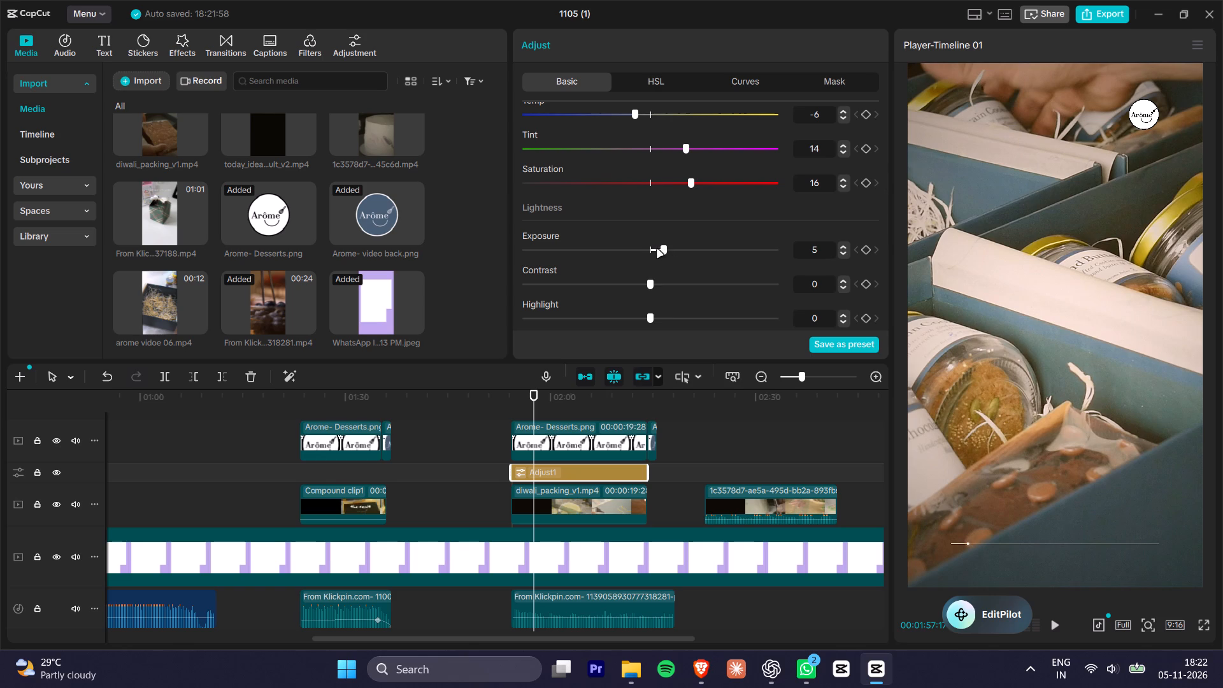
pyautogui.moveTo(664, 285); pyautogui.dragTo(676, 285)
pyautogui.moveTo(659, 318); pyautogui.dragTo(628, 319)
pyautogui.click(640, 251)
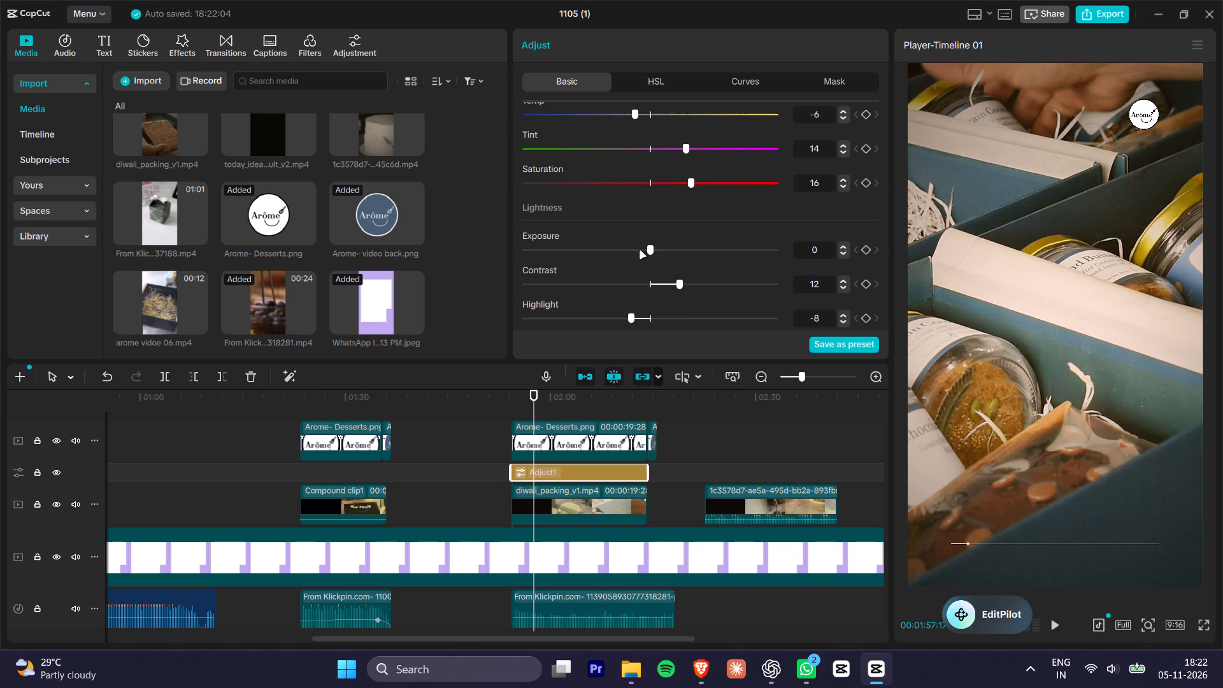
pyautogui.scroll(-2, 668, 282)
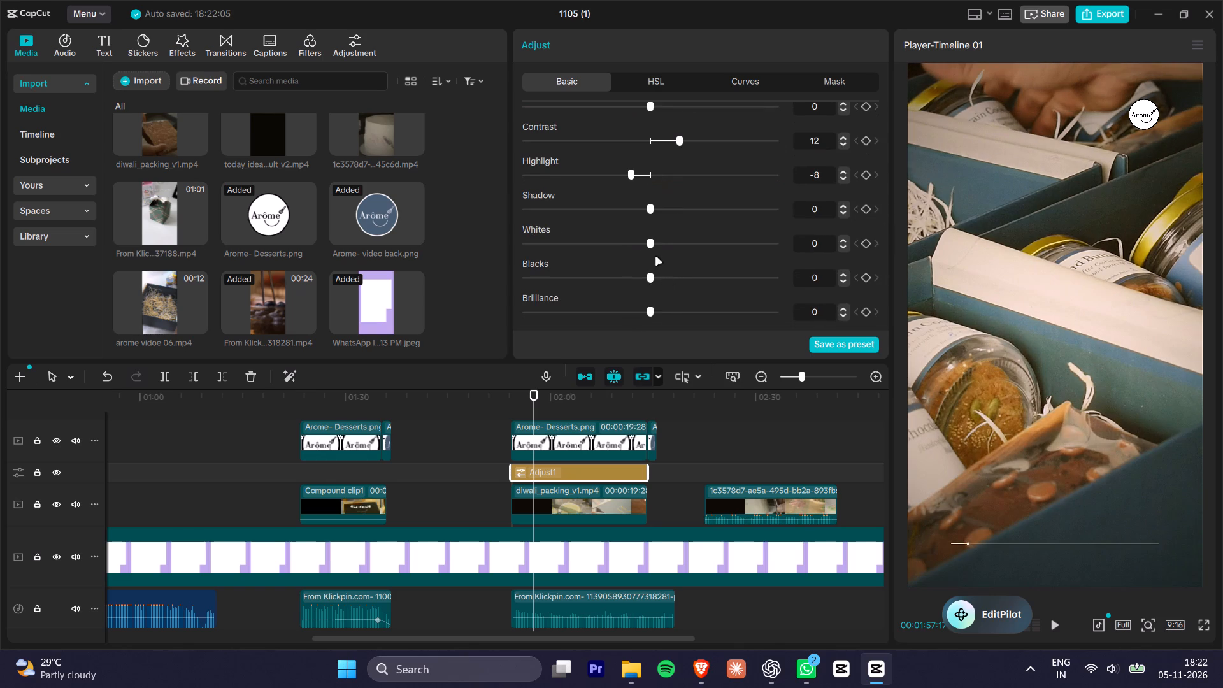
pyautogui.moveTo(658, 243); pyautogui.dragTo(664, 244)
pyautogui.moveTo(657, 278); pyautogui.dragTo(635, 283)
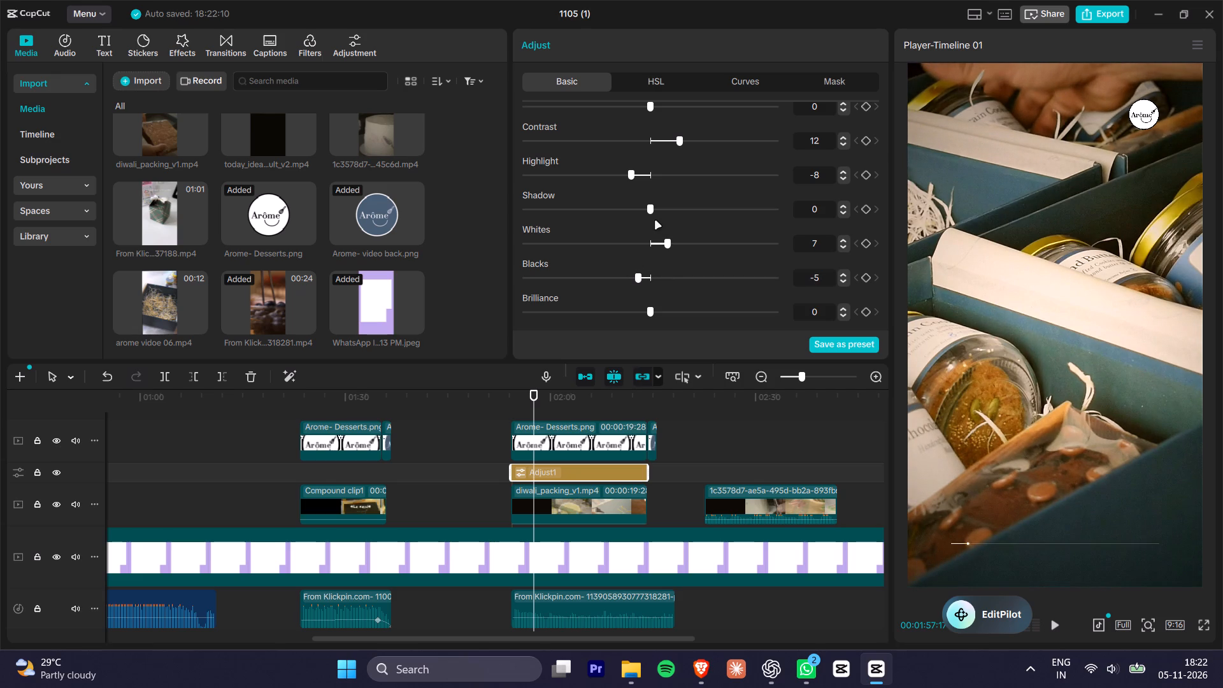
pyautogui.moveTo(648, 214); pyautogui.dragTo(637, 217)
# Preview the start of the Diwali clip and soften its grade to exposure 0, contrast 4, shadow 0, whites 5, blacks 0 and brilliance -4.
pyautogui.click(522, 397)
pyautogui.press('space')
pyautogui.press('space')
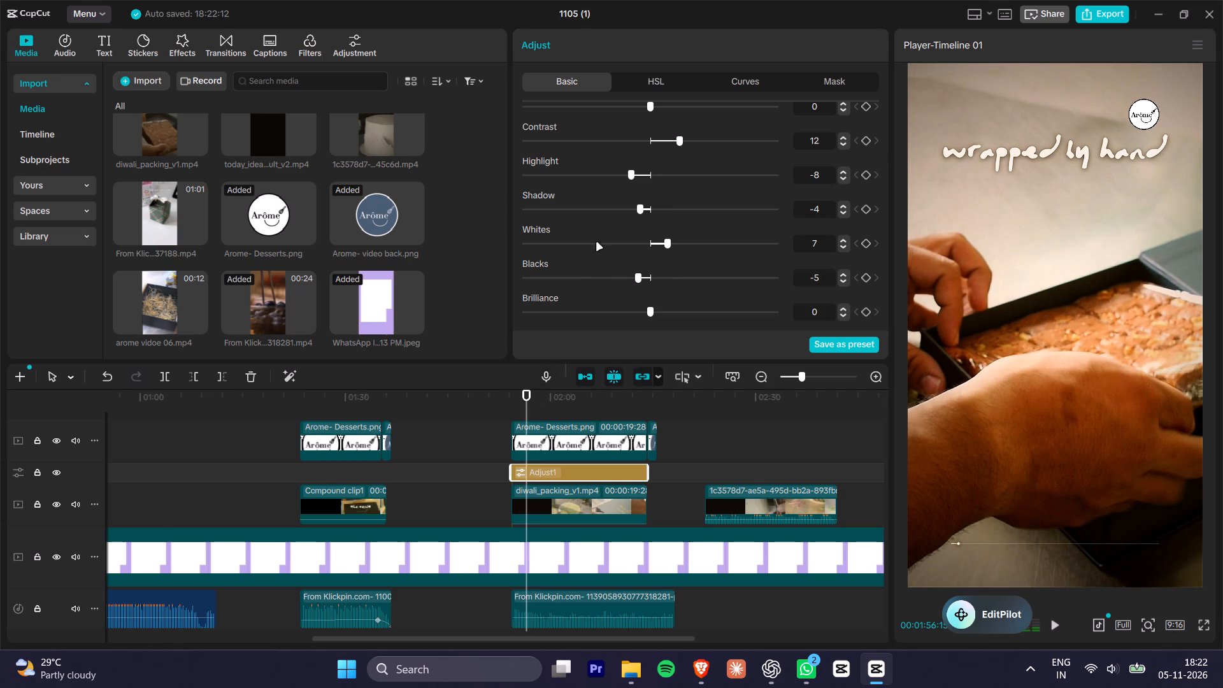
pyautogui.click(648, 207)
pyautogui.click(661, 245)
pyautogui.click(654, 280)
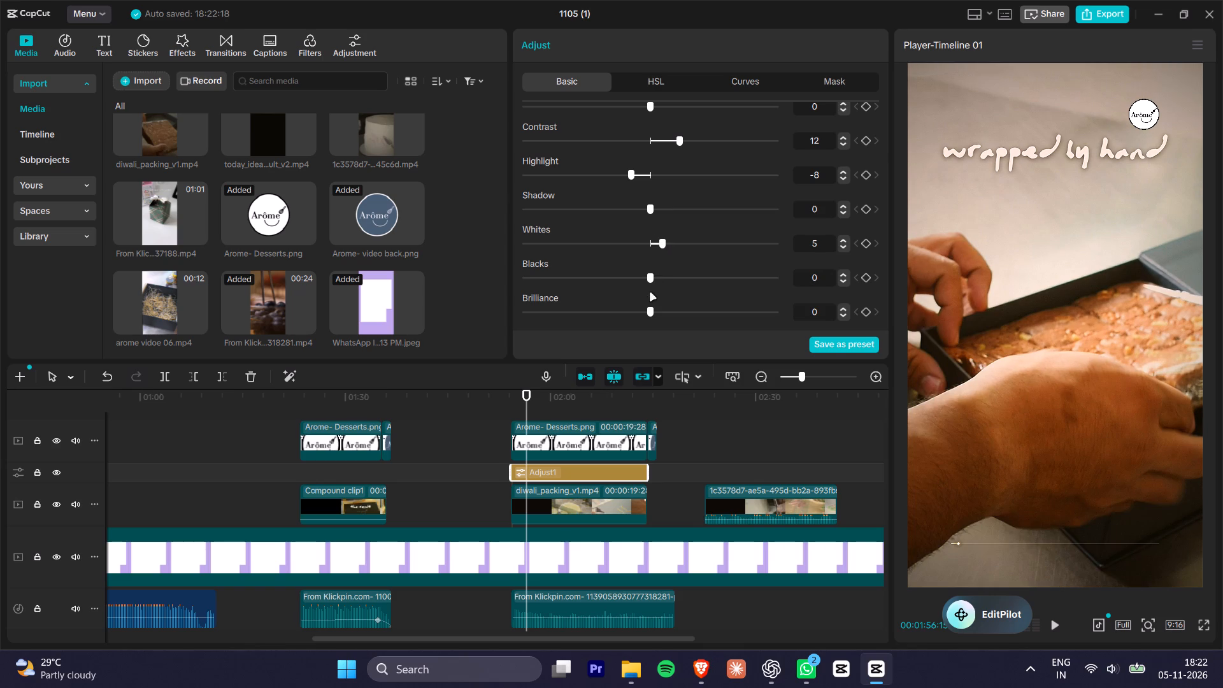
pyautogui.moveTo(651, 313); pyautogui.dragTo(625, 317)
pyautogui.moveTo(625, 317); pyautogui.dragTo(636, 315)
pyautogui.scroll(1, 643, 241)
pyautogui.moveTo(666, 216); pyautogui.dragTo(660, 219)
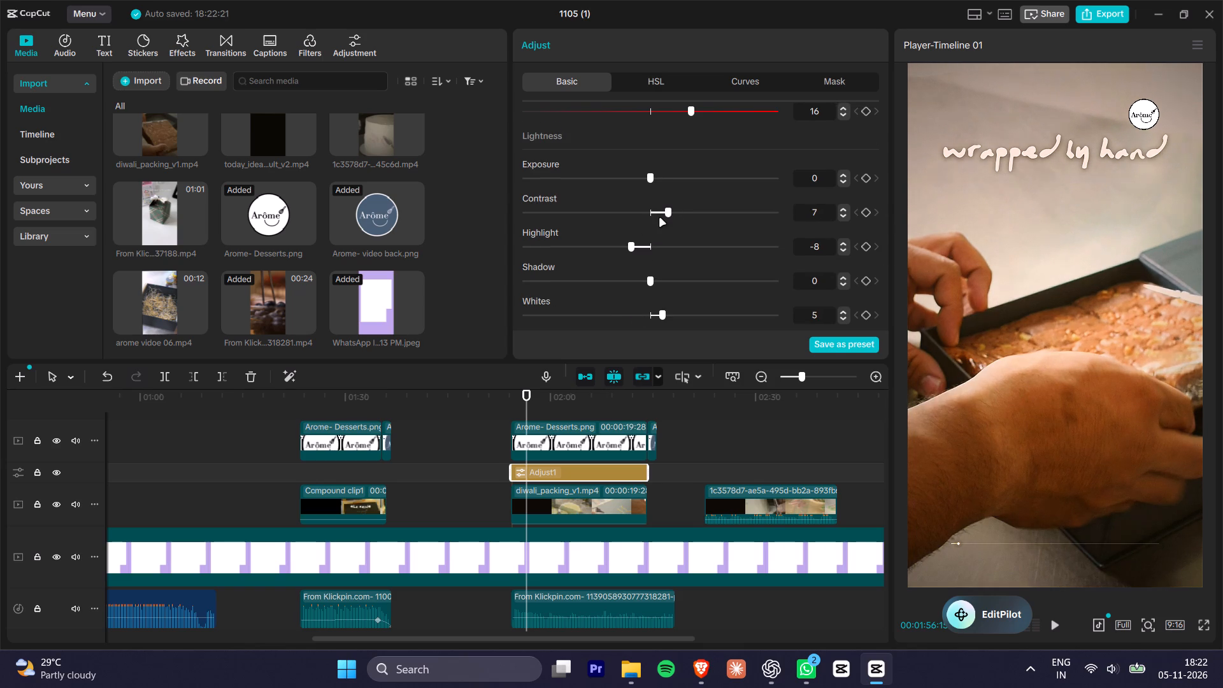
pyautogui.moveTo(660, 219); pyautogui.dragTo(657, 219)
pyautogui.moveTo(662, 175); pyautogui.dragTo(657, 175)
pyautogui.moveTo(657, 175); pyautogui.dragTo(651, 177)
# Set the adjustment layer's sharpen effect to 8 and play back a short stretch of the clip.
pyautogui.scroll(-2, 621, 287)
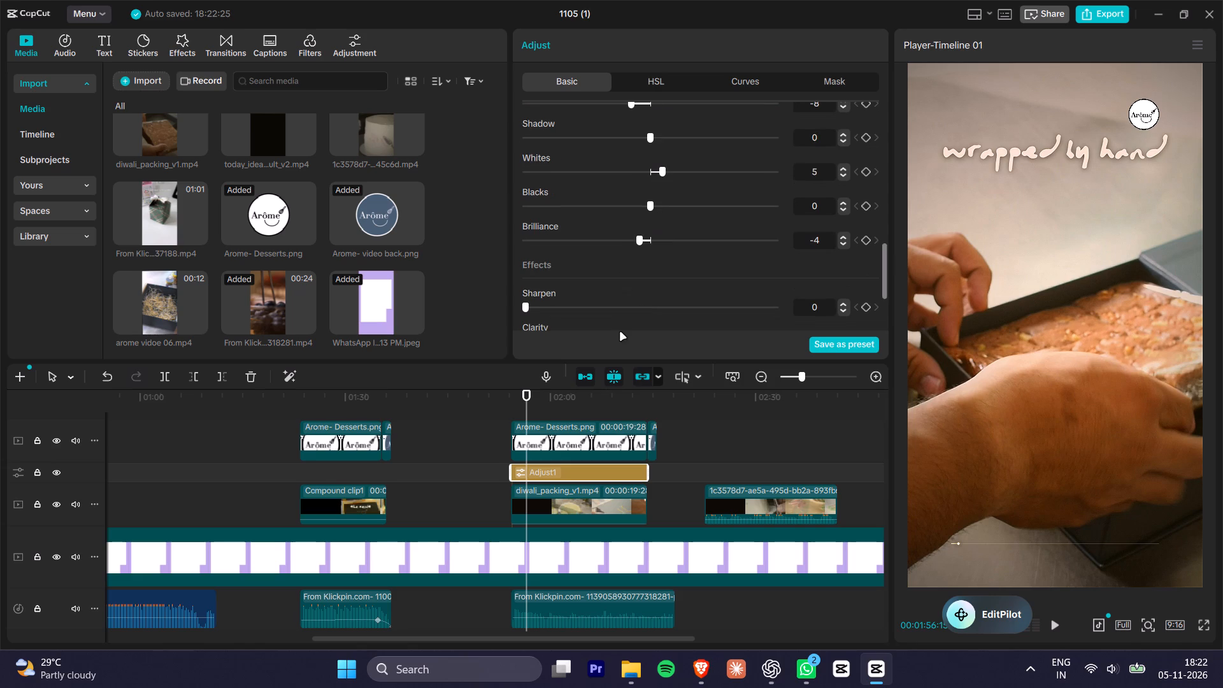
pyautogui.scroll(-1, 620, 333)
pyautogui.scroll(-1, 590, 285)
pyautogui.click(545, 235)
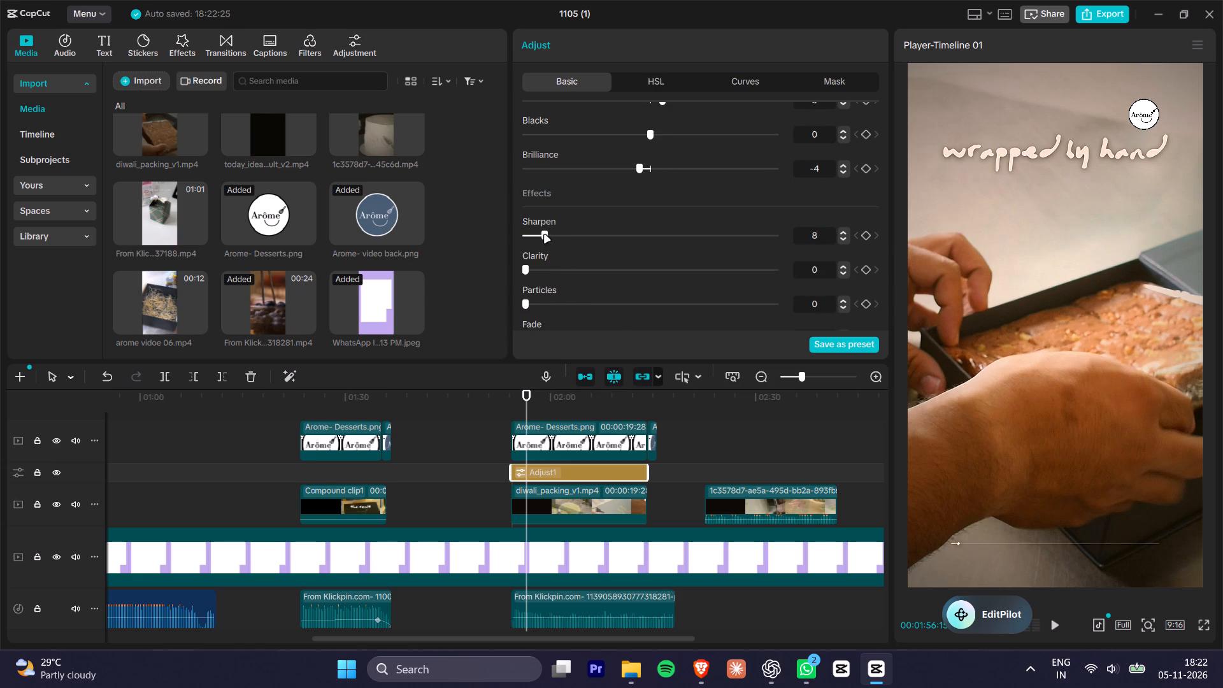
pyautogui.press('space')
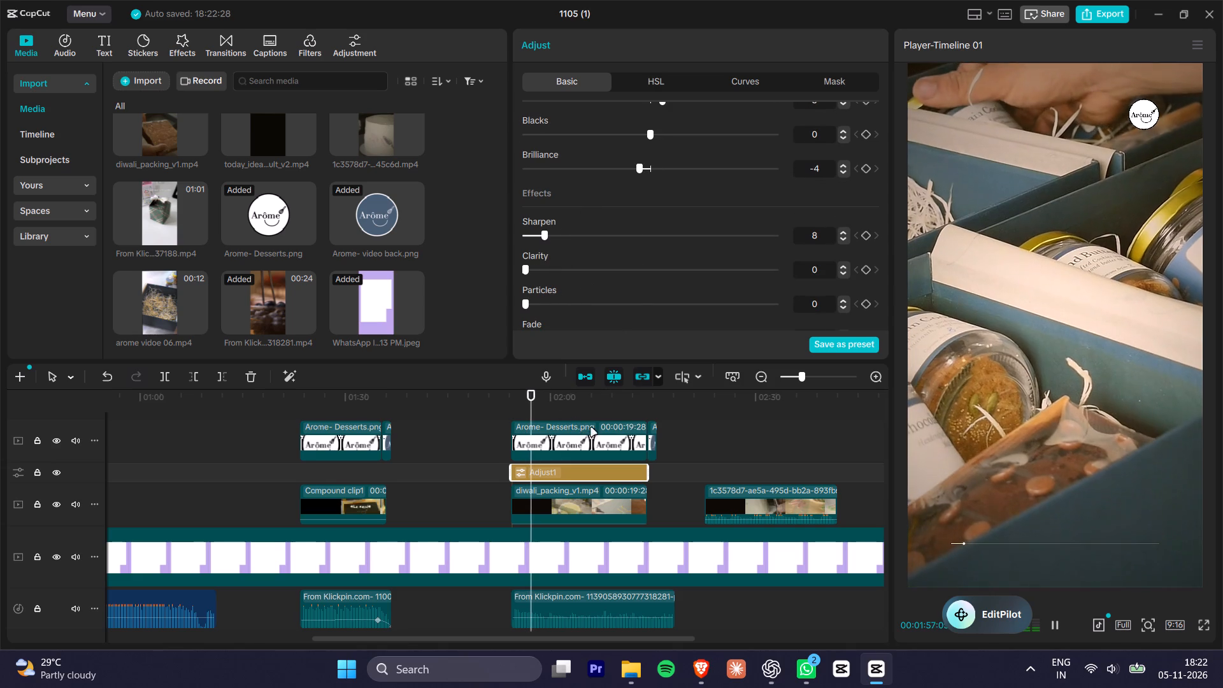
pyautogui.press('space')
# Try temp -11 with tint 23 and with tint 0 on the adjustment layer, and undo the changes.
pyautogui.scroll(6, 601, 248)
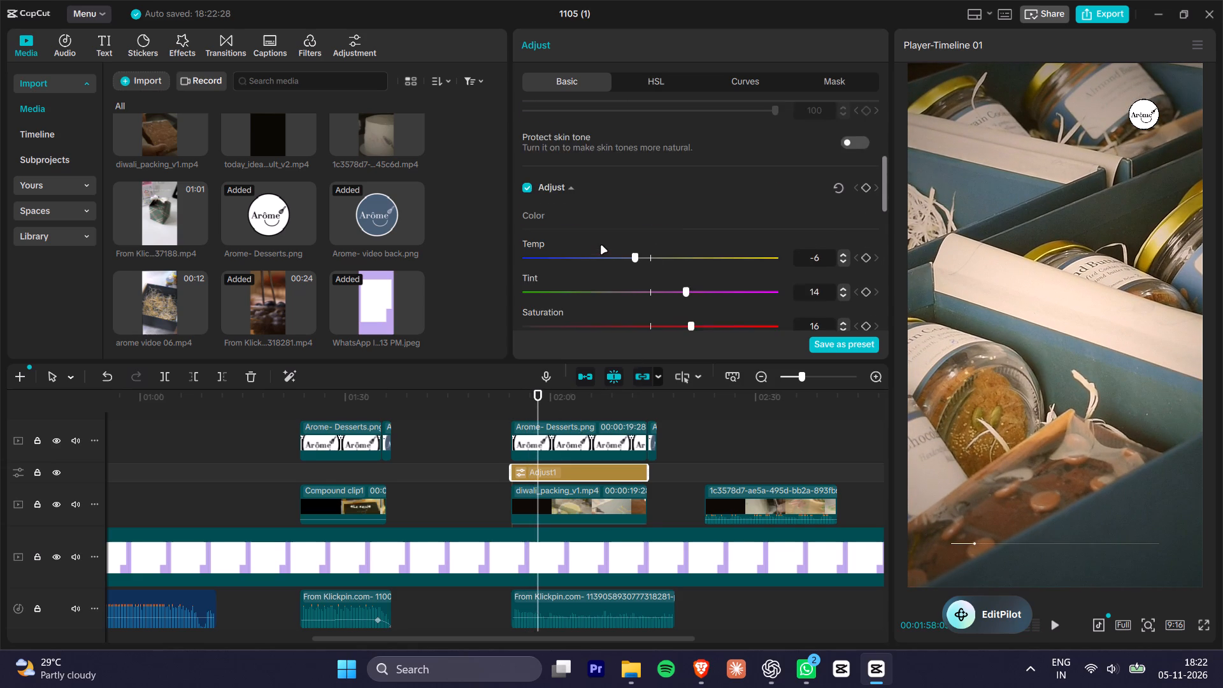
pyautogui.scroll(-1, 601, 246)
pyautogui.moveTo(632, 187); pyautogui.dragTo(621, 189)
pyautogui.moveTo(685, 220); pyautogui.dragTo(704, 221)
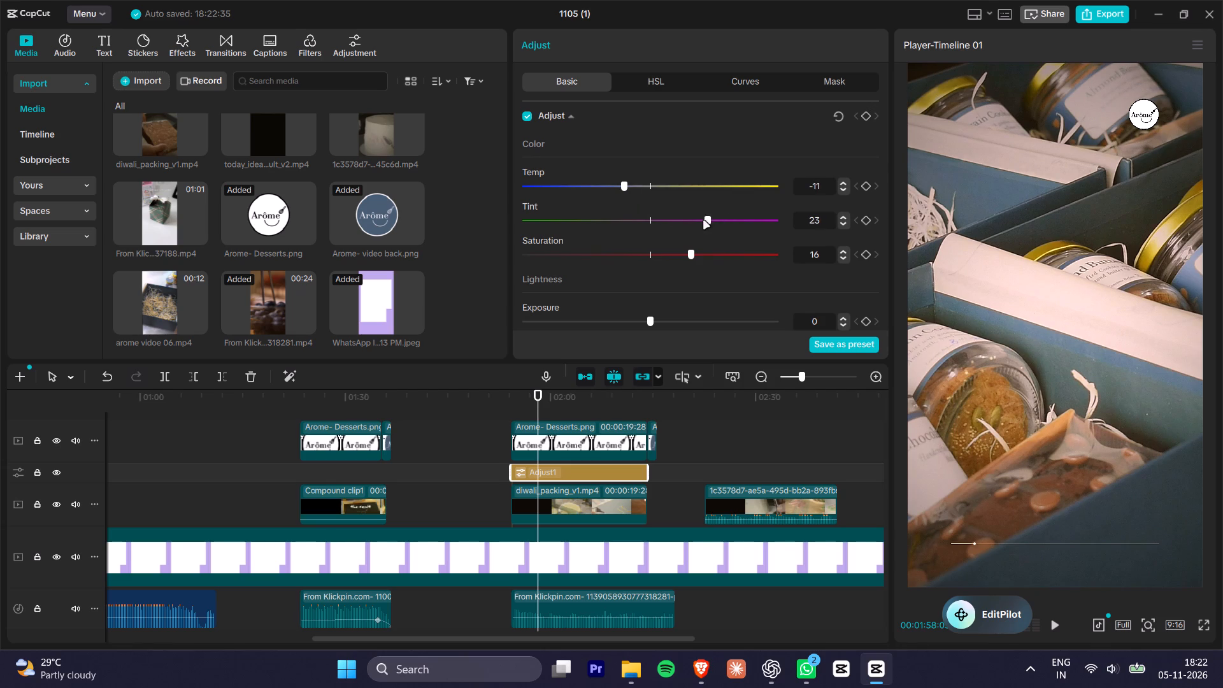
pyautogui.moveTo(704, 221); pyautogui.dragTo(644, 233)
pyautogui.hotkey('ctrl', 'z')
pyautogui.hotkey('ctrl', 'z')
# Set the adjustment layer's temp to -14 and tint to 17, and play back the graded clip.
pyautogui.moveTo(633, 183); pyautogui.dragTo(647, 180)
pyautogui.moveTo(647, 180); pyautogui.dragTo(617, 192)
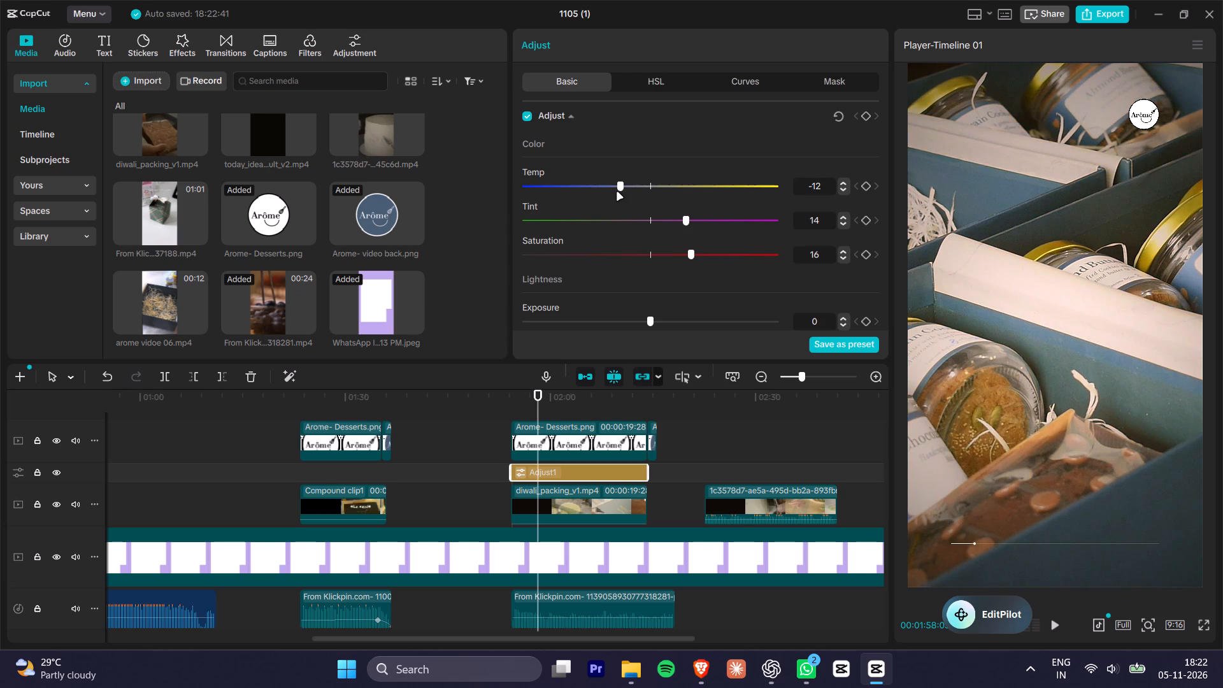
pyautogui.moveTo(628, 185); pyautogui.dragTo(612, 187)
pyautogui.moveTo(664, 222); pyautogui.dragTo(690, 217)
pyautogui.press('space')
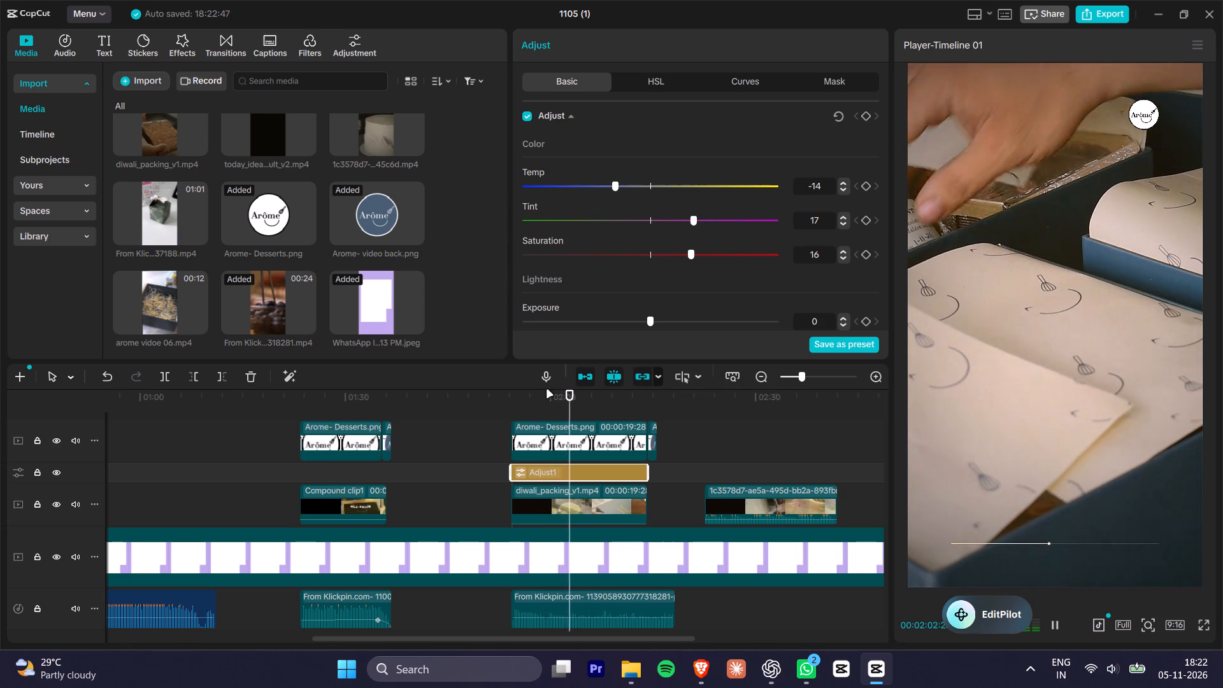
pyautogui.press('space')
# Set the adjustment layer's exposure to 4, shadow to -4 and whites to 10, and play the Diwali clip through to its closing logo.
pyautogui.scroll(-2, 608, 287)
pyautogui.click(655, 181)
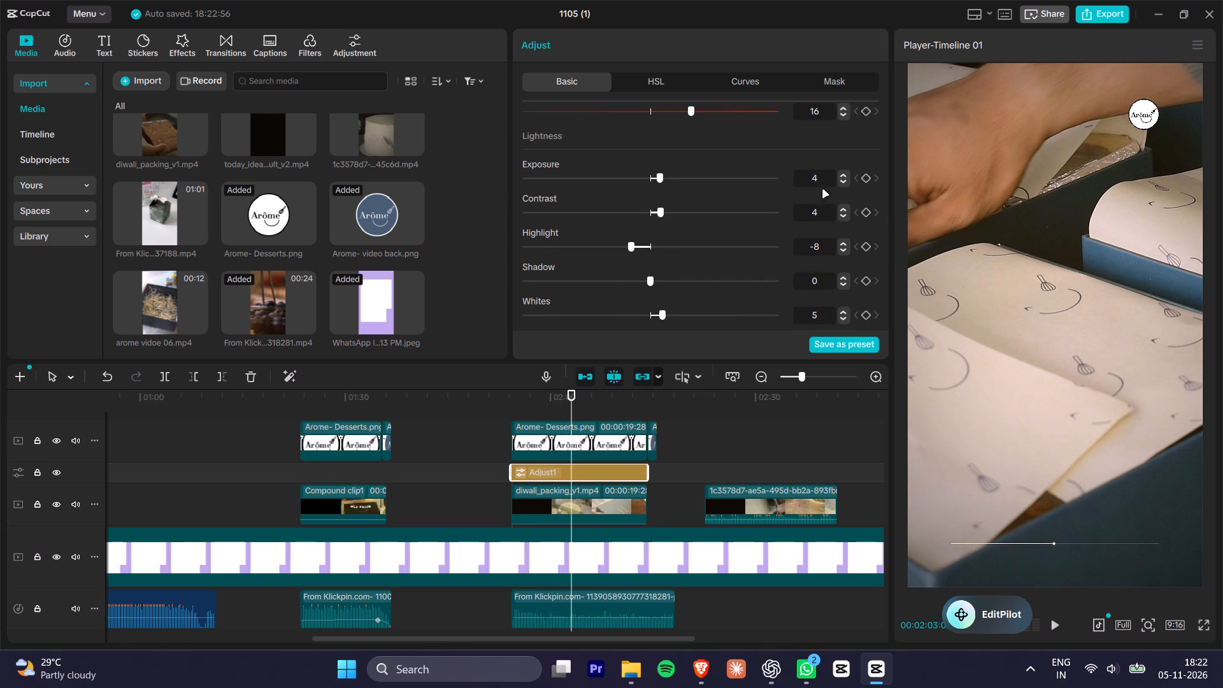
pyautogui.moveTo(645, 283); pyautogui.dragTo(627, 285)
pyautogui.moveTo(627, 285); pyautogui.dragTo(637, 289)
pyautogui.click(673, 315)
pyautogui.press('space')
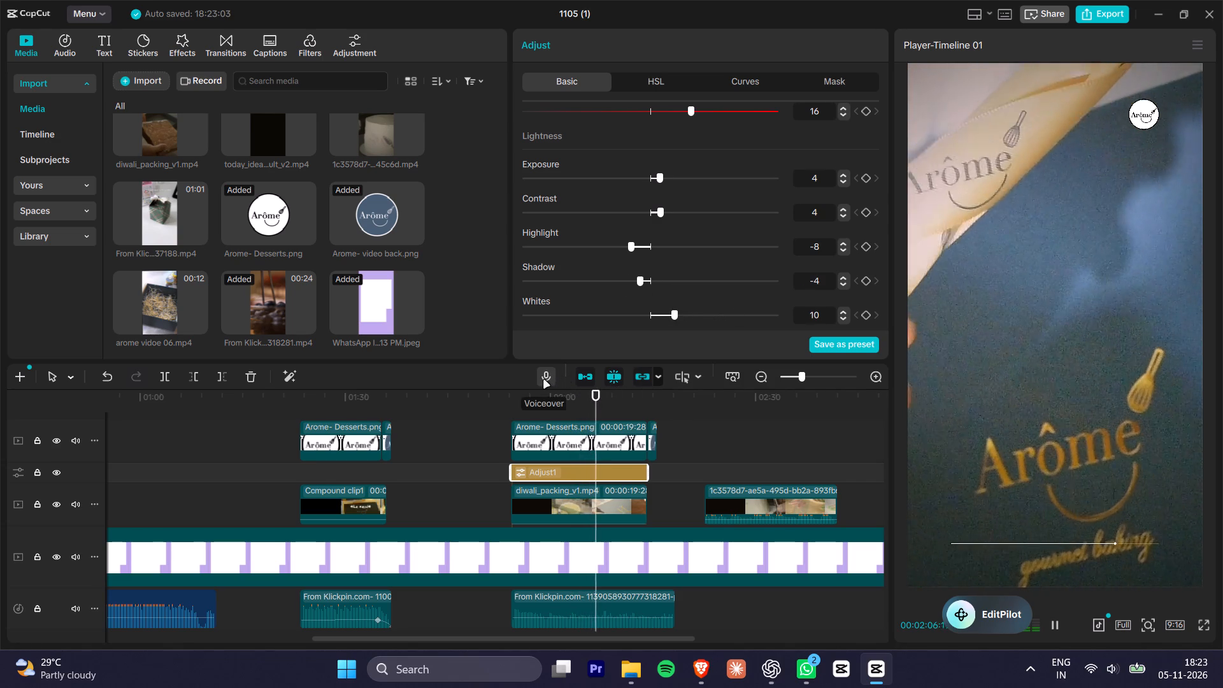
pyautogui.press('space')
pyautogui.press('space')
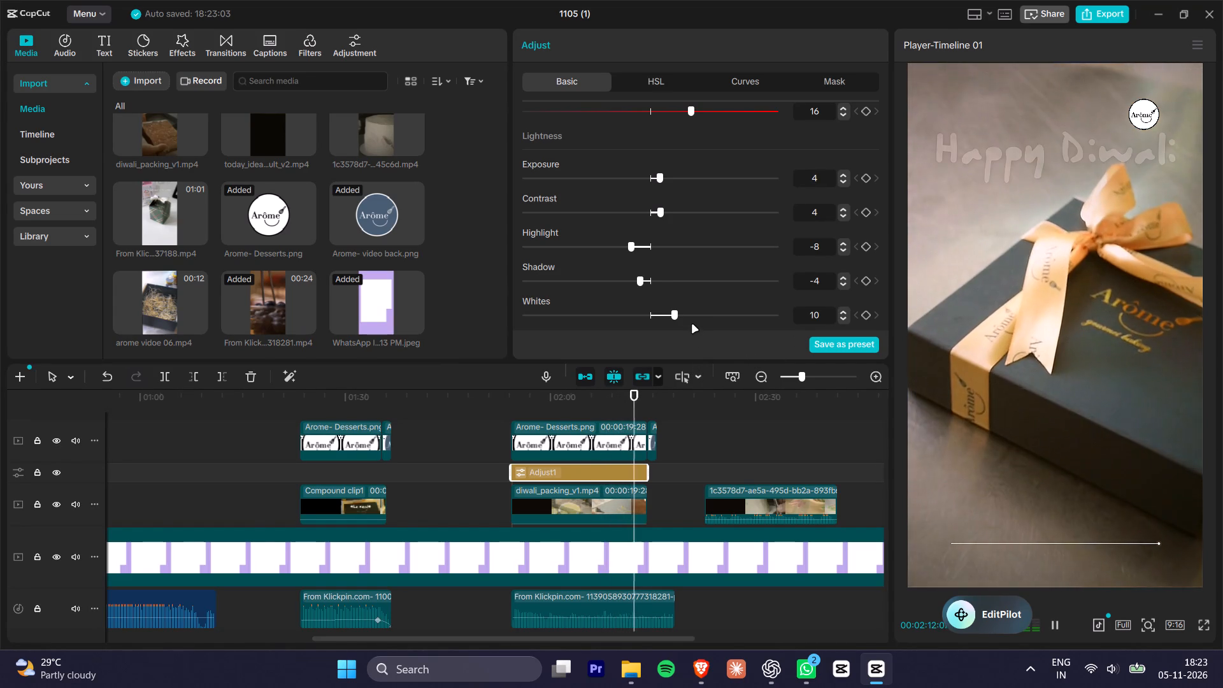
pyautogui.press('space')
pyautogui.press('space')
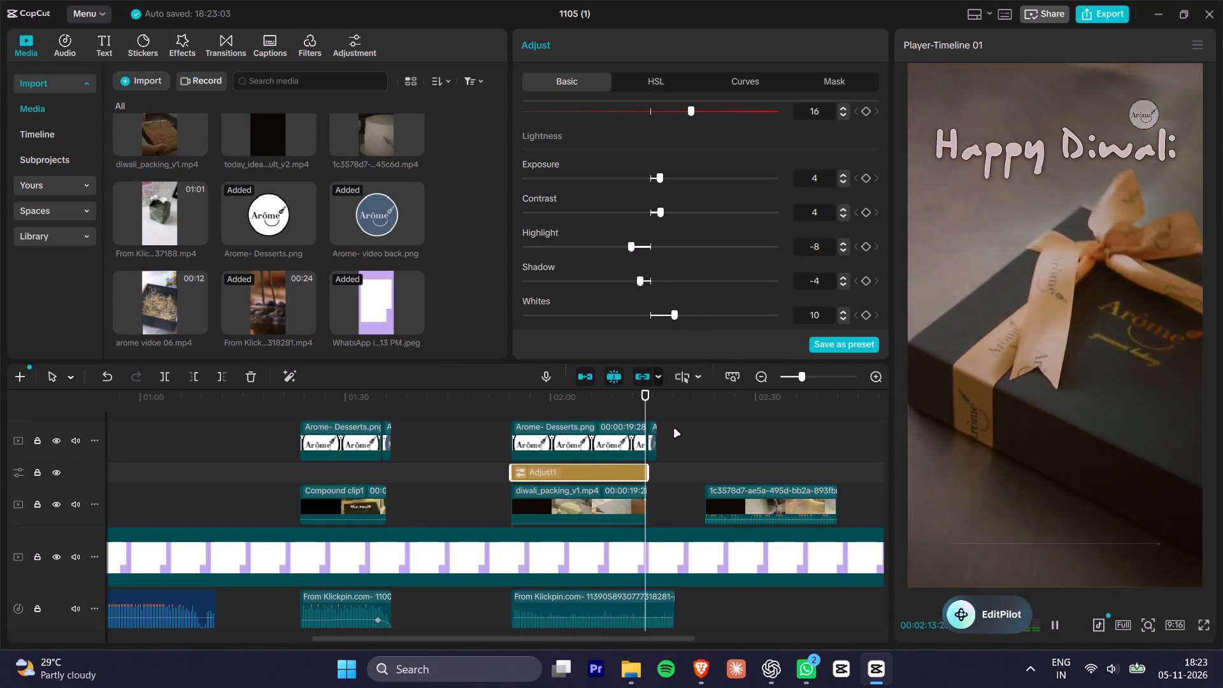
pyautogui.press('space')
# Disable the WhatsApp background image beneath the video clips and play back the Diwali clip's ending with the closing logo.
pyautogui.keyDown('alt'); pyautogui.scroll(9, 675, 427); pyautogui.keyUp('alt')
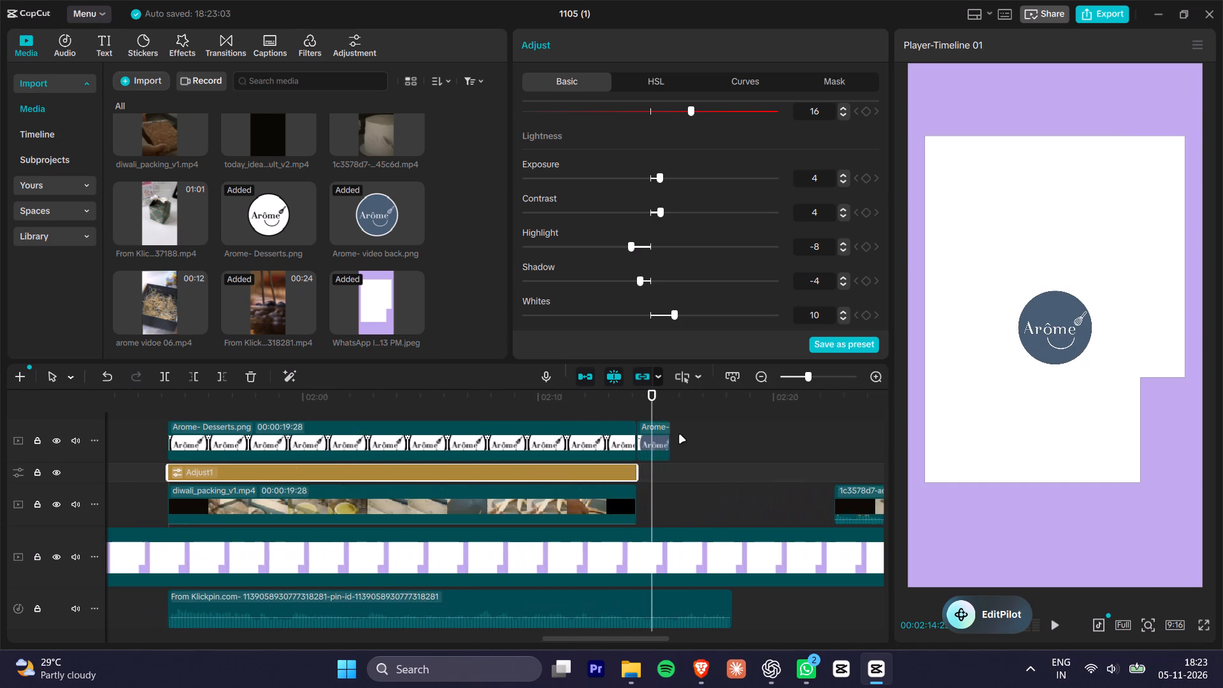
pyautogui.keyDown('alt'); pyautogui.scroll(4, 680, 435); pyautogui.keyUp('alt')
pyautogui.click(666, 548)
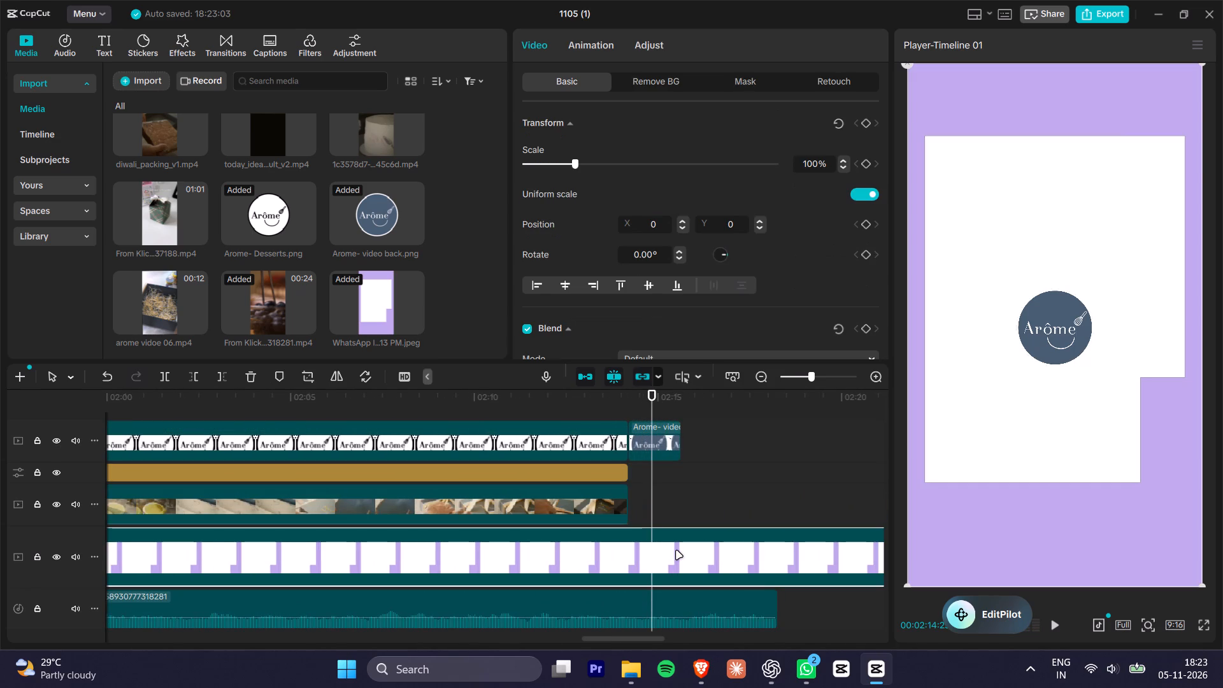
pyautogui.press('v')
pyautogui.keyDown('alt'); pyautogui.scroll(-7, 597, 466); pyautogui.keyUp('alt')
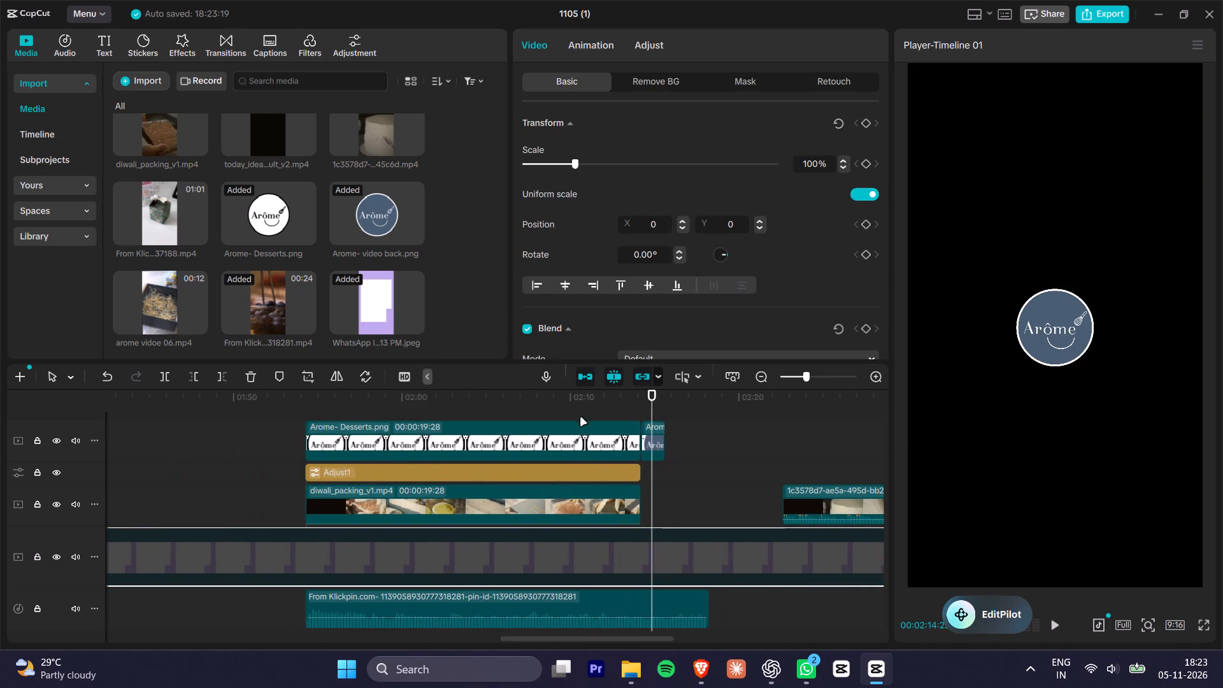
pyautogui.click(580, 405)
pyautogui.press('space')
pyautogui.keyDown('alt'); pyautogui.scroll(-4, 617, 436); pyautogui.keyUp('alt')
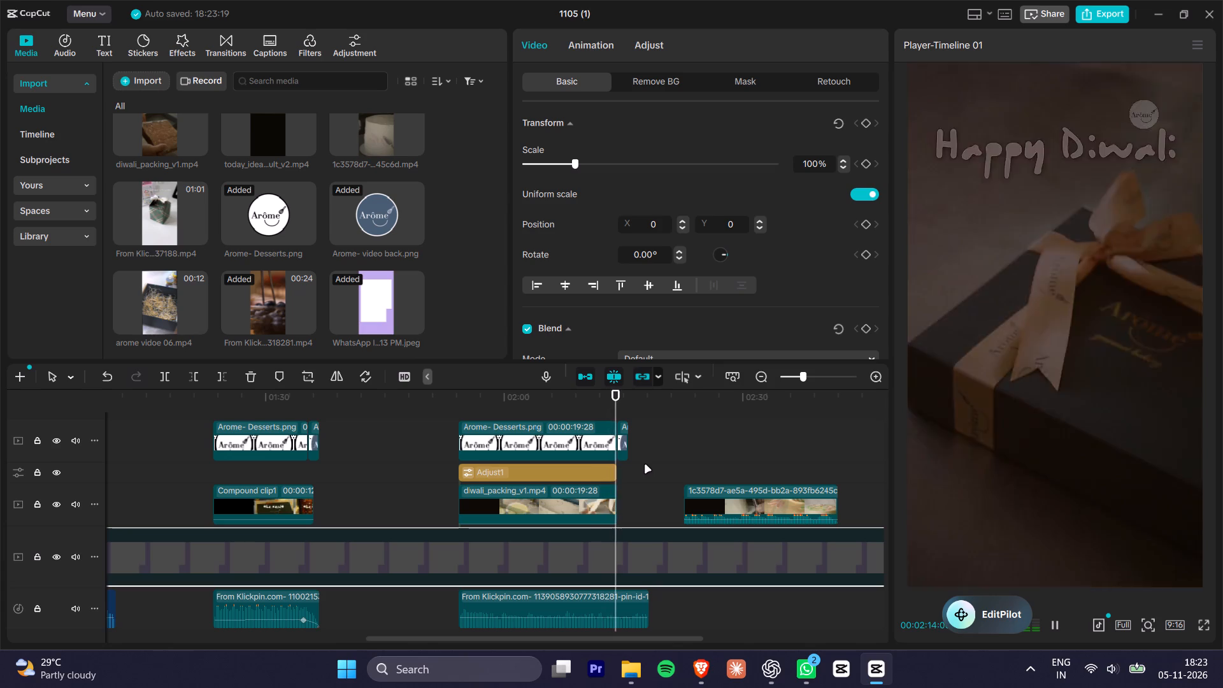
pyautogui.press('space')
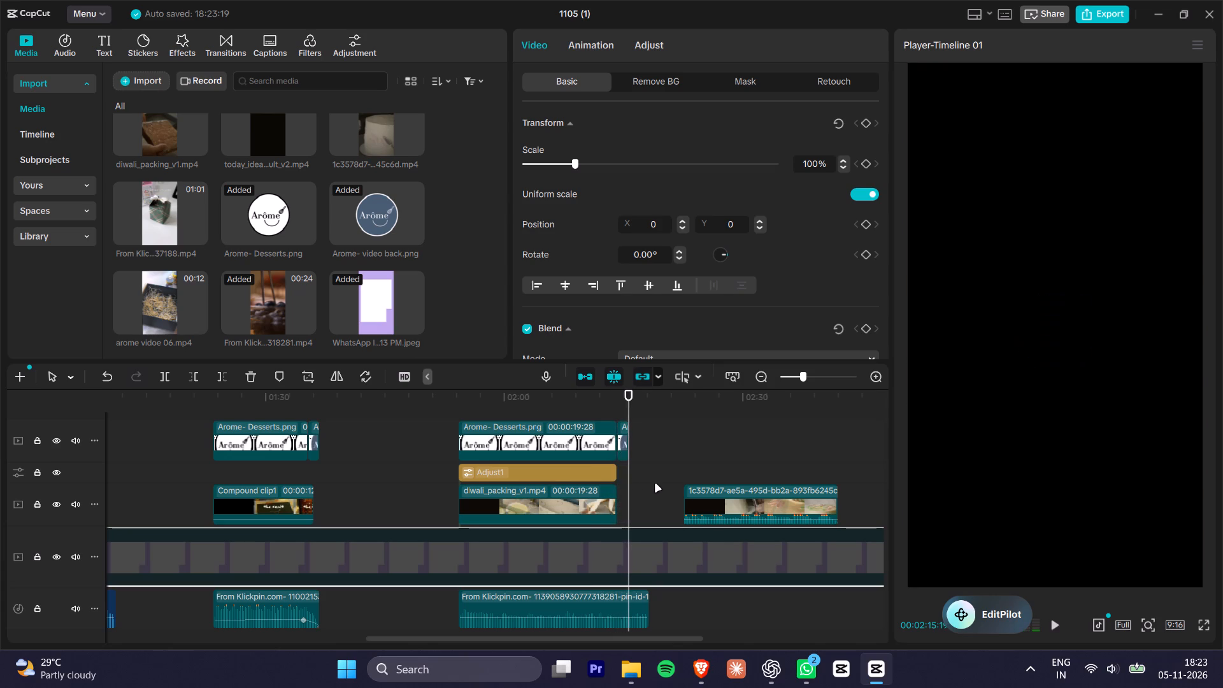
pyautogui.press('space')
pyautogui.press('space')
# Set the speed of the diwali_packing_v1 clip to 1.20x and play it back from its start.
pyautogui.click(574, 612)
pyautogui.moveTo(480, 407); pyautogui.dragTo(468, 407)
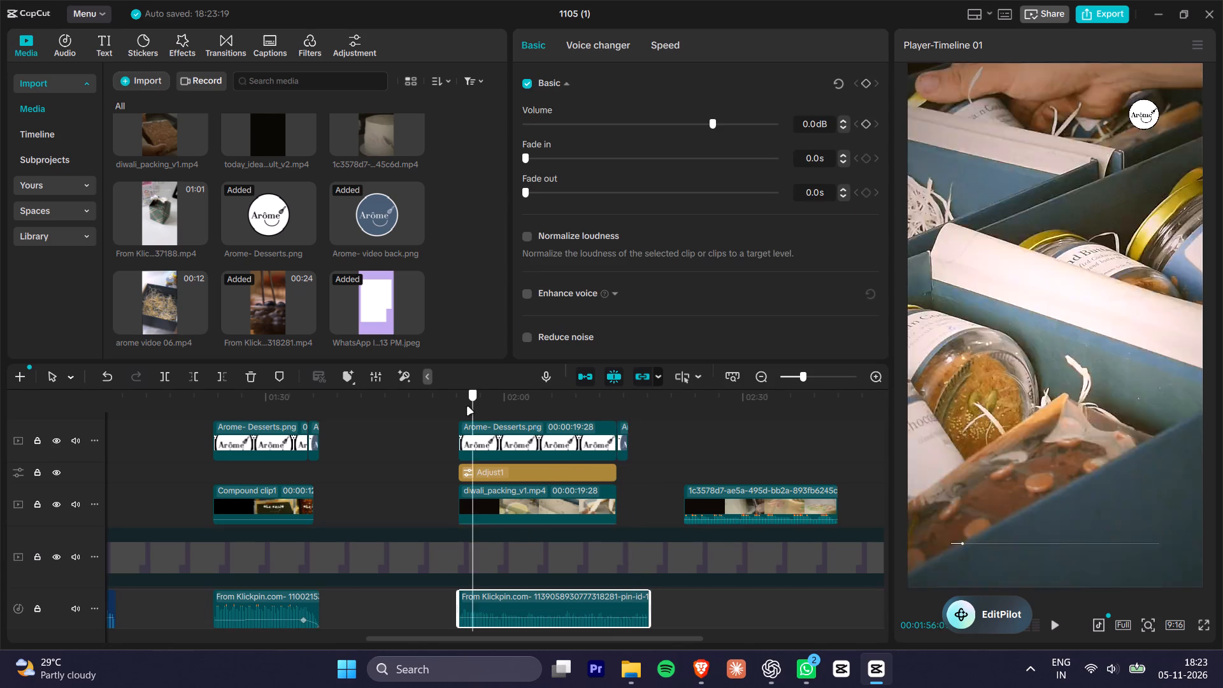
pyautogui.moveTo(468, 407); pyautogui.dragTo(459, 409)
pyautogui.keyDown('alt'); pyautogui.scroll(3, 524, 519); pyautogui.keyUp('alt')
pyautogui.click(583, 508)
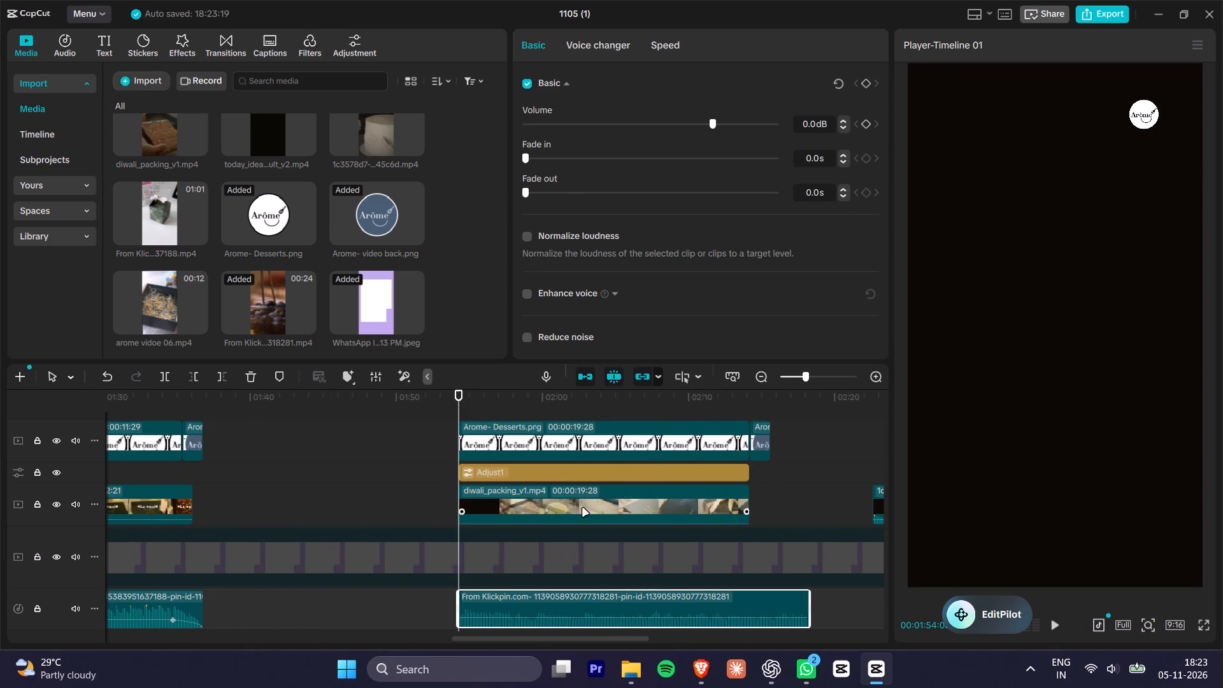
pyautogui.click(582, 45)
pyautogui.click(631, 45)
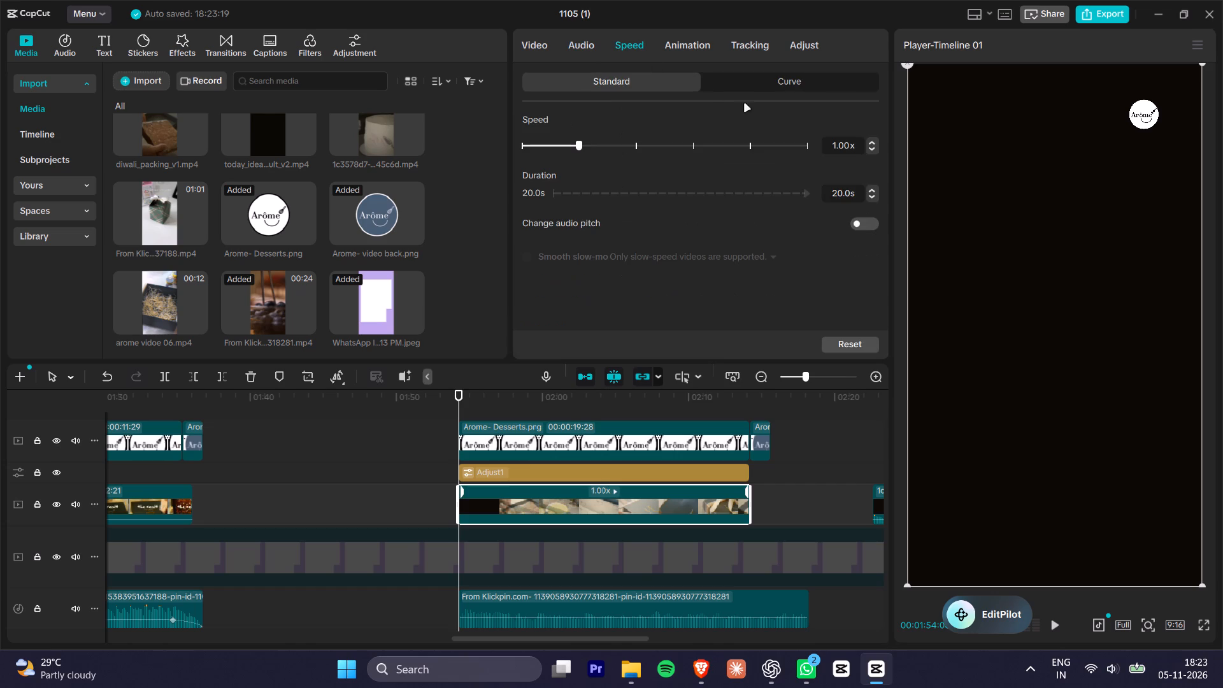
pyautogui.doubleClick(871, 142)
pyautogui.press('space')
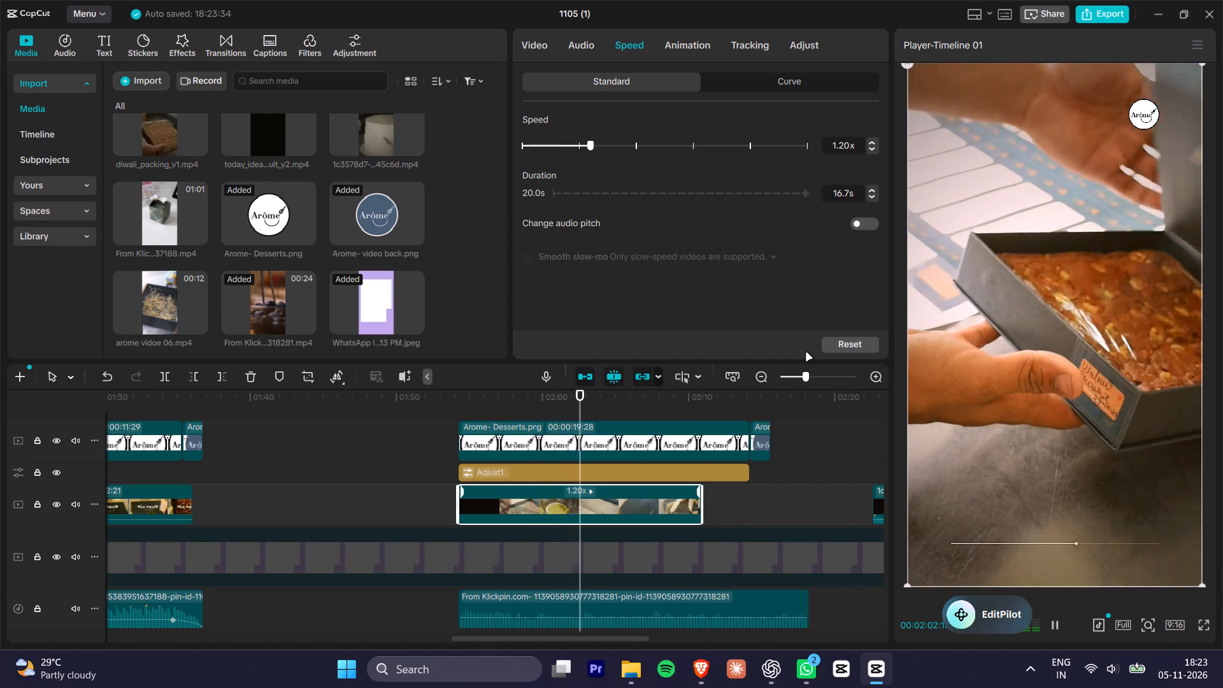
pyautogui.press('space')
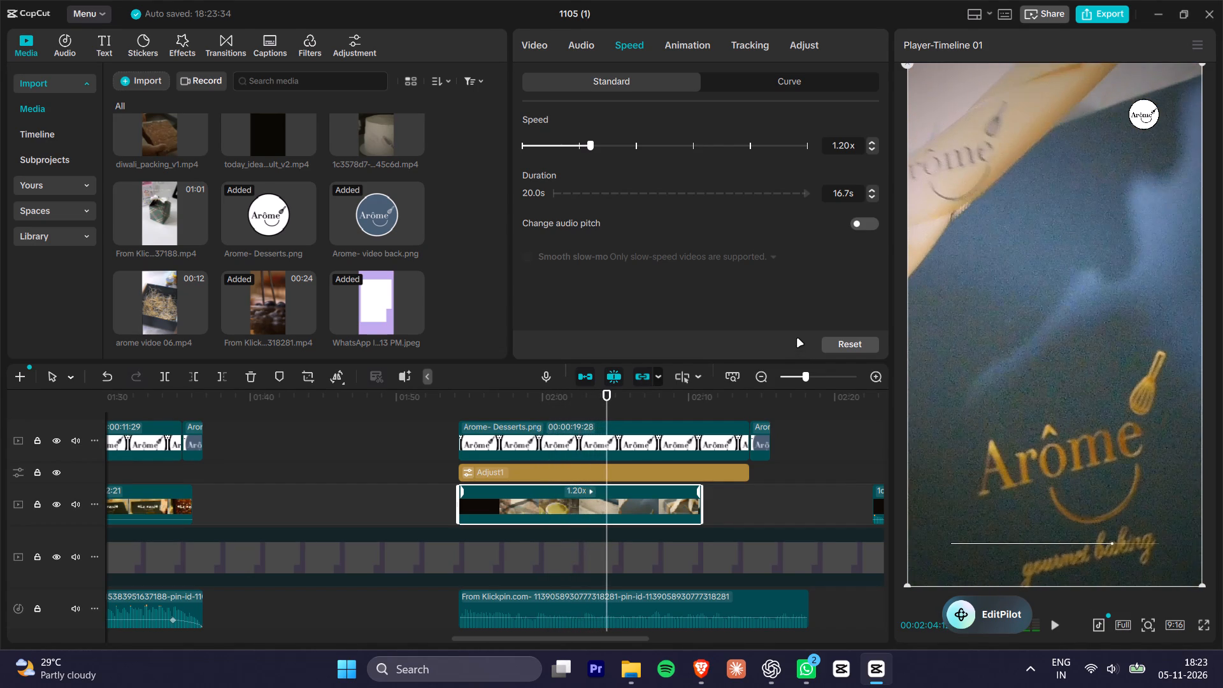
# Undo the last speed increment so the Diwali clip runs at 1.10x, and play it through to the Happy Diwali title.
pyautogui.hotkey('ctrl', 'z')
pyautogui.press('space')
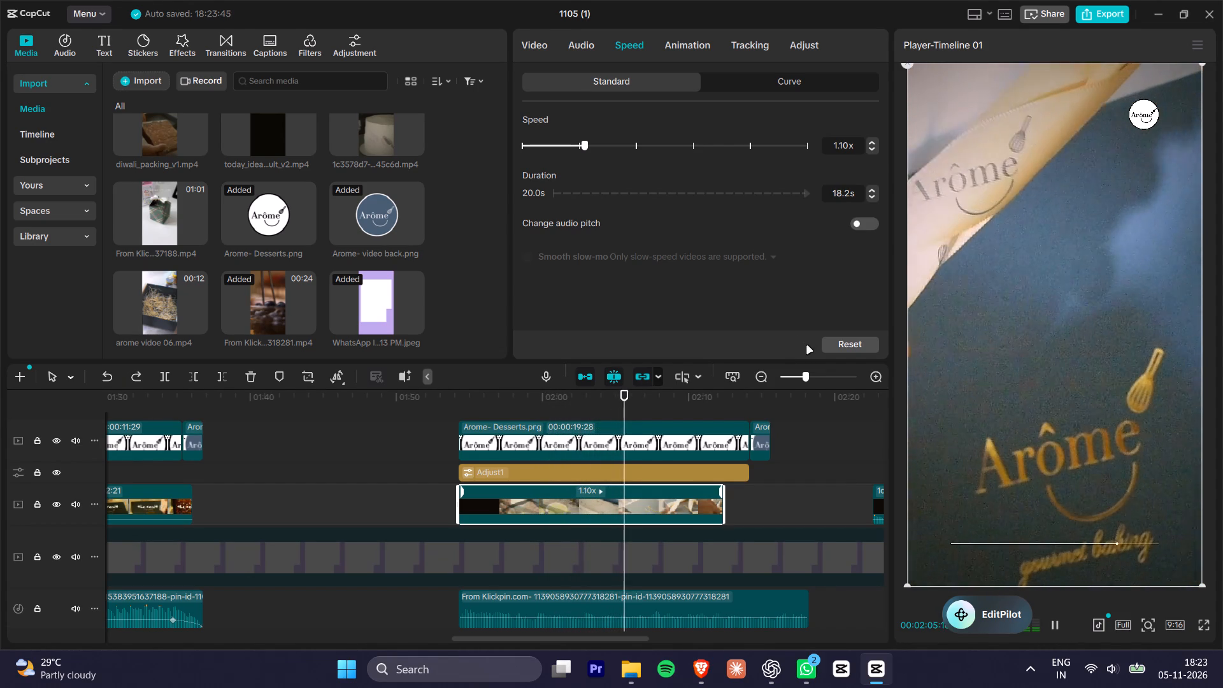
pyautogui.press('space')
pyautogui.press('space')
pyautogui.press('space')
pyautogui.press('space')
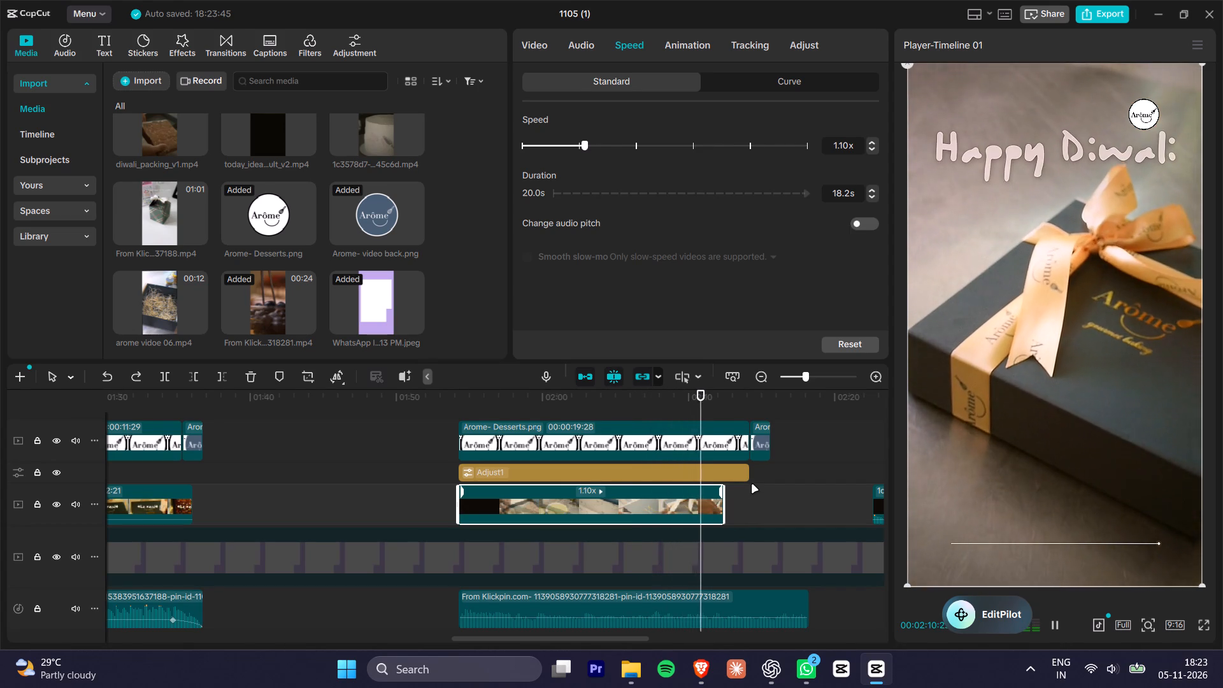
pyautogui.press('space')
# Move the Arome- Desserts.png overlay earlier to end just before the Diwali clip's end, and place the closing logo directly behind it.
pyautogui.click(703, 447)
pyautogui.moveTo(513, 443); pyautogui.dragTo(504, 444)
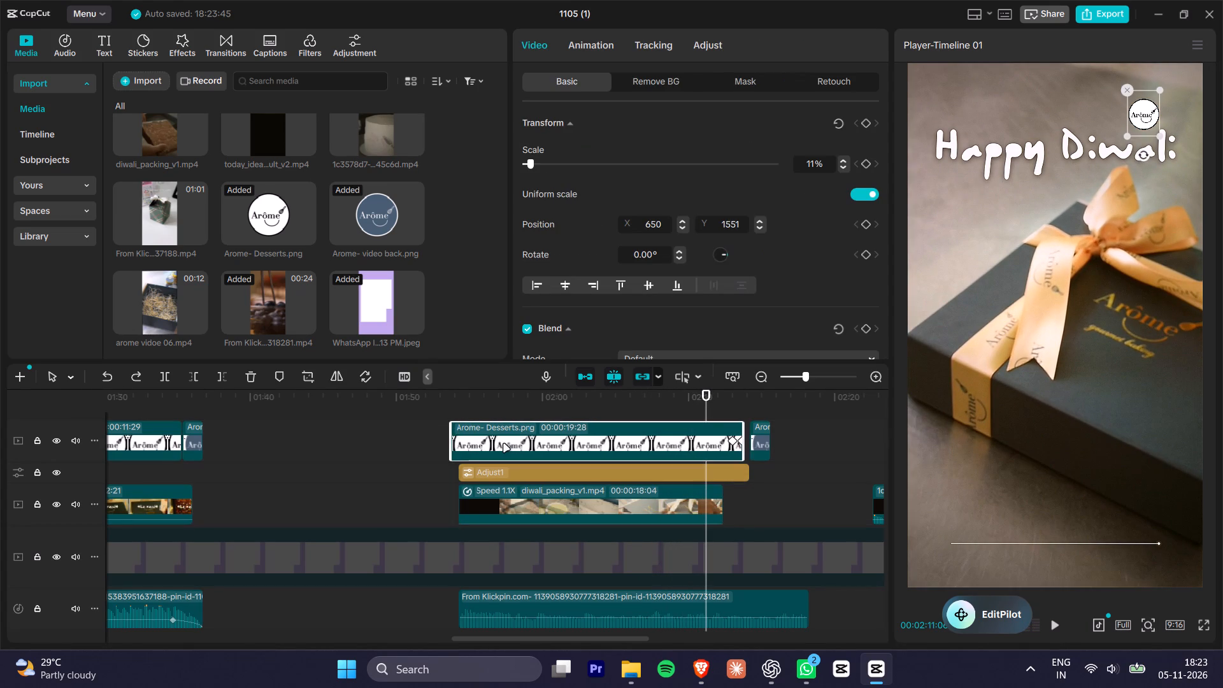
pyautogui.moveTo(504, 444); pyautogui.dragTo(489, 447)
pyautogui.keyDown('alt'); pyautogui.scroll(7, 648, 429); pyautogui.keyUp('alt')
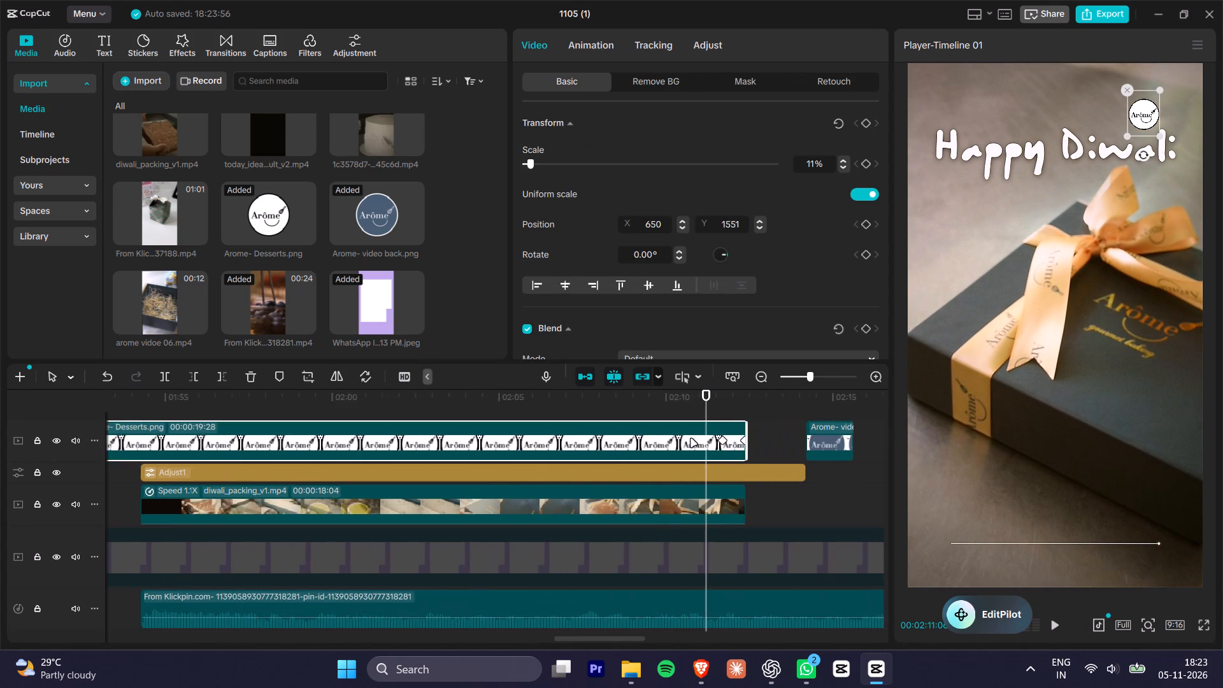
pyautogui.keyDown('alt'); pyautogui.scroll(2, 691, 439); pyautogui.keyUp('alt')
pyautogui.moveTo(689, 439); pyautogui.dragTo(675, 441)
pyautogui.moveTo(856, 444); pyautogui.dragTo(778, 438)
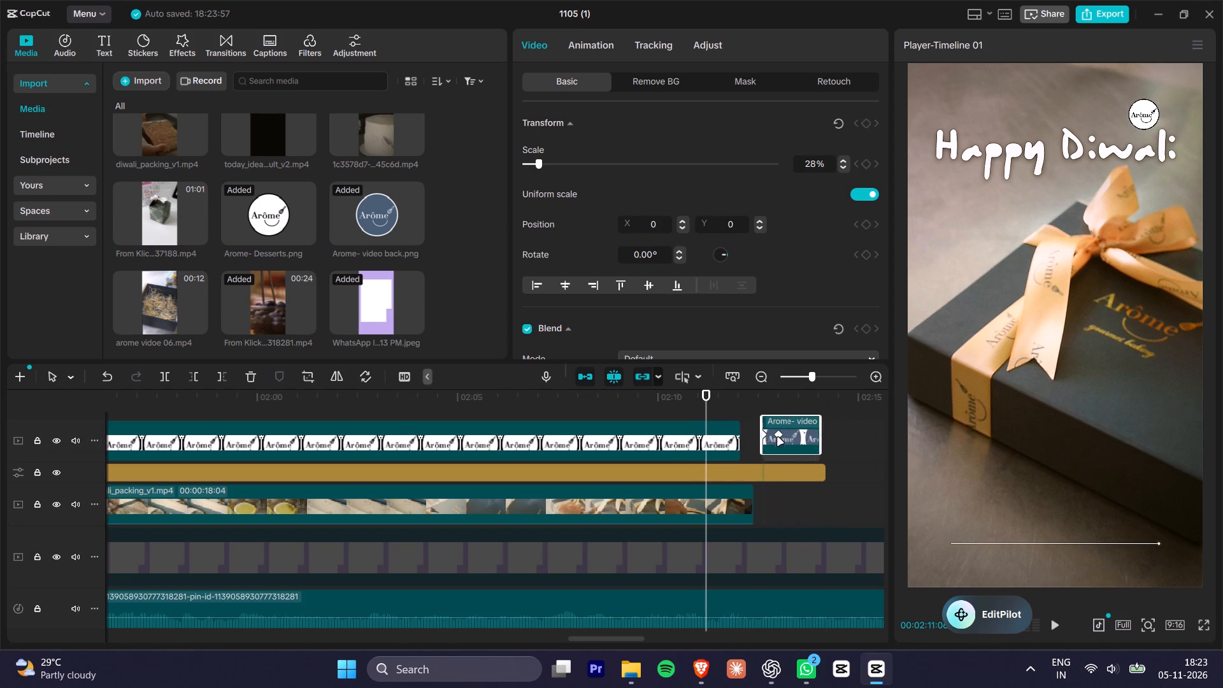
pyautogui.moveTo(778, 438); pyautogui.dragTo(770, 441)
# Trim the end of the Adjust1 layer to match the end of the sped-up Diwali clip.
pyautogui.click(780, 471)
pyautogui.moveTo(824, 473); pyautogui.dragTo(759, 475)
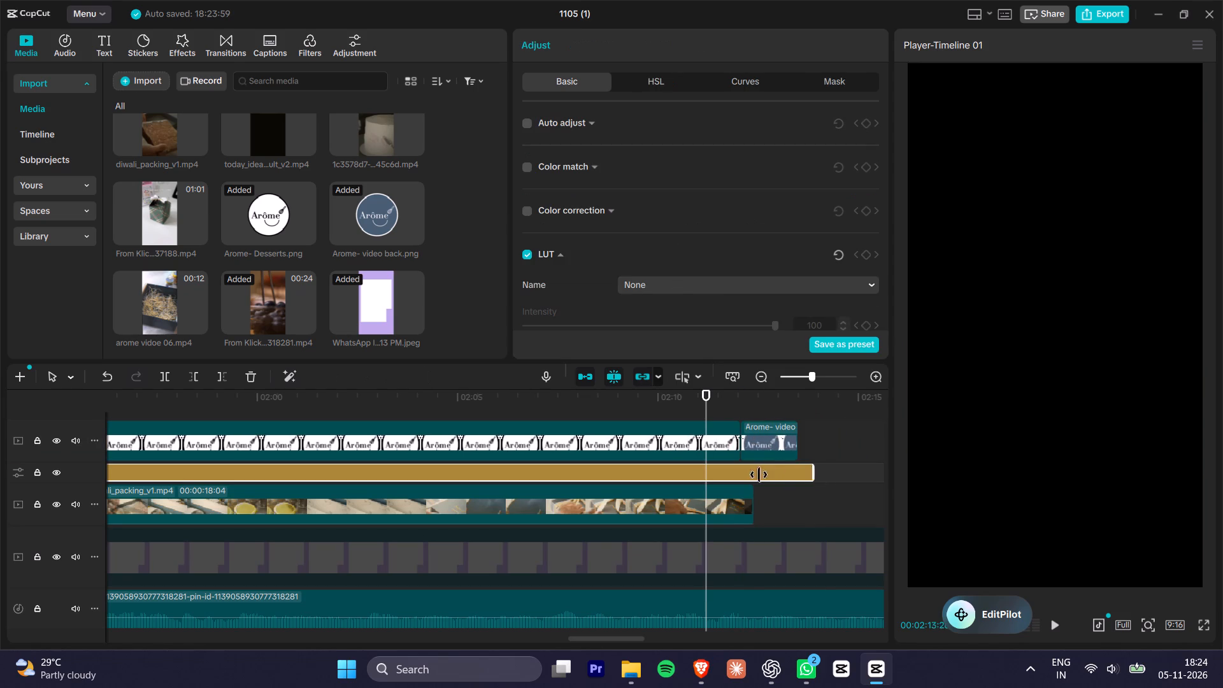
pyautogui.moveTo(759, 475); pyautogui.dragTo(753, 475)
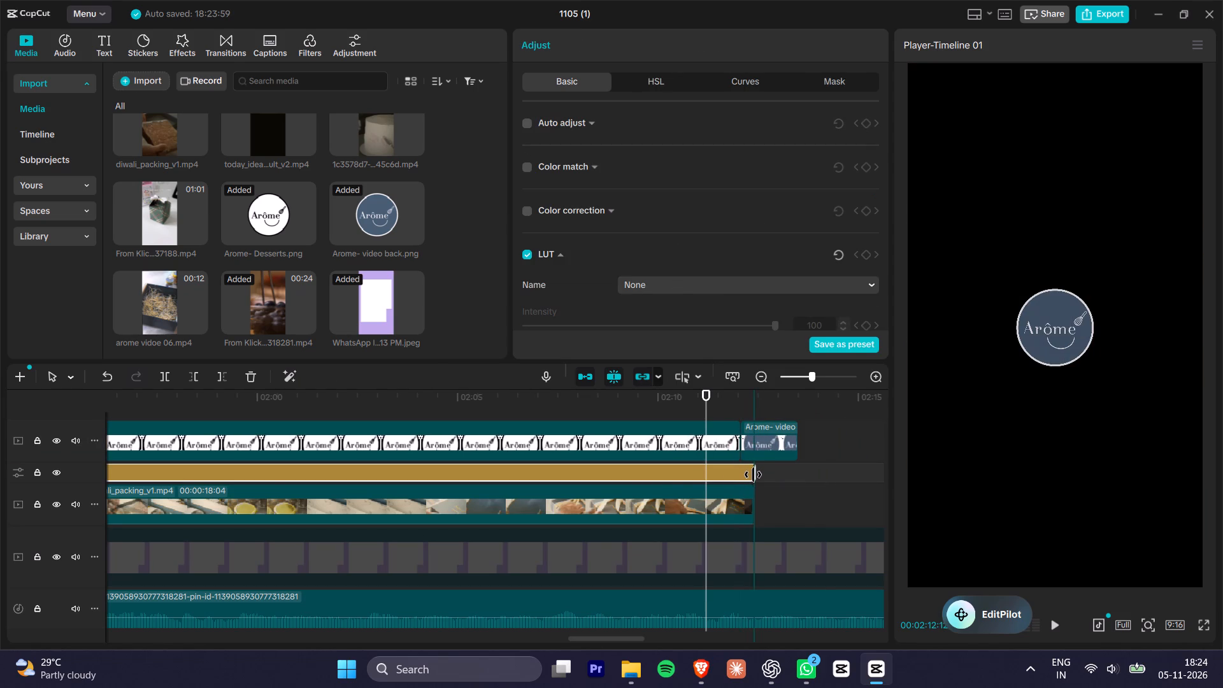
pyautogui.moveTo(753, 475); pyautogui.dragTo(754, 475)
# Trim the beginning of the Arome- Desserts.png overlay to align with the start of the Diwali clip.
pyautogui.keyDown('alt'); pyautogui.scroll(-3, 663, 480); pyautogui.keyUp('alt')
pyautogui.keyDown('alt'); pyautogui.scroll(-2, 453, 487); pyautogui.keyUp('alt')
pyautogui.click(299, 447)
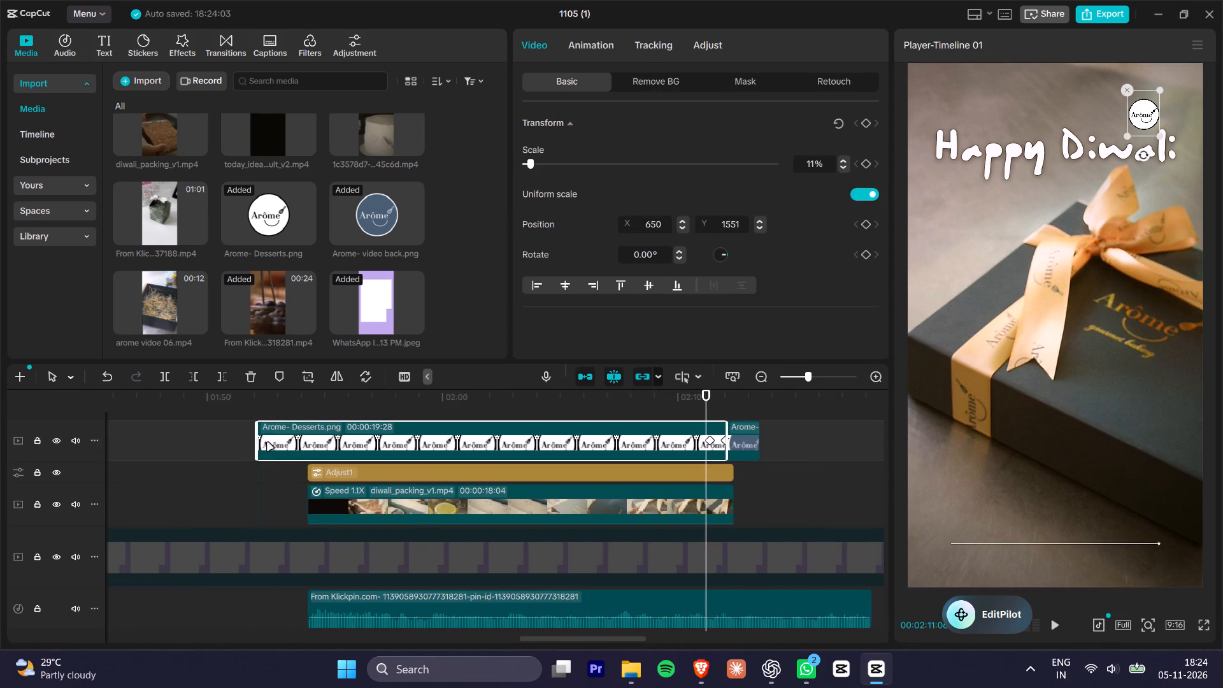
pyautogui.moveTo(258, 440); pyautogui.dragTo(307, 441)
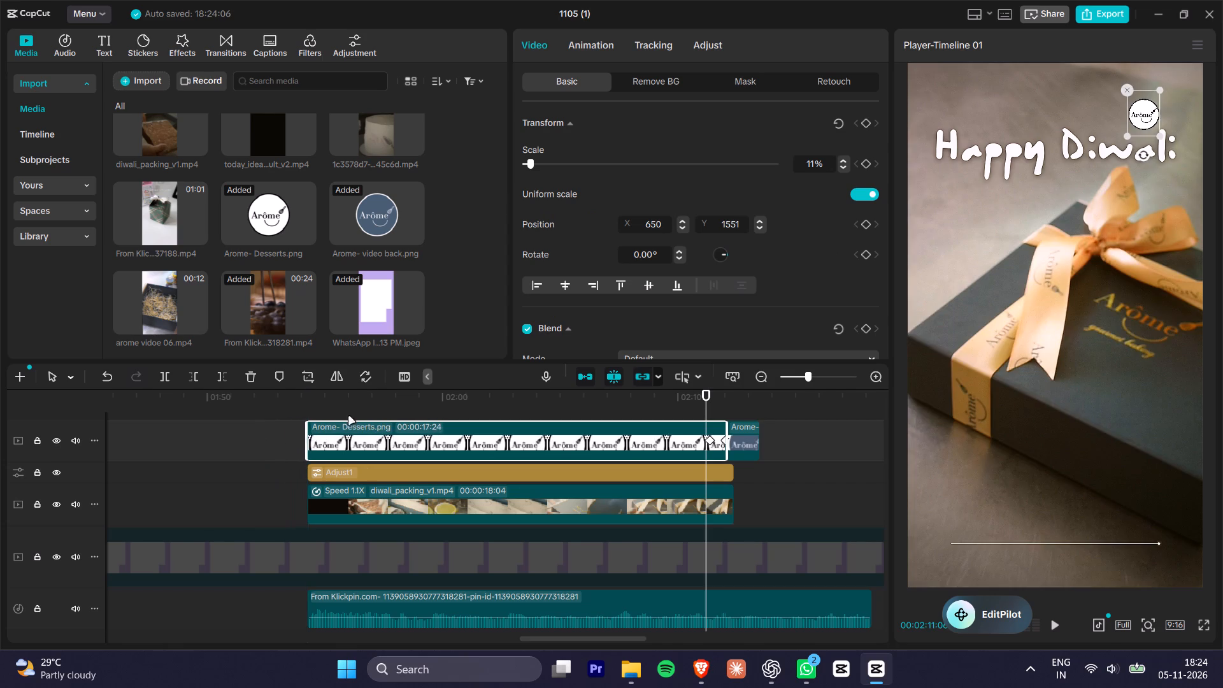
# Shorten the Klickpin audio under the Diwali clip so it ends shortly after the video clip.
pyautogui.keyDown('alt'); pyautogui.scroll(-4, 530, 455); pyautogui.keyUp('alt')
pyautogui.moveTo(739, 606); pyautogui.dragTo(745, 607)
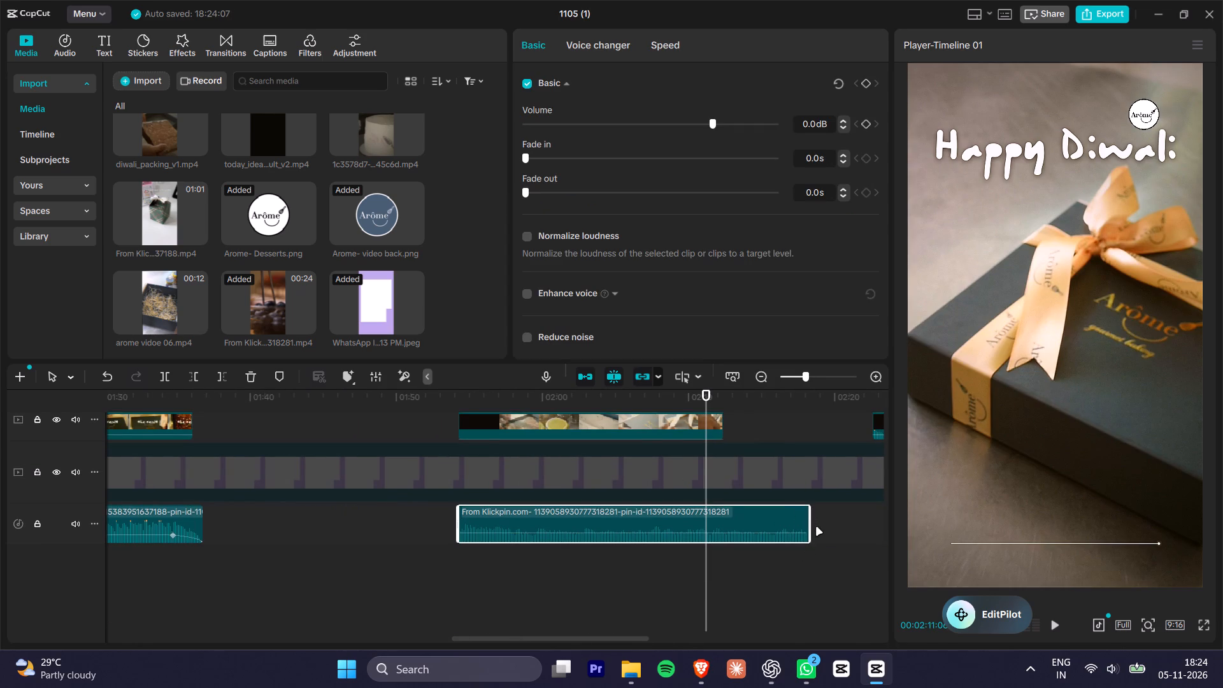
pyautogui.moveTo(810, 528); pyautogui.dragTo(748, 519)
pyautogui.scroll(2, 736, 440)
pyautogui.keyDown('shift'); pyautogui.scroll(2, 810, 455); pyautogui.keyUp('shift')
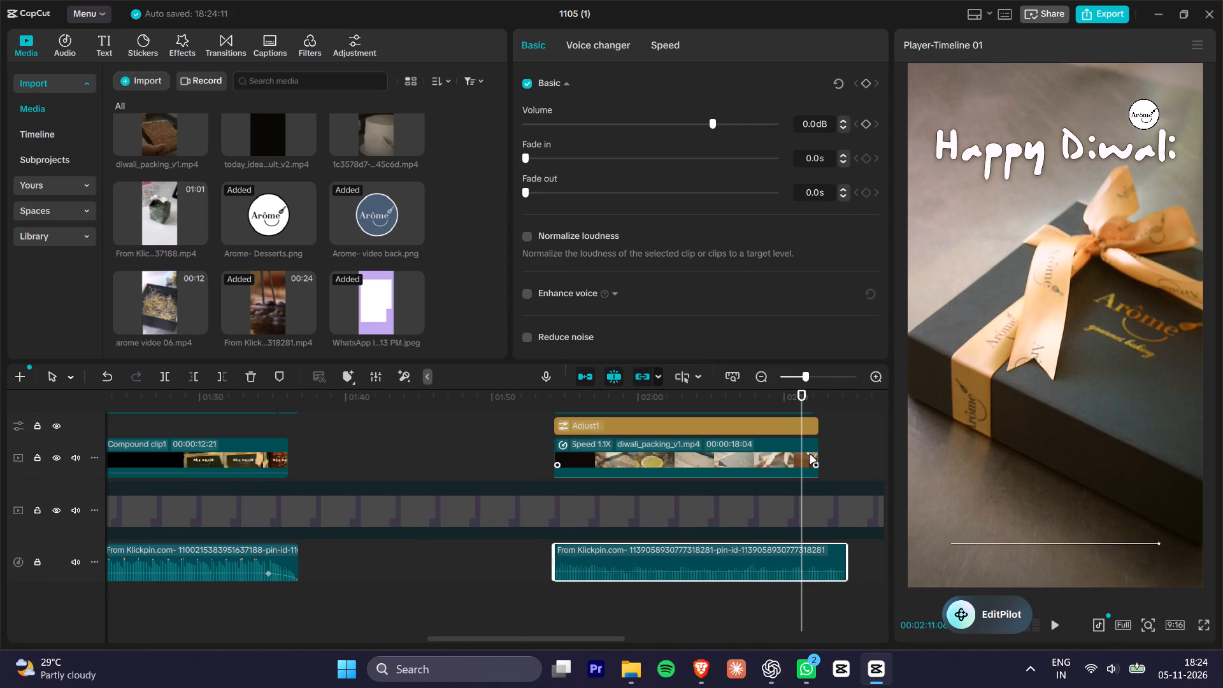
pyautogui.keyDown('alt'); pyautogui.scroll(-2, 813, 458); pyautogui.keyUp('alt')
pyautogui.keyDown('ctrl'); pyautogui.scroll(-2, 813, 458); pyautogui.keyUp('ctrl')
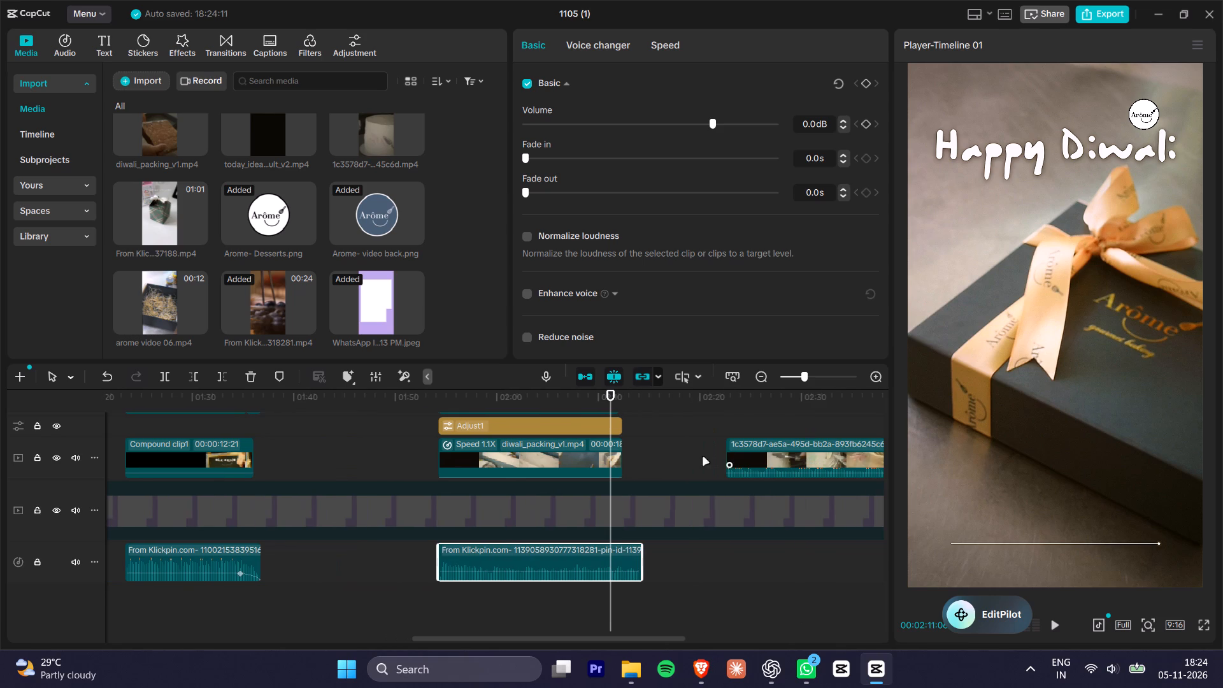
pyautogui.moveTo(643, 570); pyautogui.dragTo(624, 572)
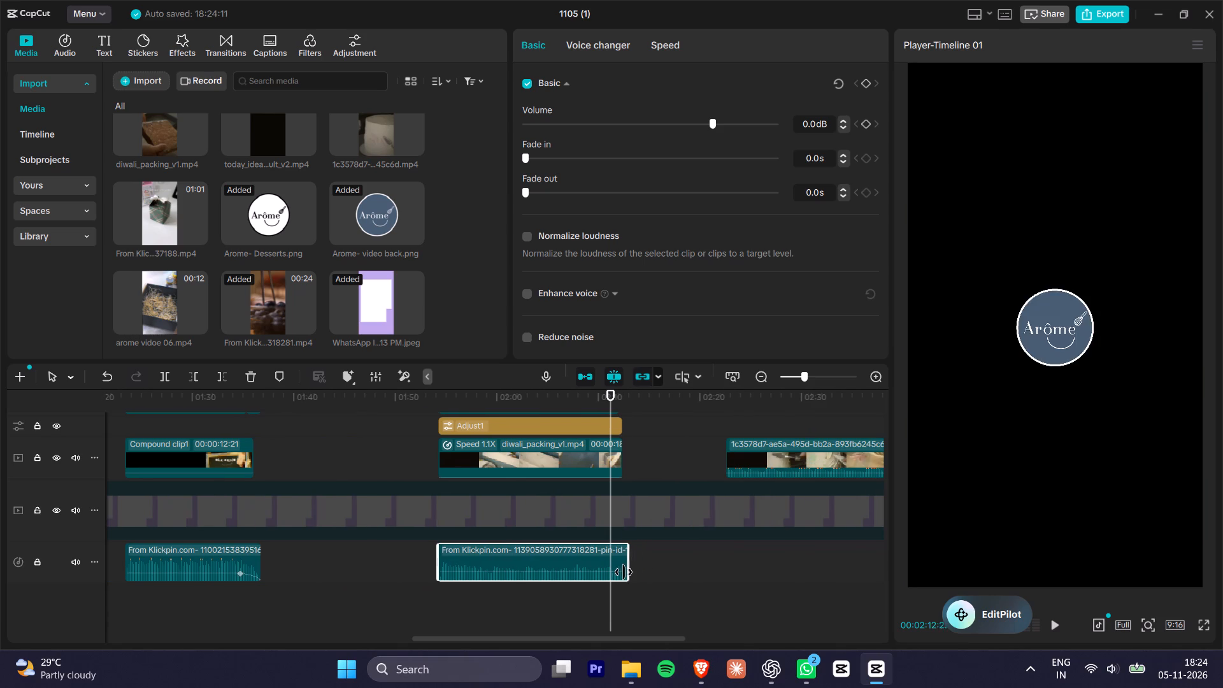
pyautogui.moveTo(624, 572); pyautogui.dragTo(627, 572)
# Move the closing Arome- video logo down onto the Arome- Desserts.png track, directly after that overlay.
pyautogui.scroll(5, 651, 464)
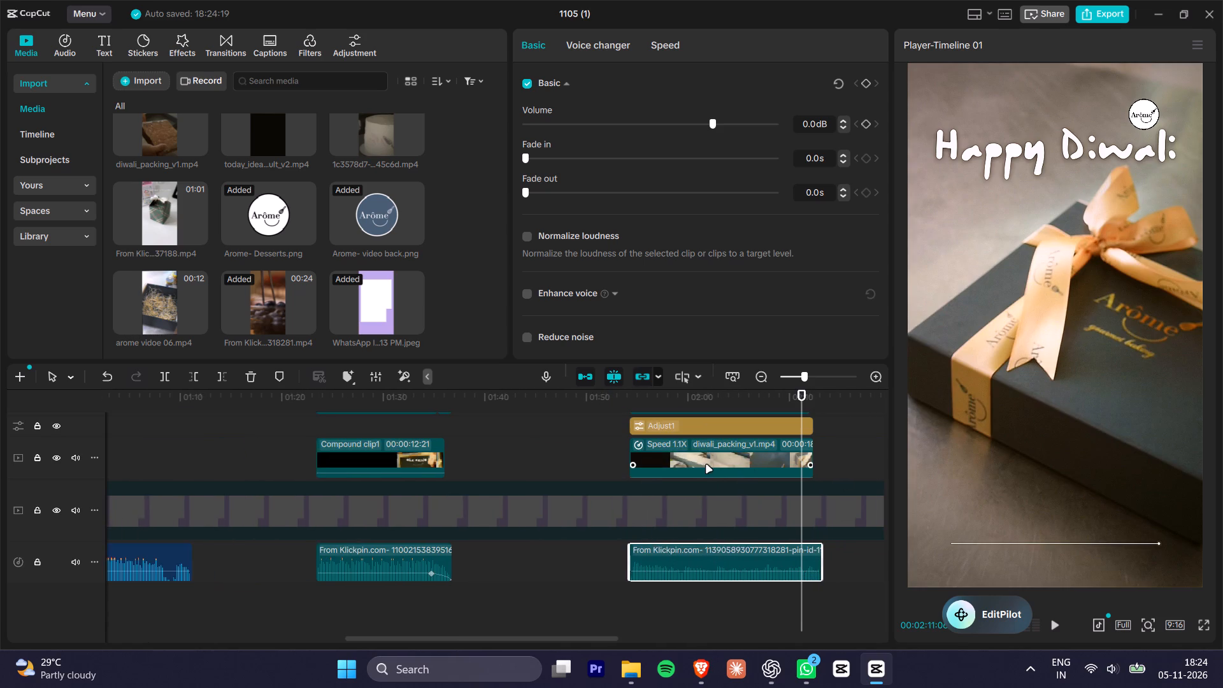
pyautogui.keyDown('ctrl'); pyautogui.scroll(-3, 706, 465); pyautogui.keyUp('ctrl')
pyautogui.keyDown('shift'); pyautogui.scroll(4, 597, 462); pyautogui.keyUp('shift')
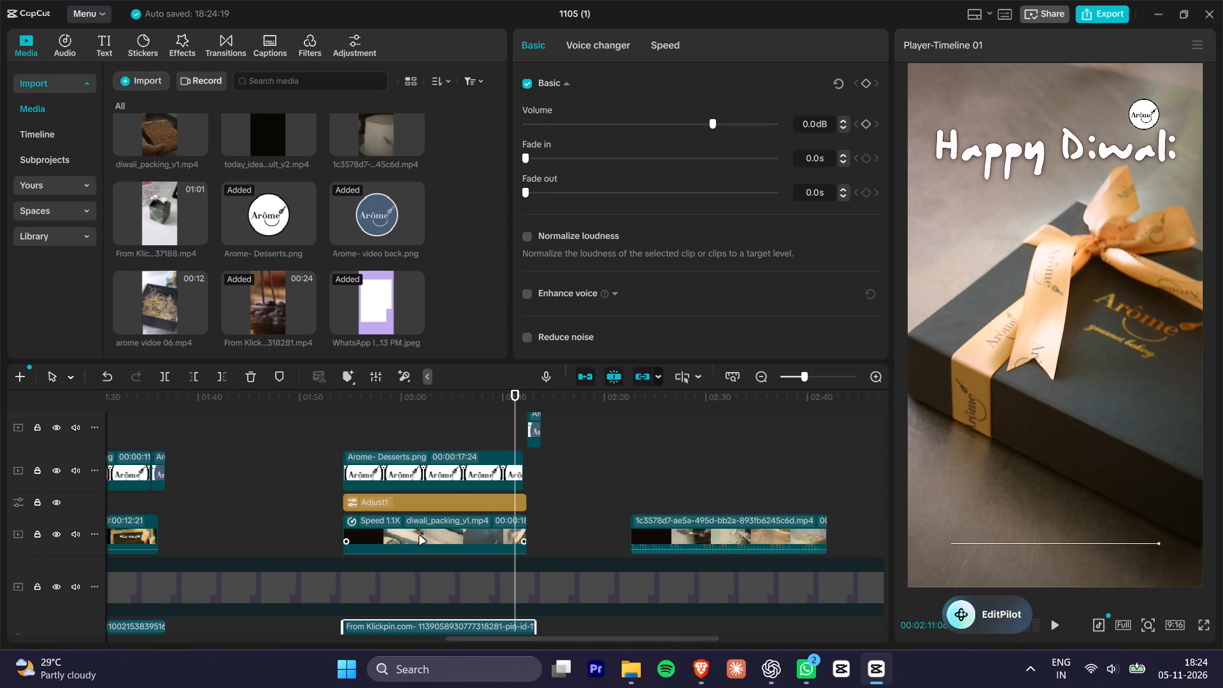
pyautogui.click(417, 538)
pyautogui.click(532, 430)
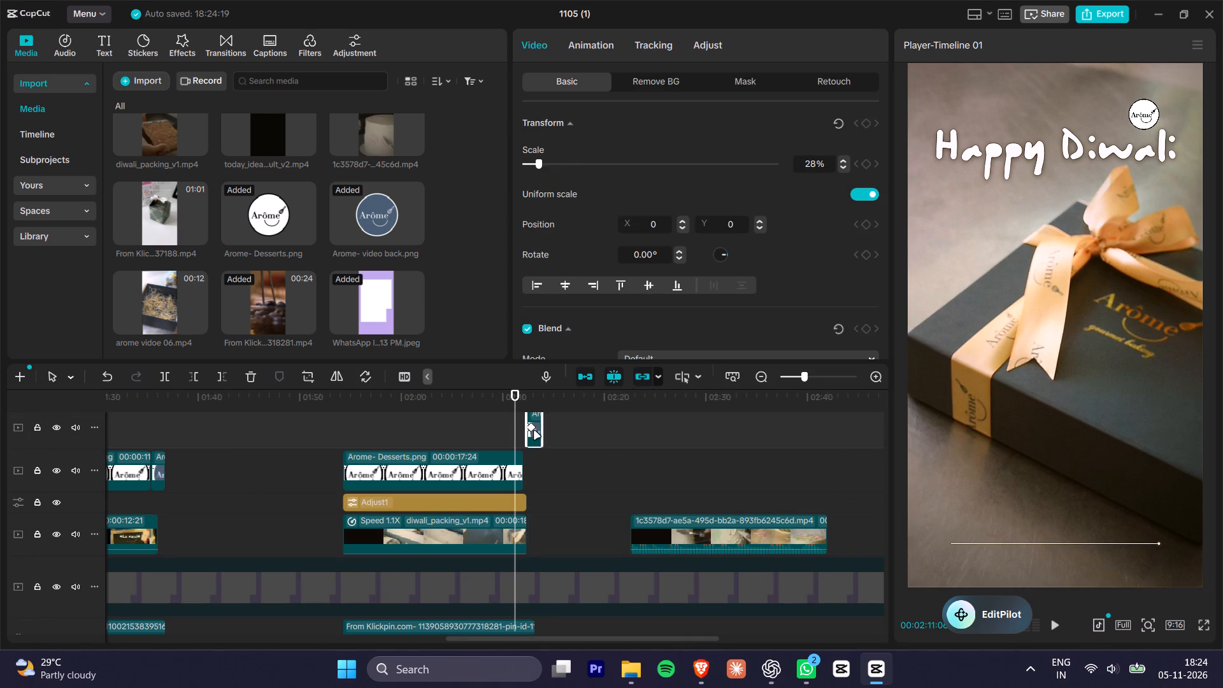
pyautogui.click(534, 431)
pyautogui.click(533, 440)
pyautogui.moveTo(533, 440); pyautogui.dragTo(526, 473)
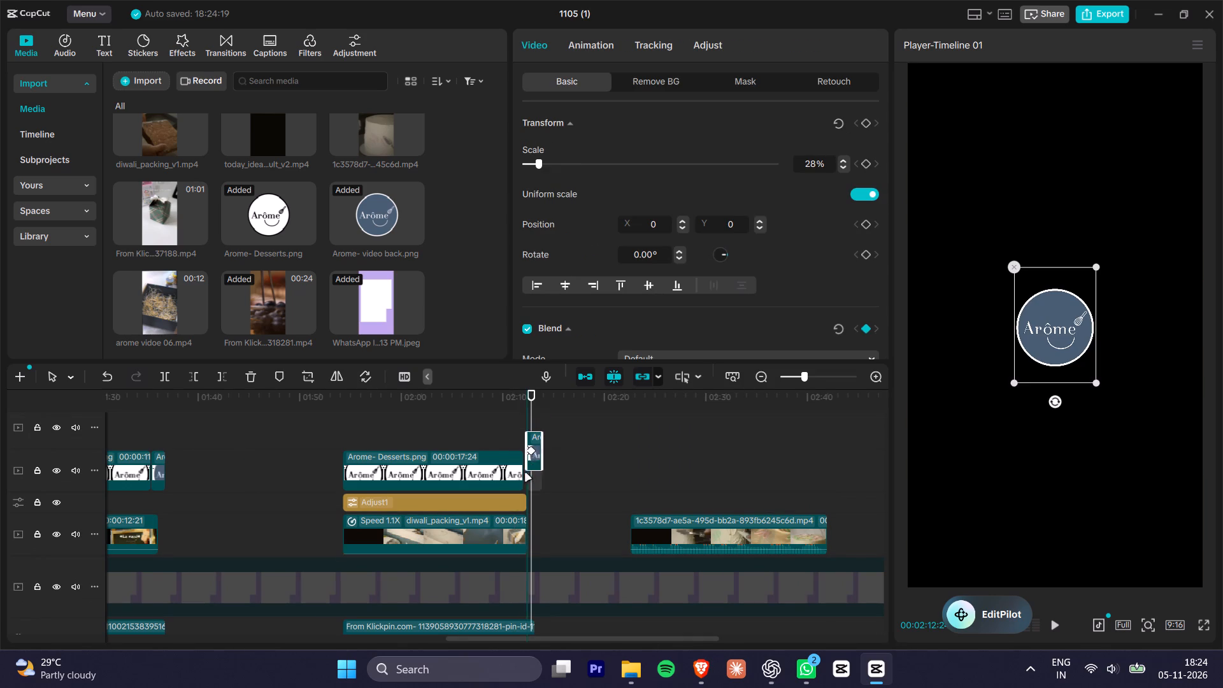
pyautogui.moveTo(526, 473); pyautogui.dragTo(530, 483)
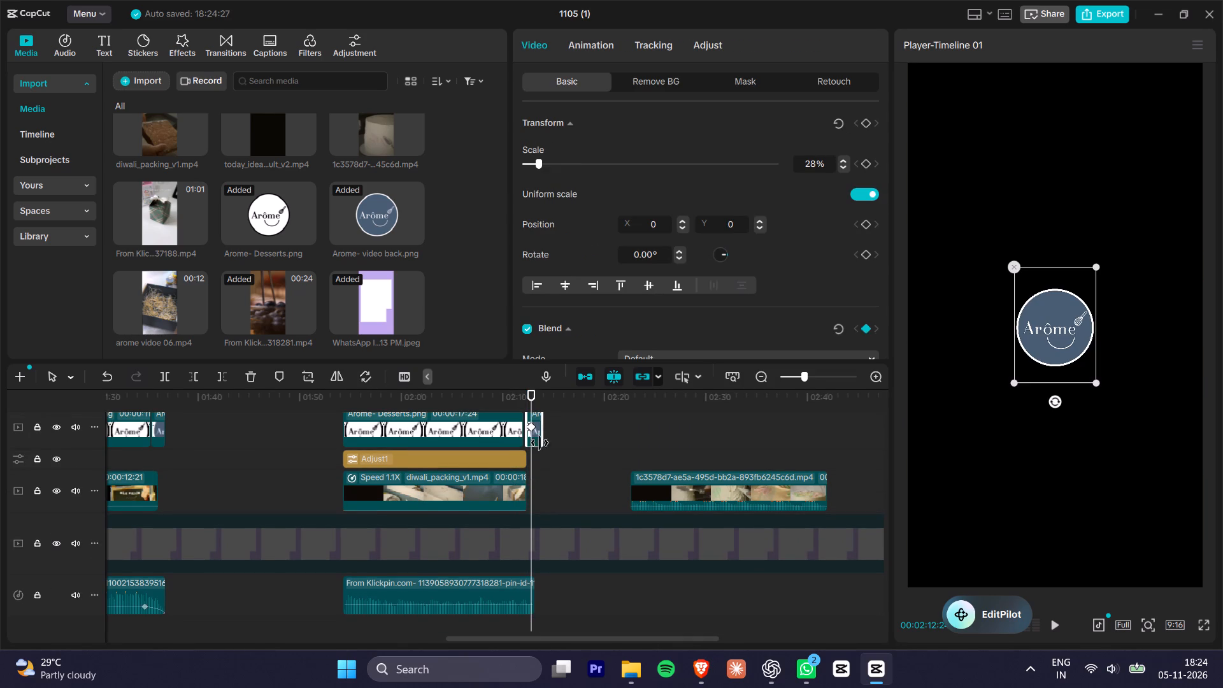
pyautogui.keyDown('alt'); pyautogui.scroll(9, 577, 449); pyautogui.keyUp('alt')
pyautogui.moveTo(555, 432); pyautogui.dragTo(552, 433)
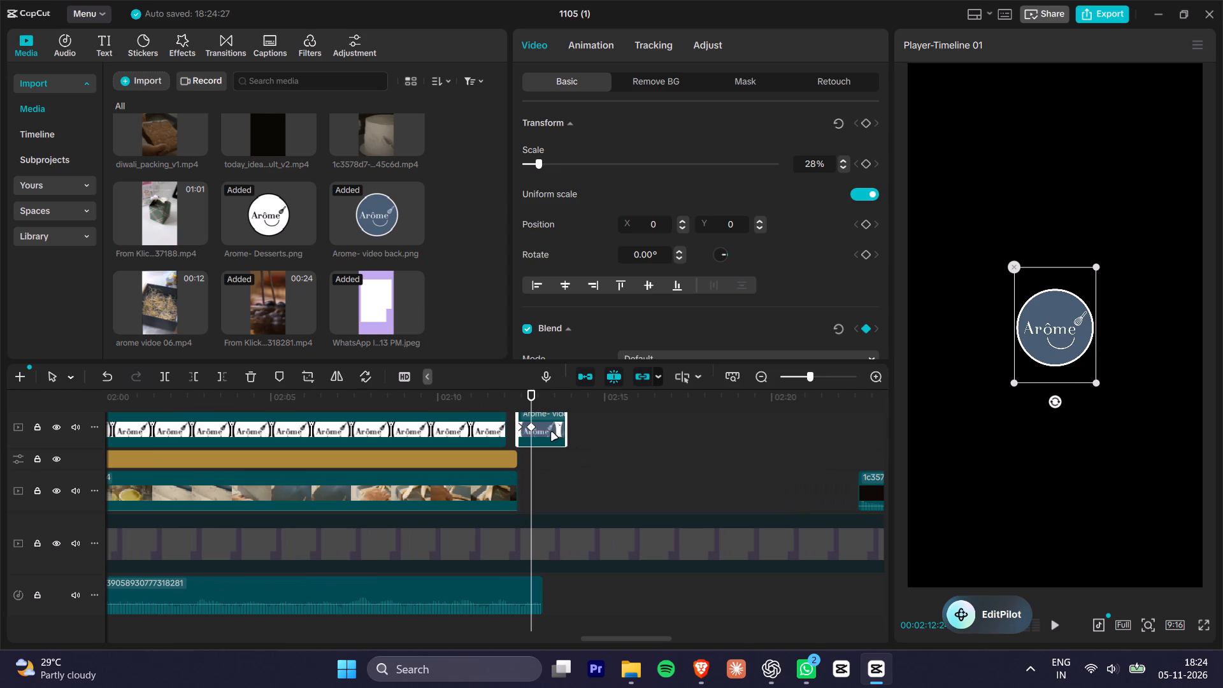
pyautogui.moveTo(552, 433); pyautogui.dragTo(545, 435)
# Extend the end of the Klickpin audio to match the end of the closing logo.
pyautogui.scroll(-2, 552, 473)
pyautogui.click(515, 591)
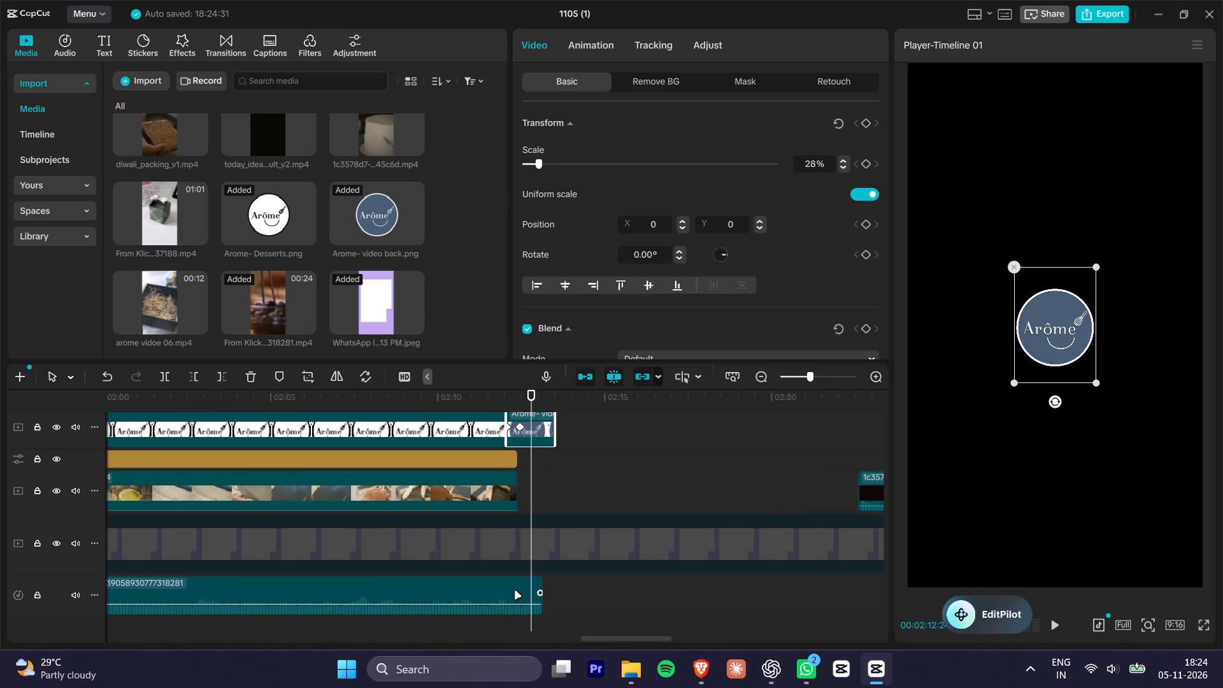
pyautogui.moveTo(543, 599); pyautogui.dragTo(550, 599)
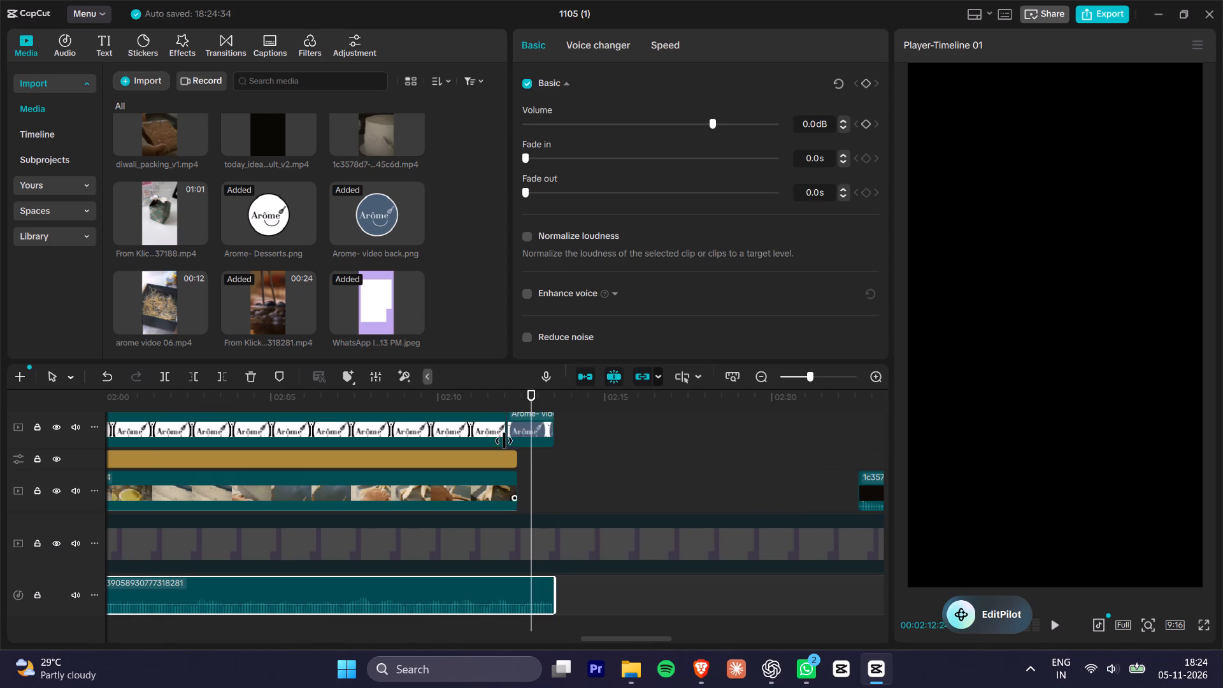
# Fade out the Klickpin audio with a 0.0 dB volume keyframe at 00:02:11:12 and -∞ dB at the clip's end.
pyautogui.moveTo(515, 402); pyautogui.dragTo(463, 403)
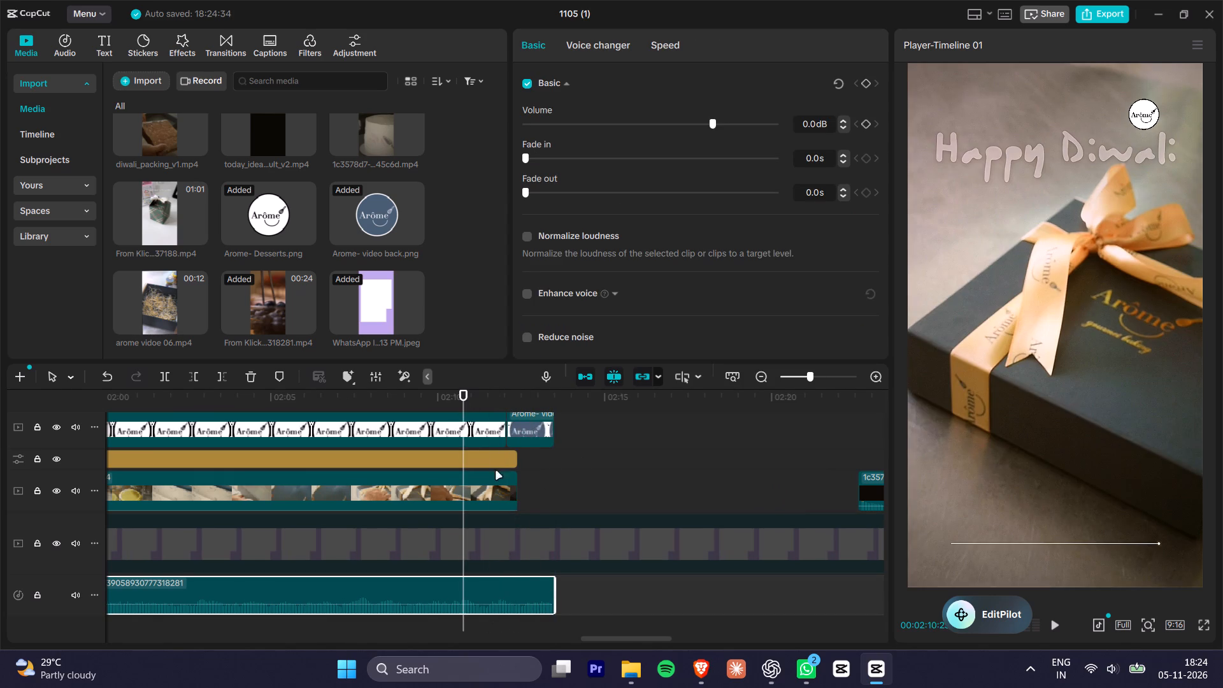
pyautogui.click(485, 399)
pyautogui.click(505, 591)
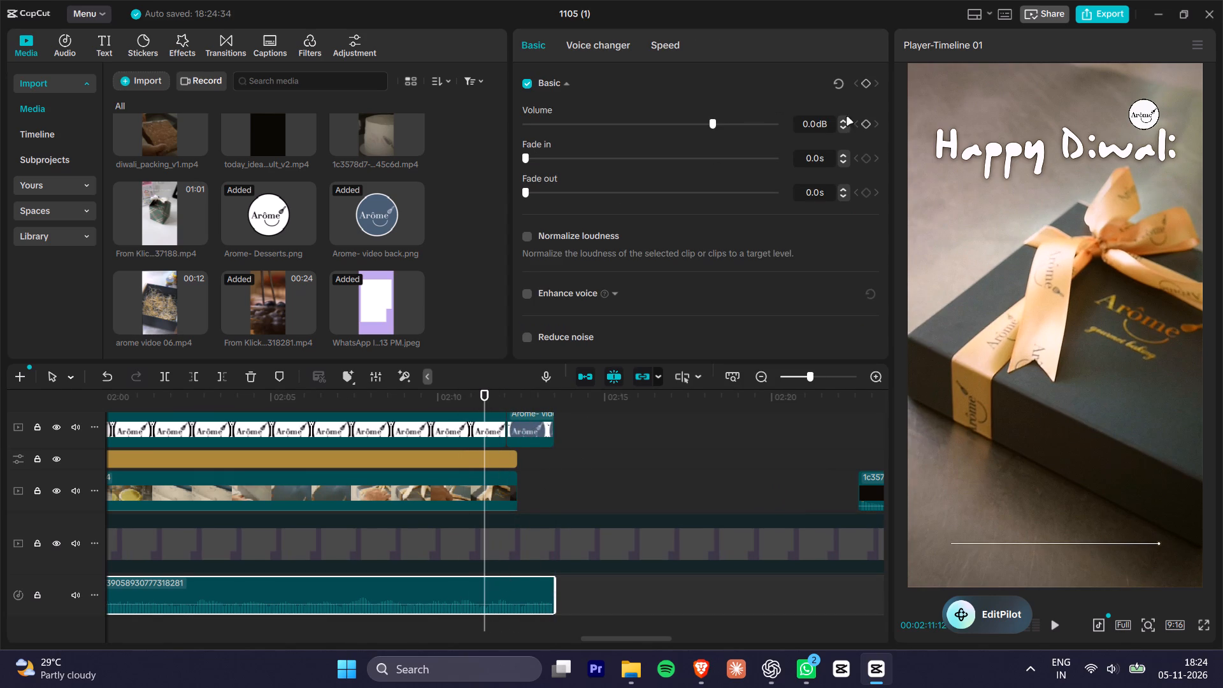
pyautogui.click(866, 122)
pyautogui.moveTo(534, 405); pyautogui.dragTo(552, 404)
pyautogui.moveTo(682, 117); pyautogui.dragTo(385, 176)
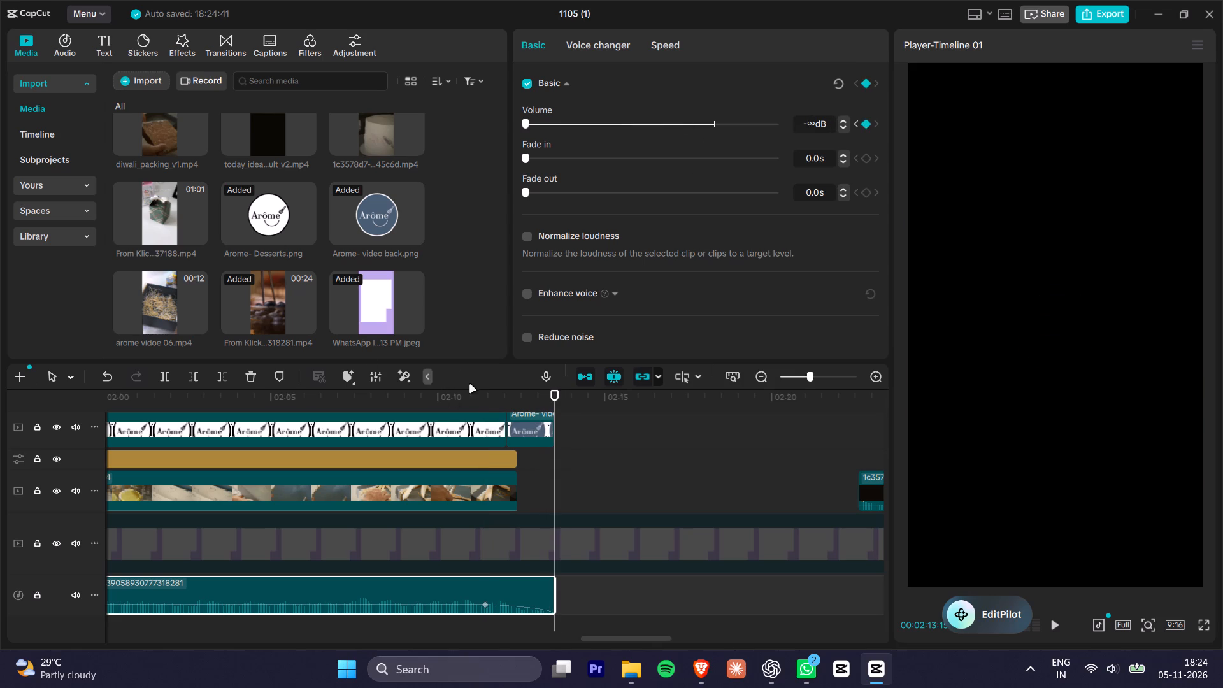
# Play back the Diwali clip's ending and closing logo to check the audio fade-out.
pyautogui.click(472, 393)
pyautogui.press('space')
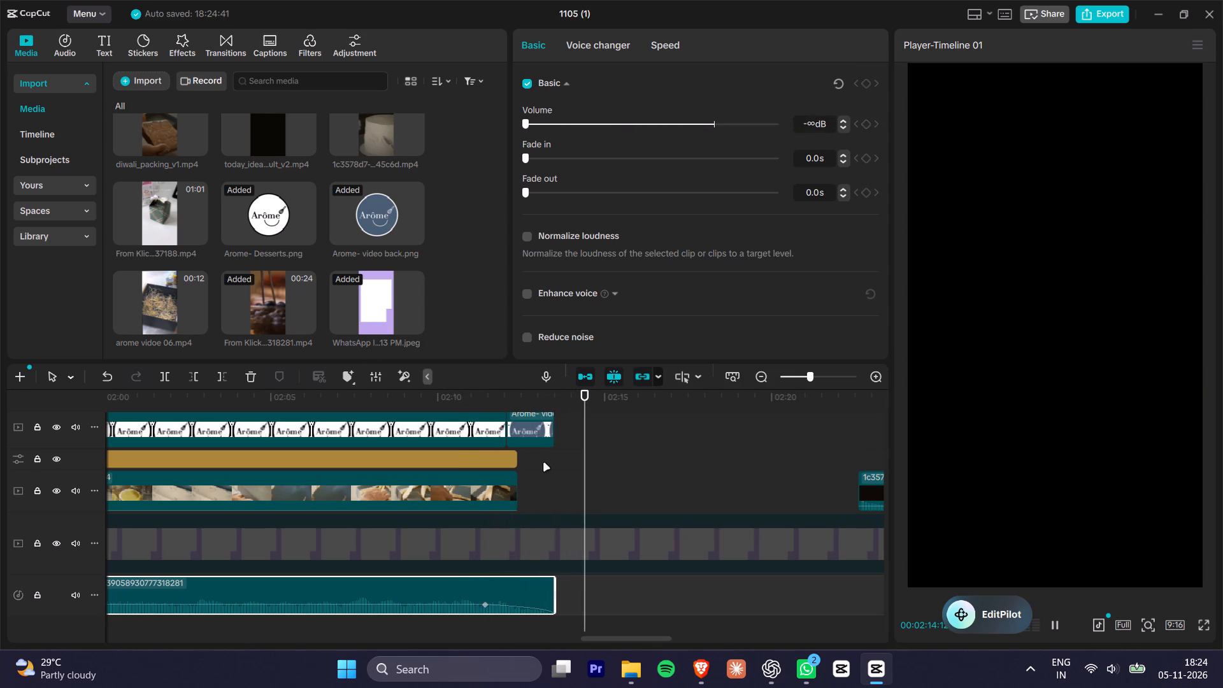
pyautogui.press('space')
# Place the playhead at the start of the 1c3578d7 video clip that follows the Diwali clip.
pyautogui.keyDown('alt'); pyautogui.scroll(-9, 563, 471); pyautogui.keyUp('alt')
pyautogui.moveTo(660, 409); pyautogui.dragTo(668, 407)
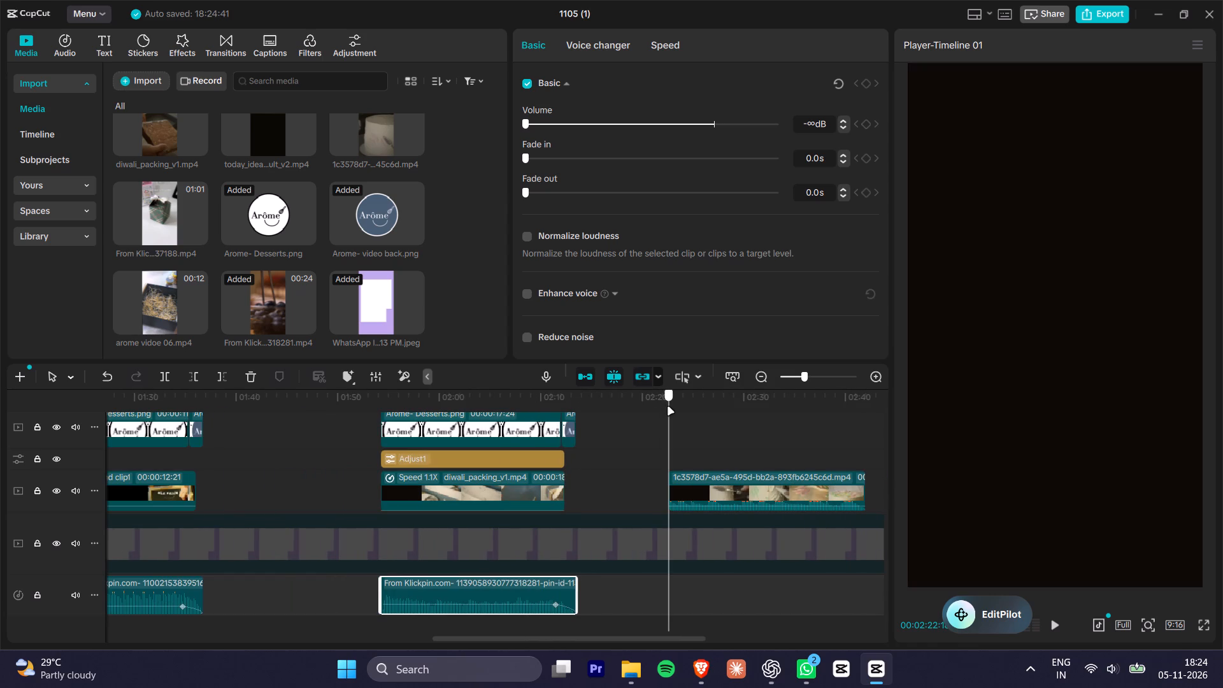
pyautogui.moveTo(668, 407); pyautogui.dragTo(671, 407)
# Switch to Pinterest in Brave, open the Coffee Shop Photoshoot pin from the cake processing results and listen to it unmuted.
pyautogui.hotkey('alt', 'Tab')
pyautogui.scroll(-3, 473, 289)
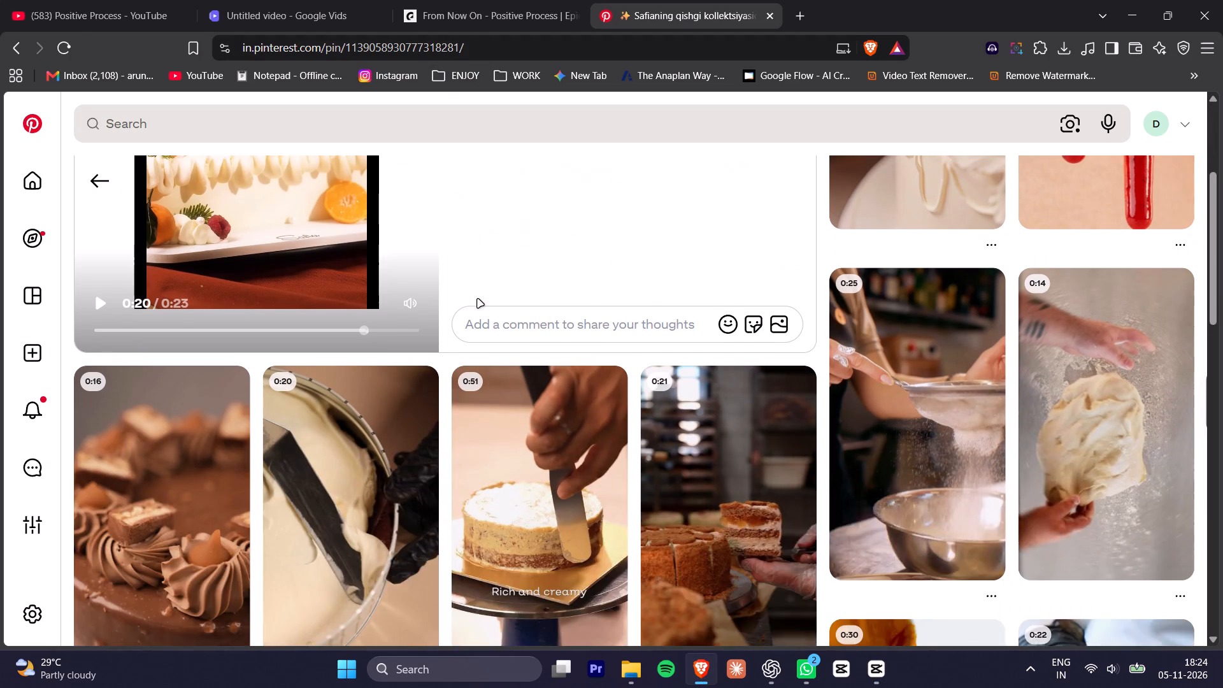
pyautogui.scroll(3, 478, 299)
pyautogui.click(569, 285)
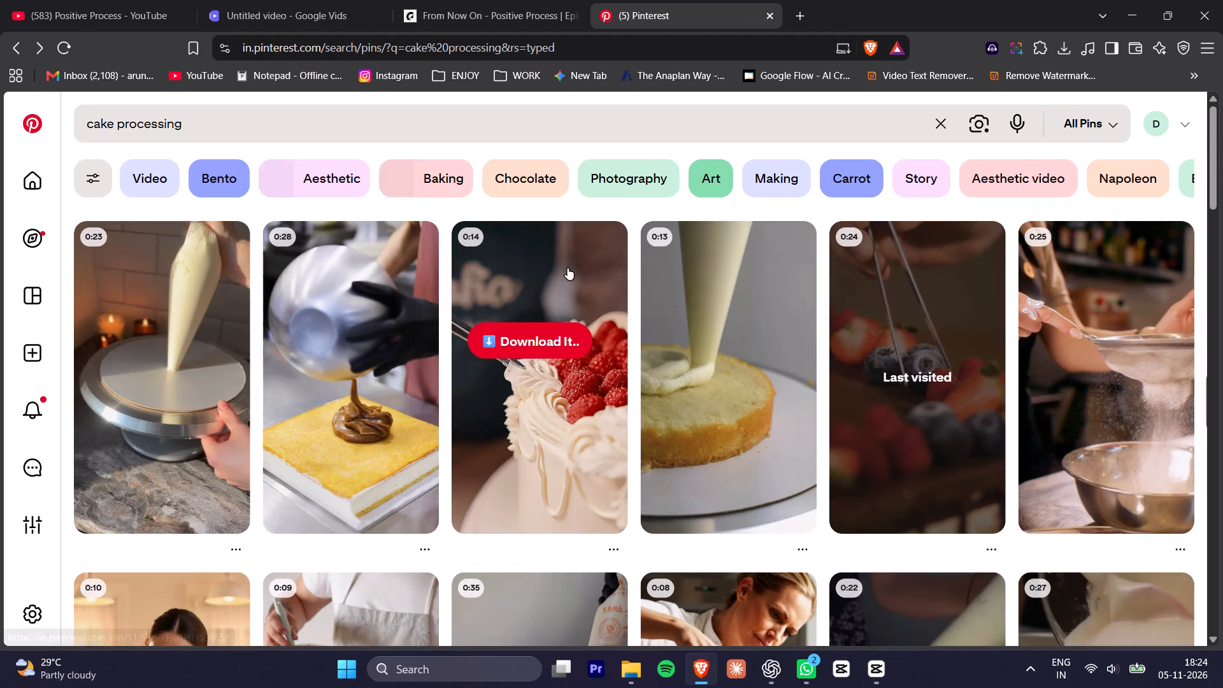
pyautogui.click(1097, 382)
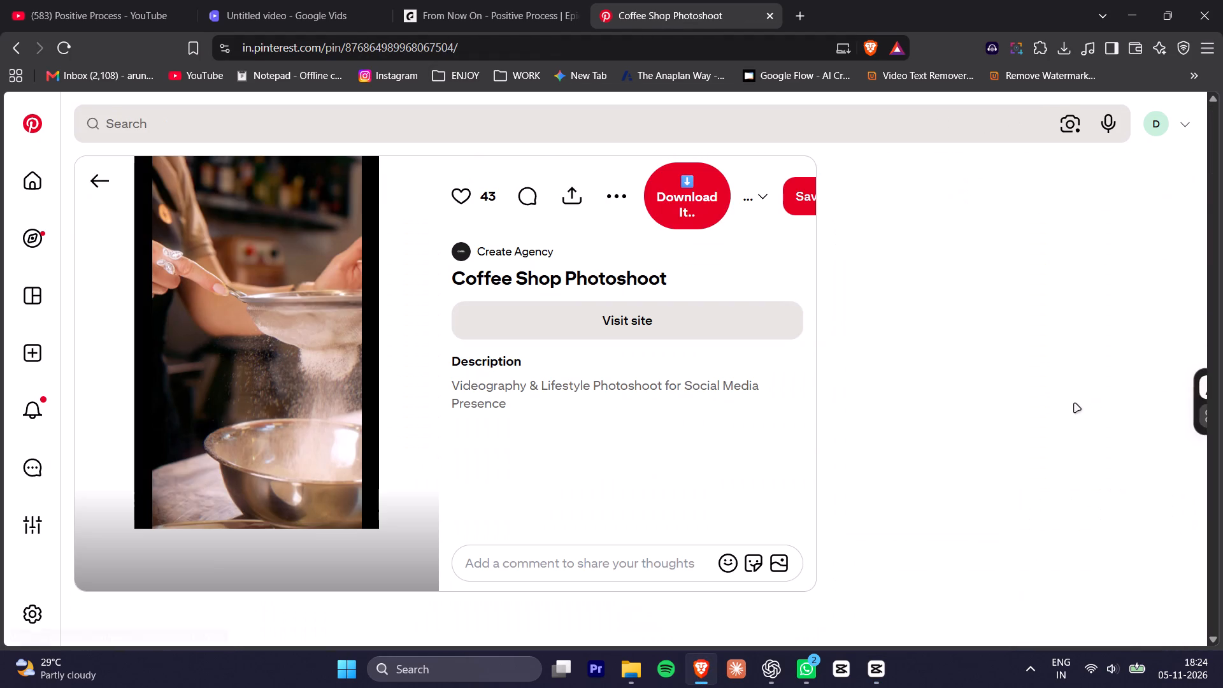
pyautogui.click(407, 544)
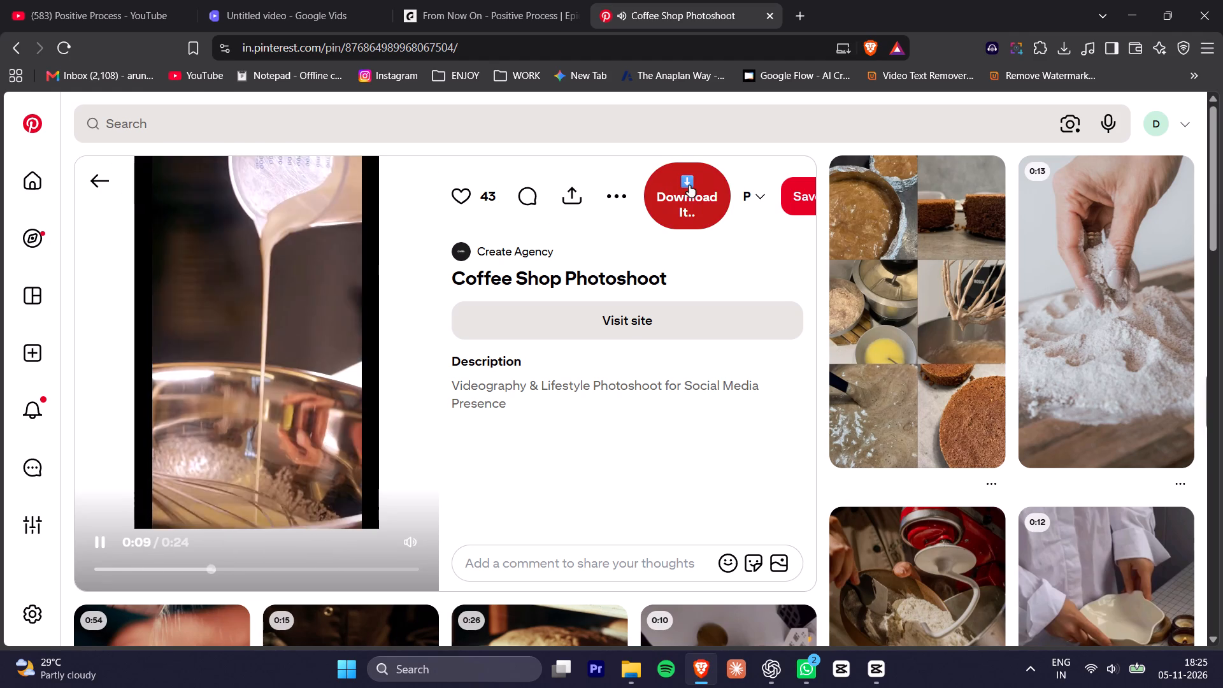
# Download the Coffee Shop Photoshoot pin's video through KlickPin and close the download page.
pyautogui.click(690, 185)
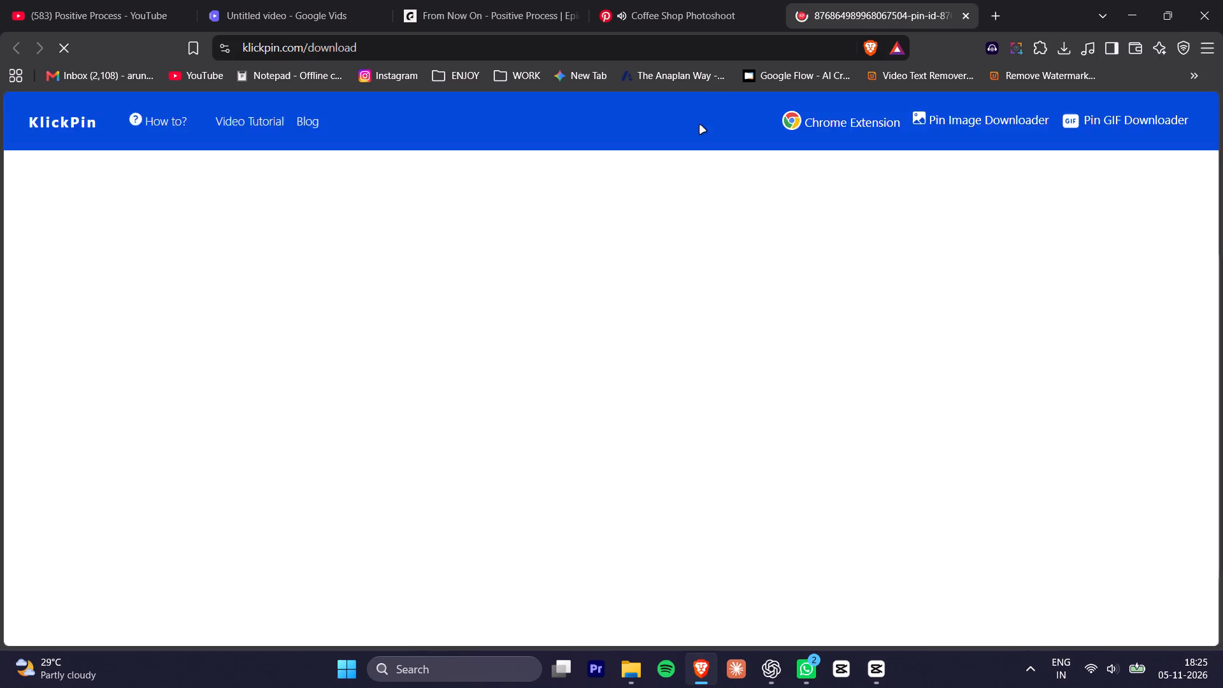
pyautogui.click(582, 257)
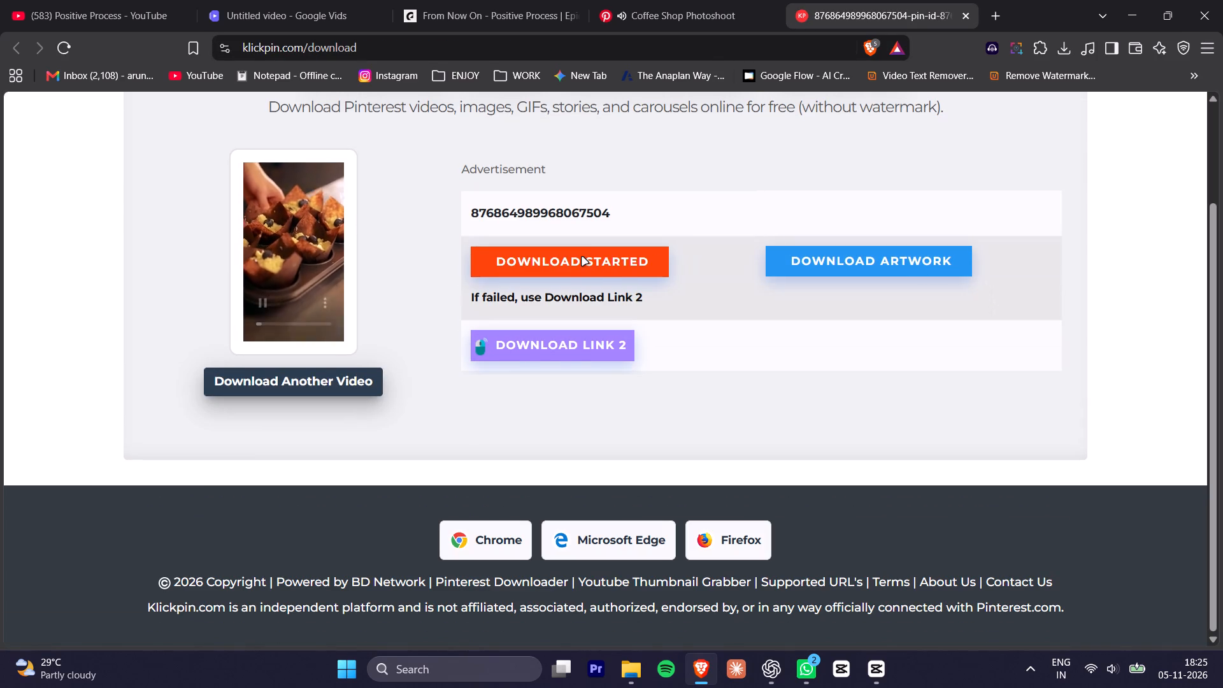
pyautogui.press('Return')
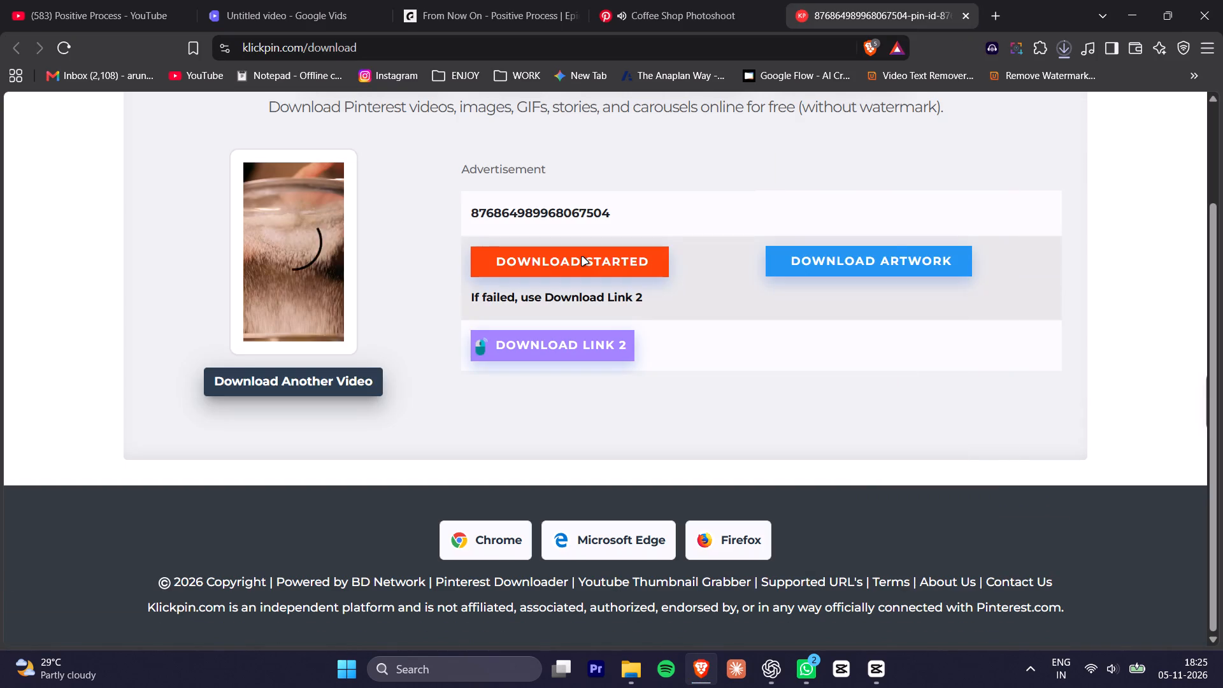
pyautogui.click(700, 0)
pyautogui.click(868, 0)
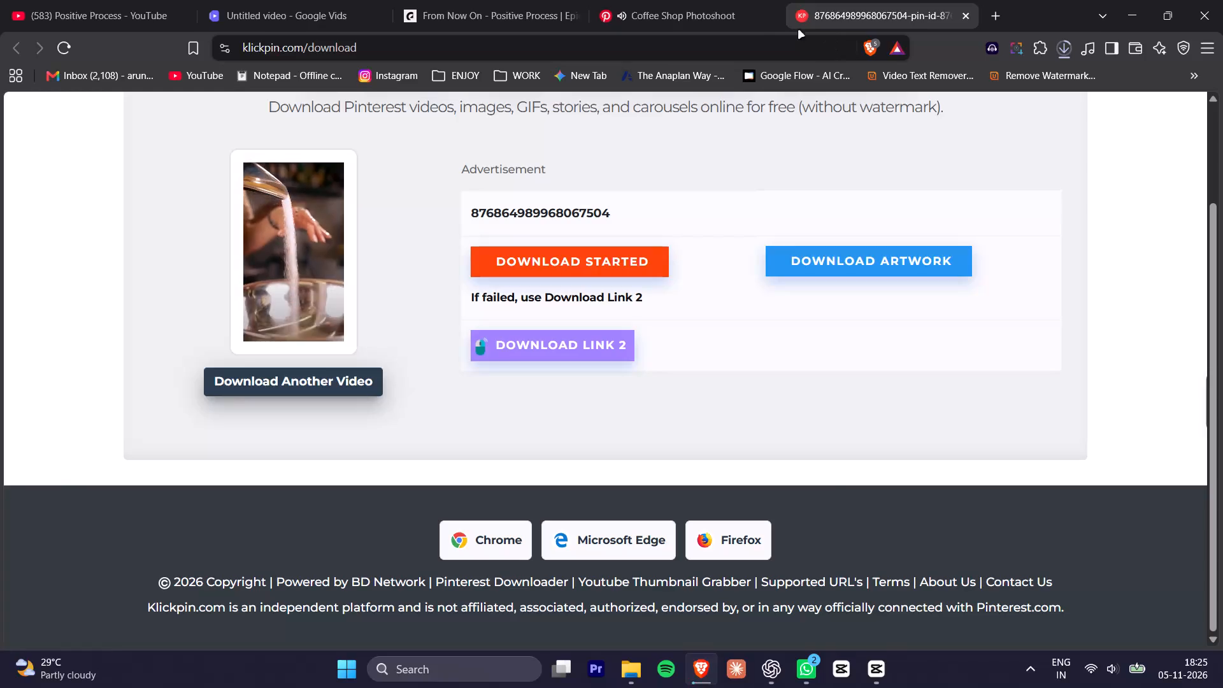
pyautogui.hotkey('ctrl', 'w')
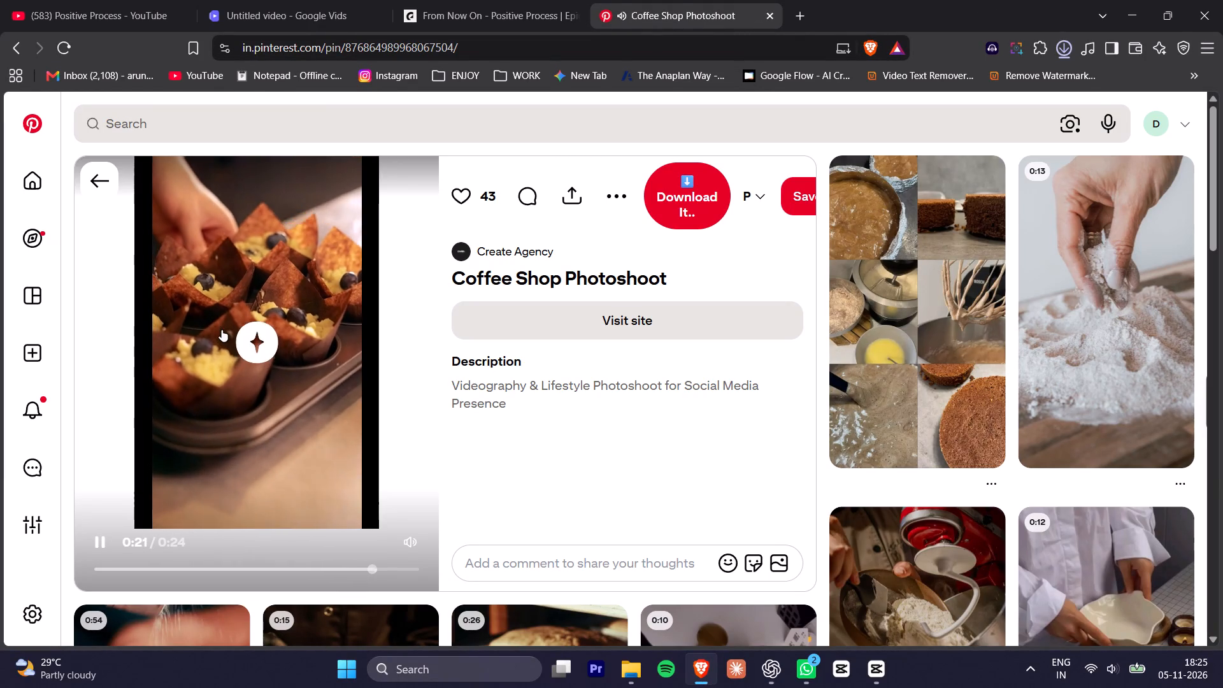
pyautogui.click(285, 401)
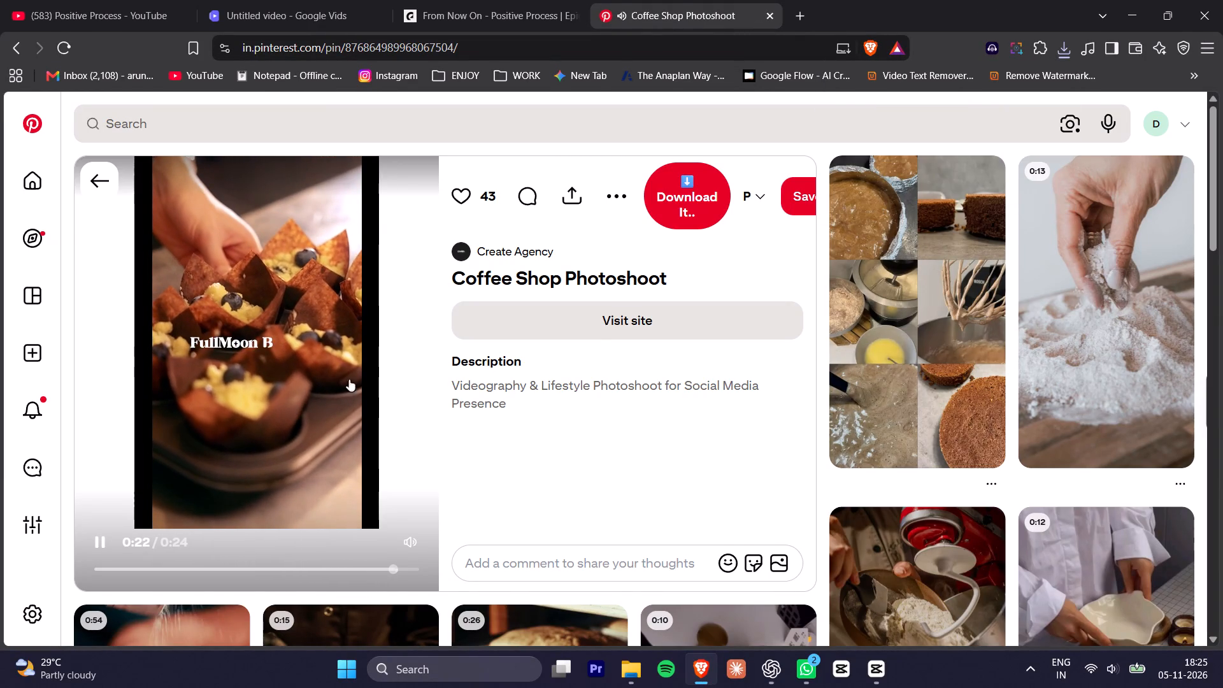
pyautogui.scroll(-3, 592, 341)
# Switch back to CapCut and mute the 1c3578d7 cake clip by lowering its volume to -∞ dB.
pyautogui.hotkey('alt', 'Tab')
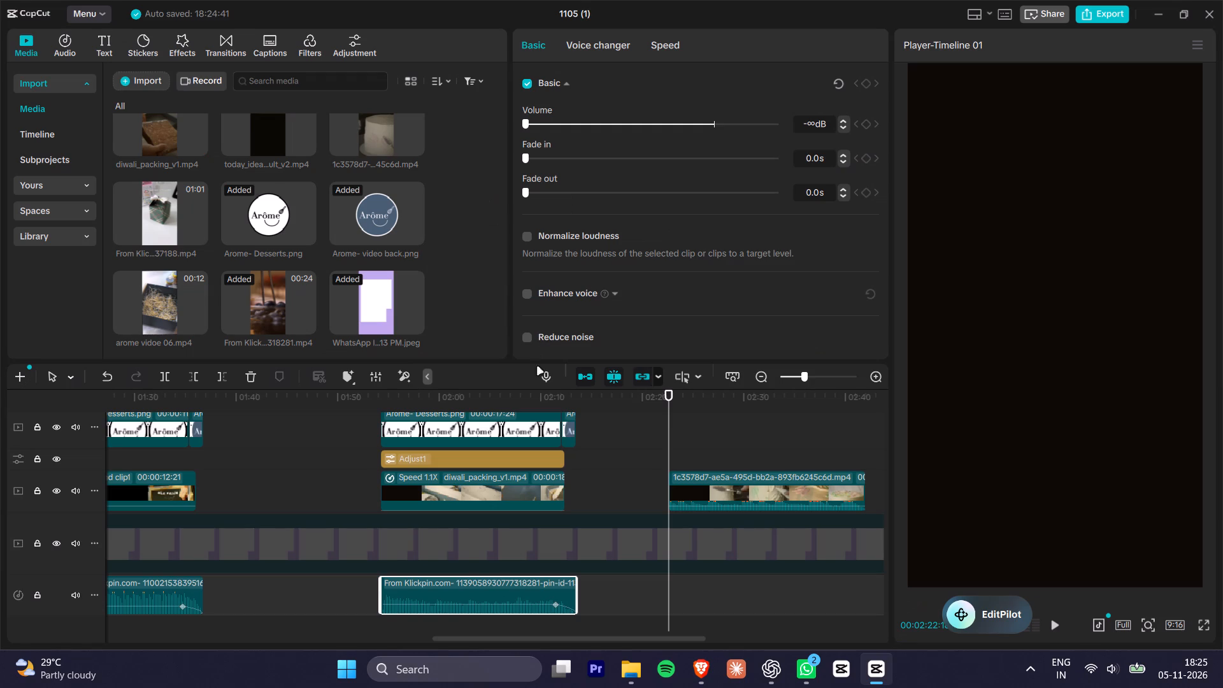
pyautogui.click(719, 489)
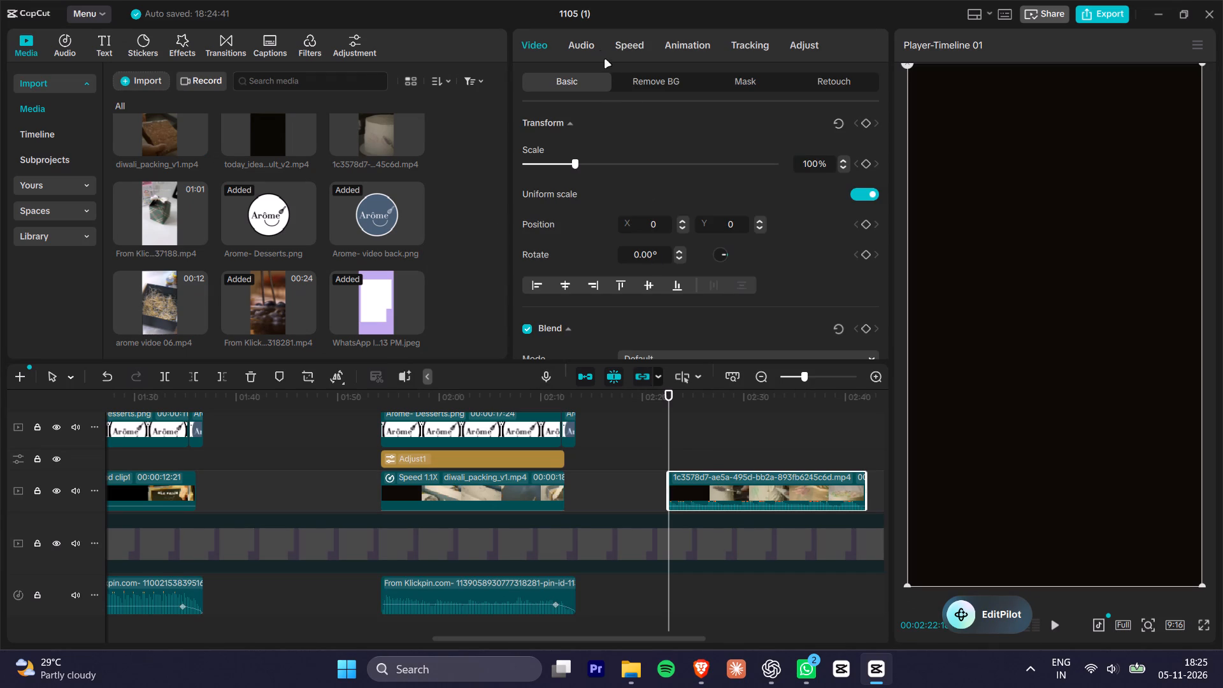
pyautogui.press('space')
pyautogui.press('space')
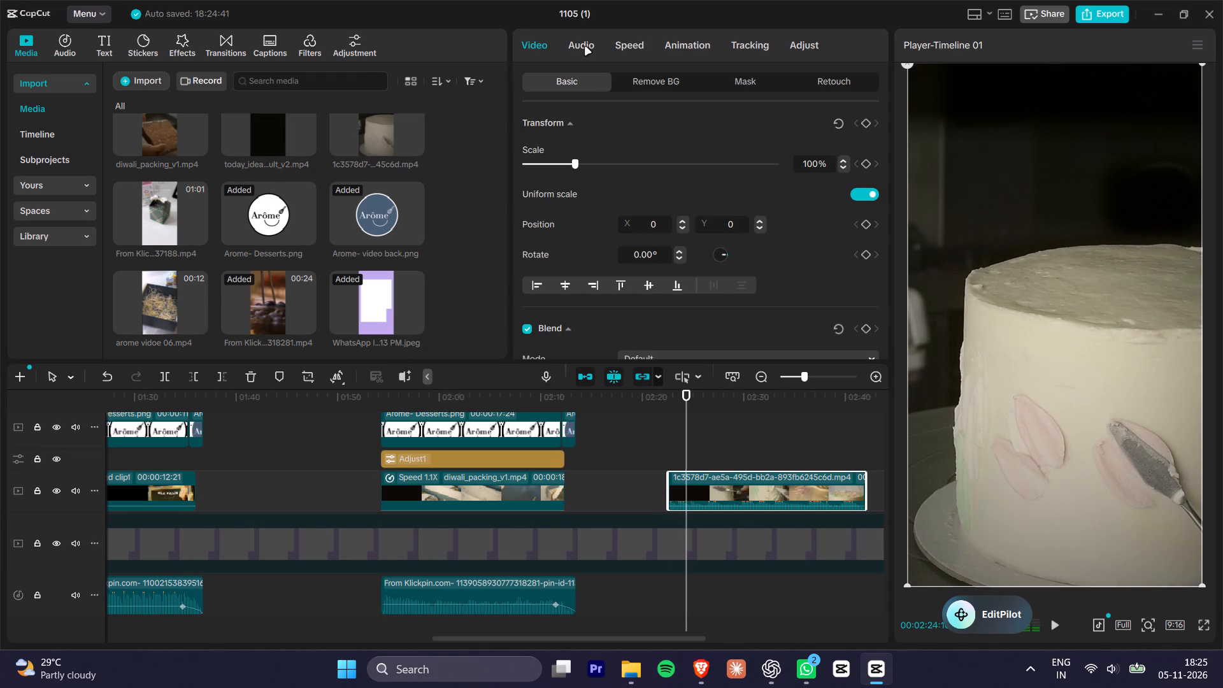
pyautogui.click(585, 47)
pyautogui.moveTo(640, 166); pyautogui.dragTo(434, 185)
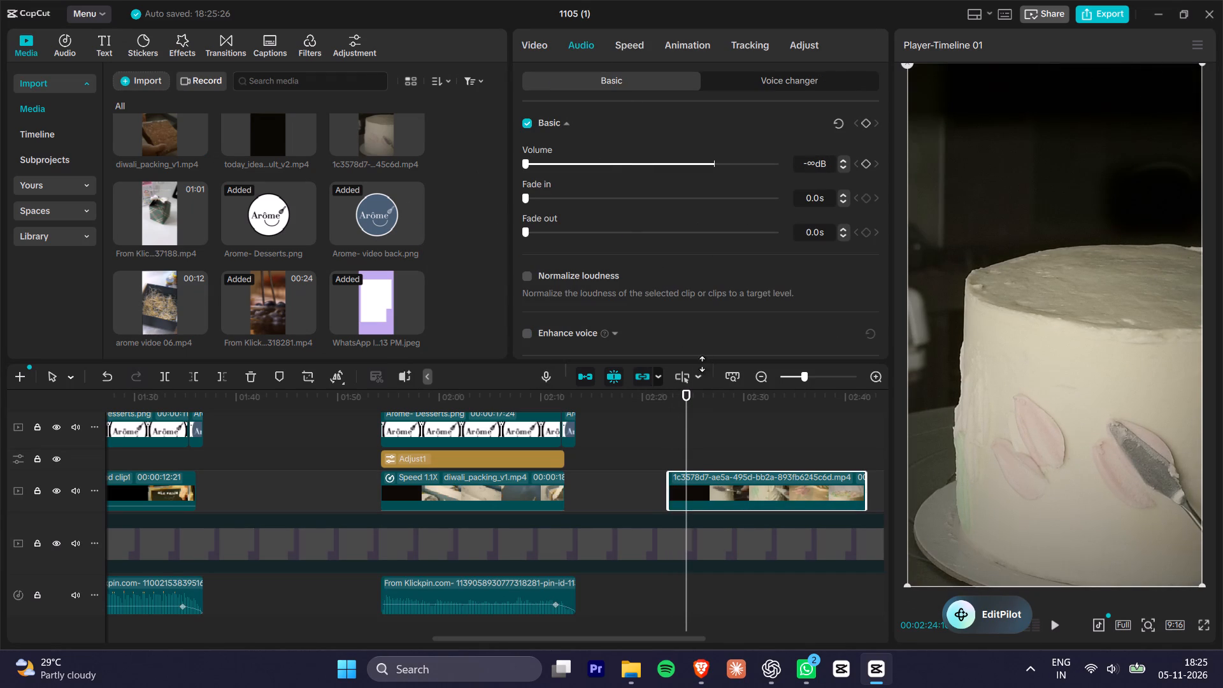
# Speed up the 1c3578d7 clip, trying 1.30x and stepping back to 1.10x, checking the pace in playback.
pyautogui.click(669, 398)
pyautogui.click(626, 41)
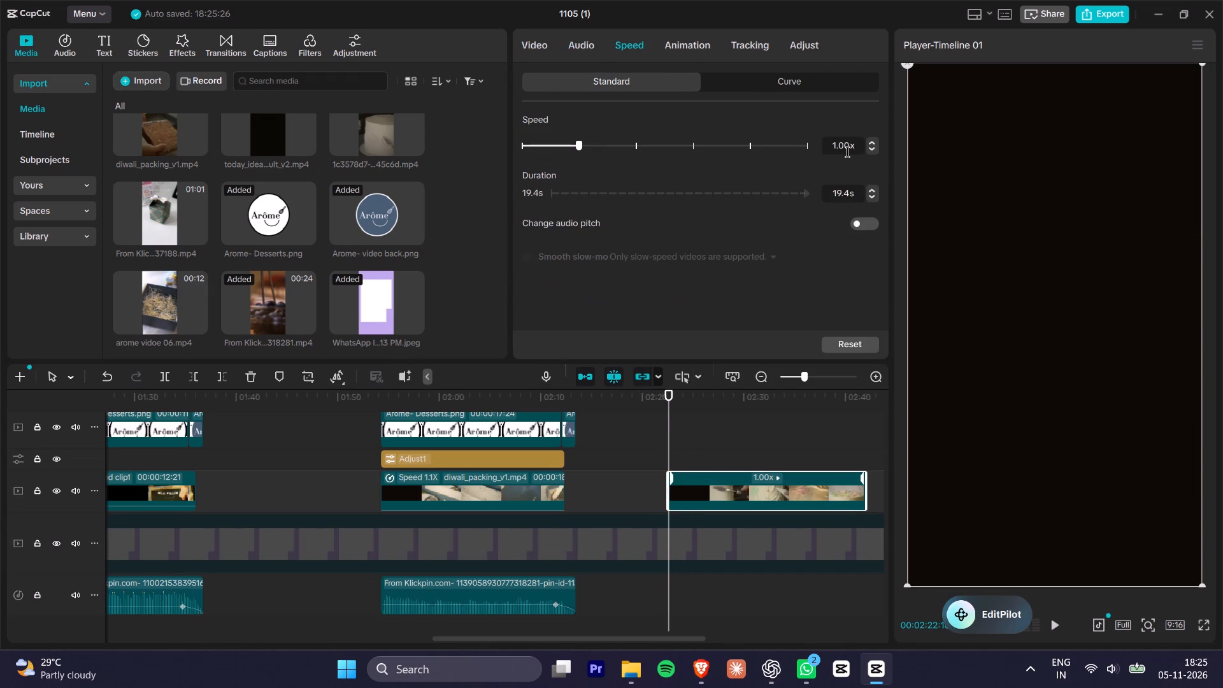
pyautogui.tripleClick(870, 140)
pyautogui.press('space')
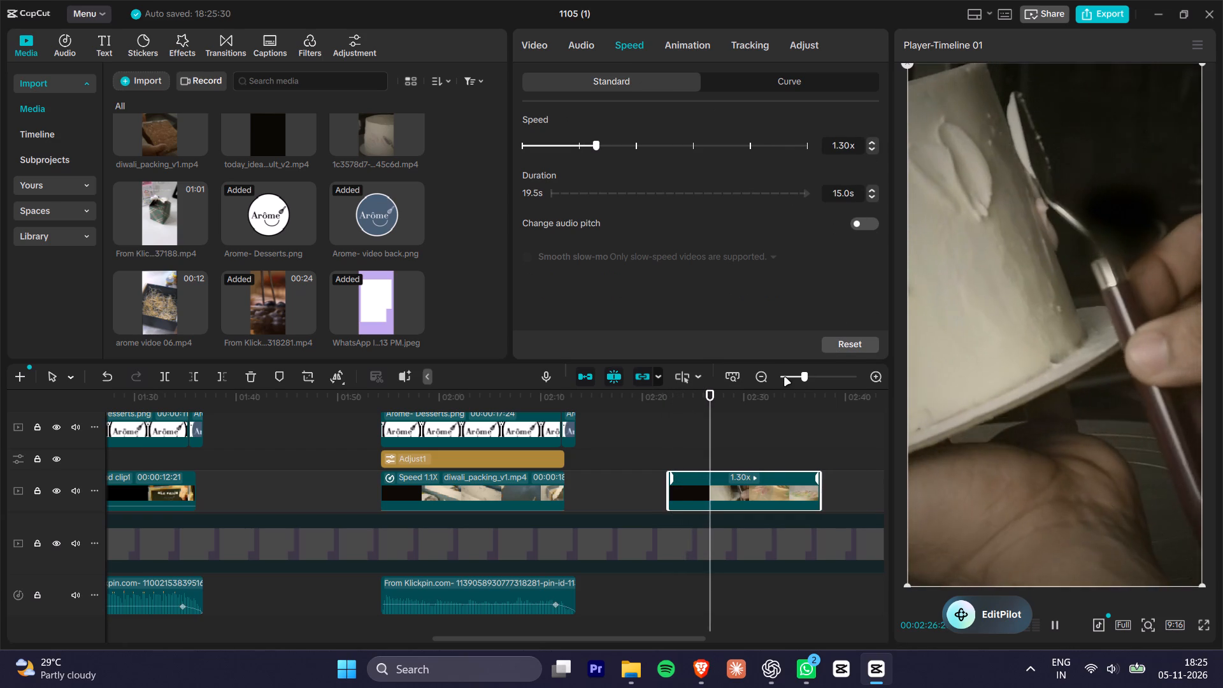
pyautogui.press('space')
pyautogui.hotkey('ctrl', 'z')
pyautogui.hotkey('ctrl', 'z')
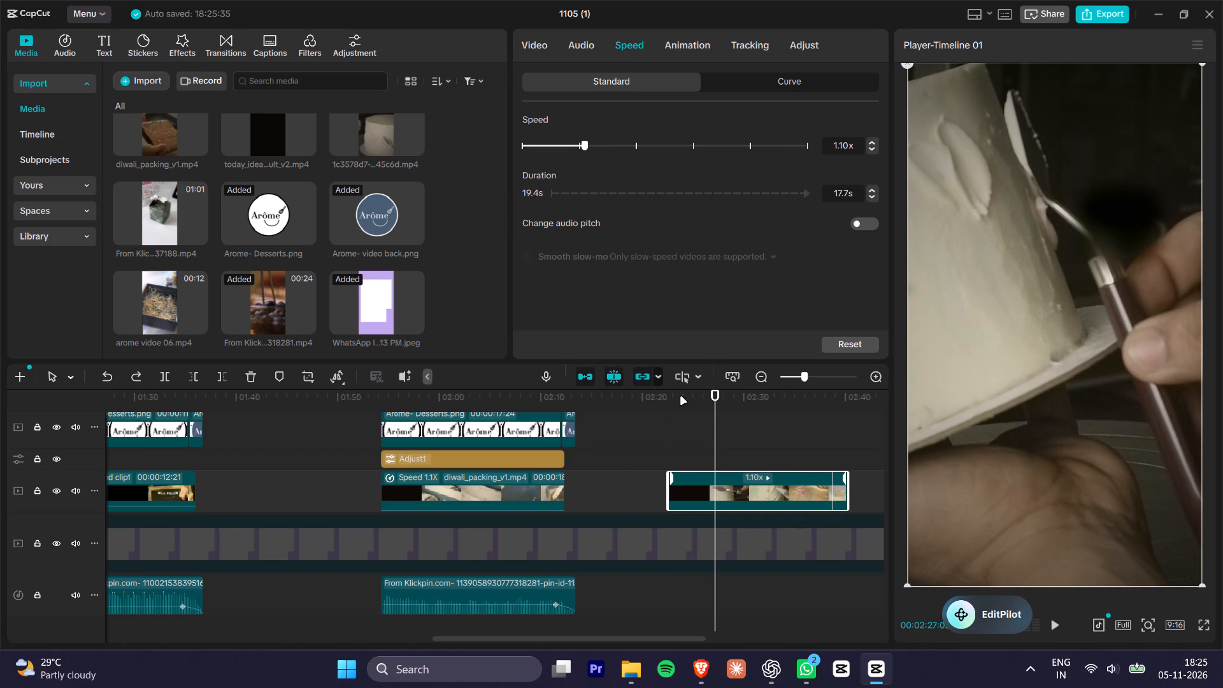
pyautogui.click(681, 397)
pyautogui.press('space')
pyautogui.press('space')
# Move the Arôme logo overlays and the Adjust1 layer from above the Diwali clip to the start of the 1c3578d7 clip.
pyautogui.keyDown('alt'); pyautogui.scroll(-3, 664, 420); pyautogui.keyUp('alt')
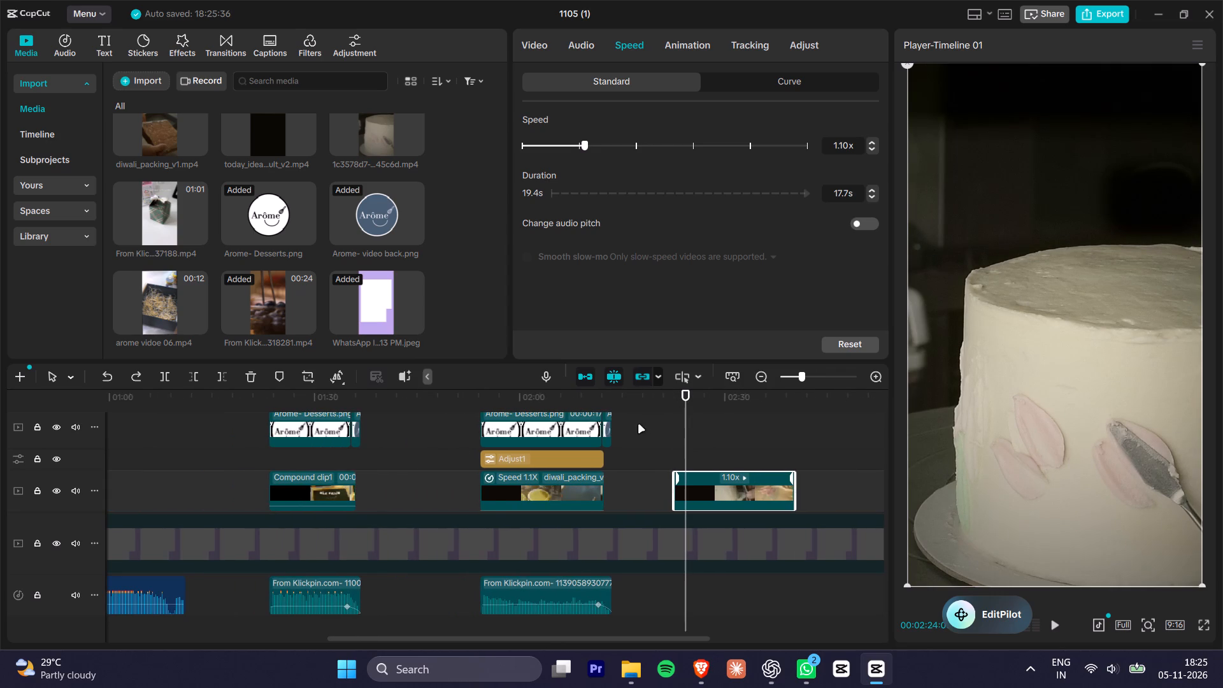
pyautogui.moveTo(631, 426); pyautogui.dragTo(536, 454)
pyautogui.moveTo(546, 434); pyautogui.dragTo(706, 445)
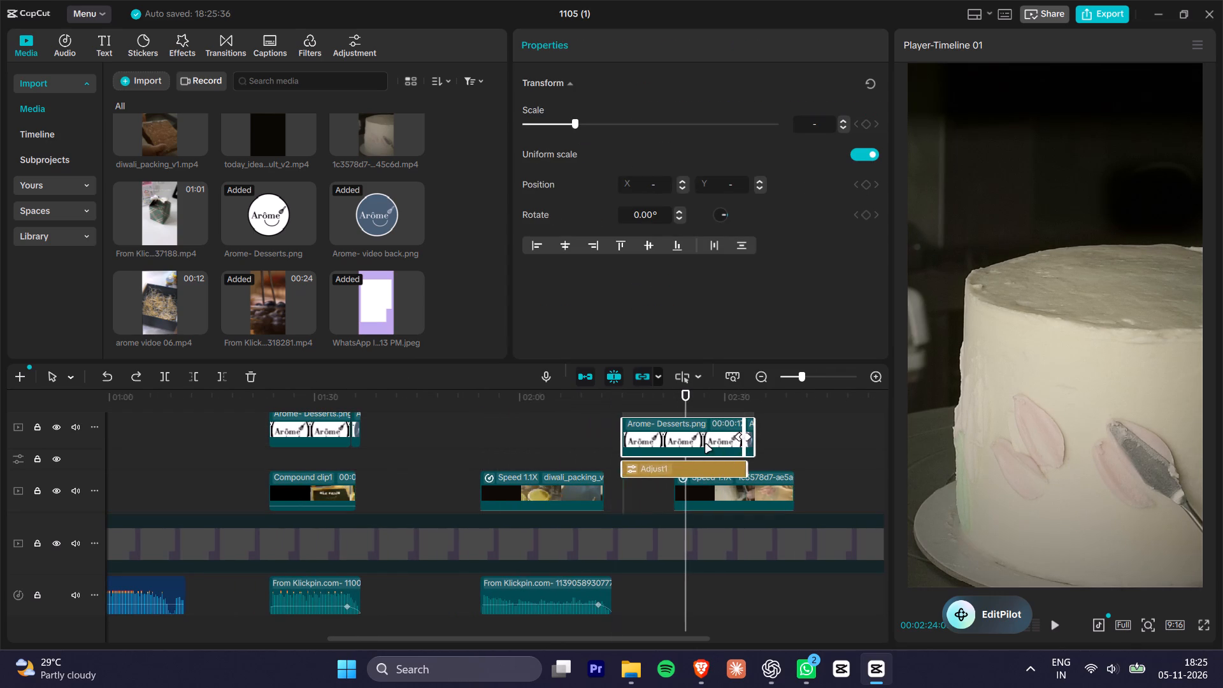
pyautogui.moveTo(706, 445); pyautogui.dragTo(740, 440)
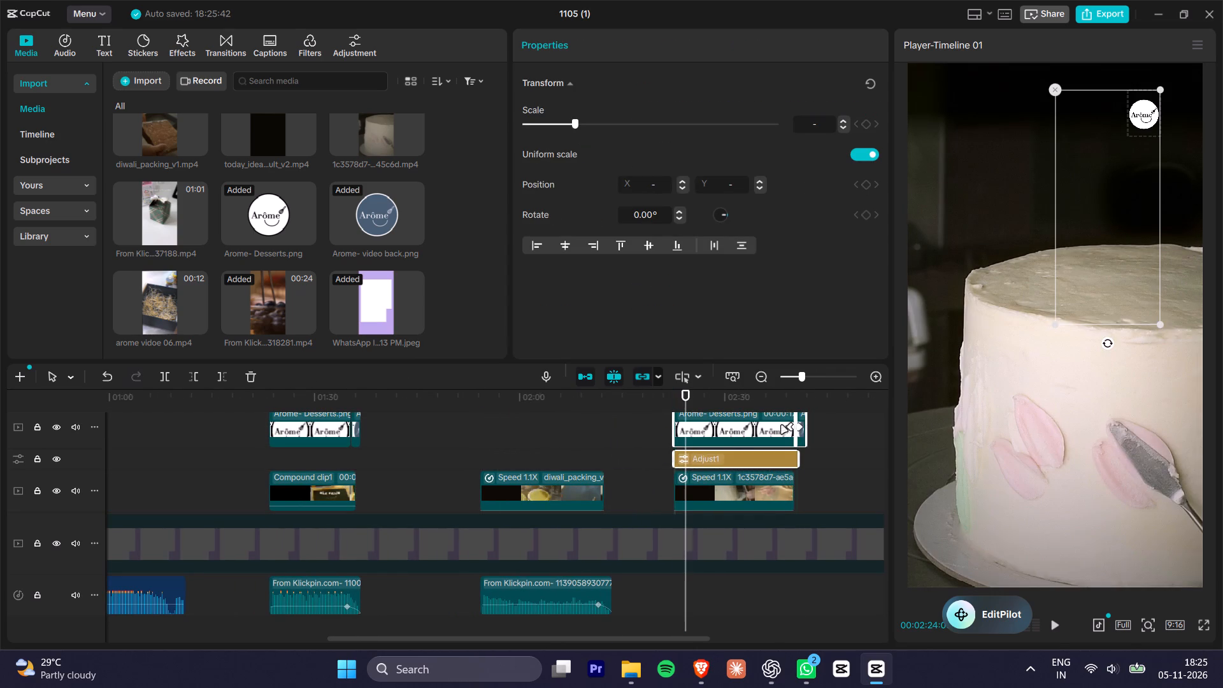
# Preview the cake clip under the Adjust1 layer and reset that layer's Adjust settings to their defaults.
pyautogui.keyDown('alt'); pyautogui.scroll(6, 826, 451); pyautogui.keyUp('alt')
pyautogui.keyDown('alt'); pyautogui.scroll(-1, 829, 455); pyautogui.keyUp('alt')
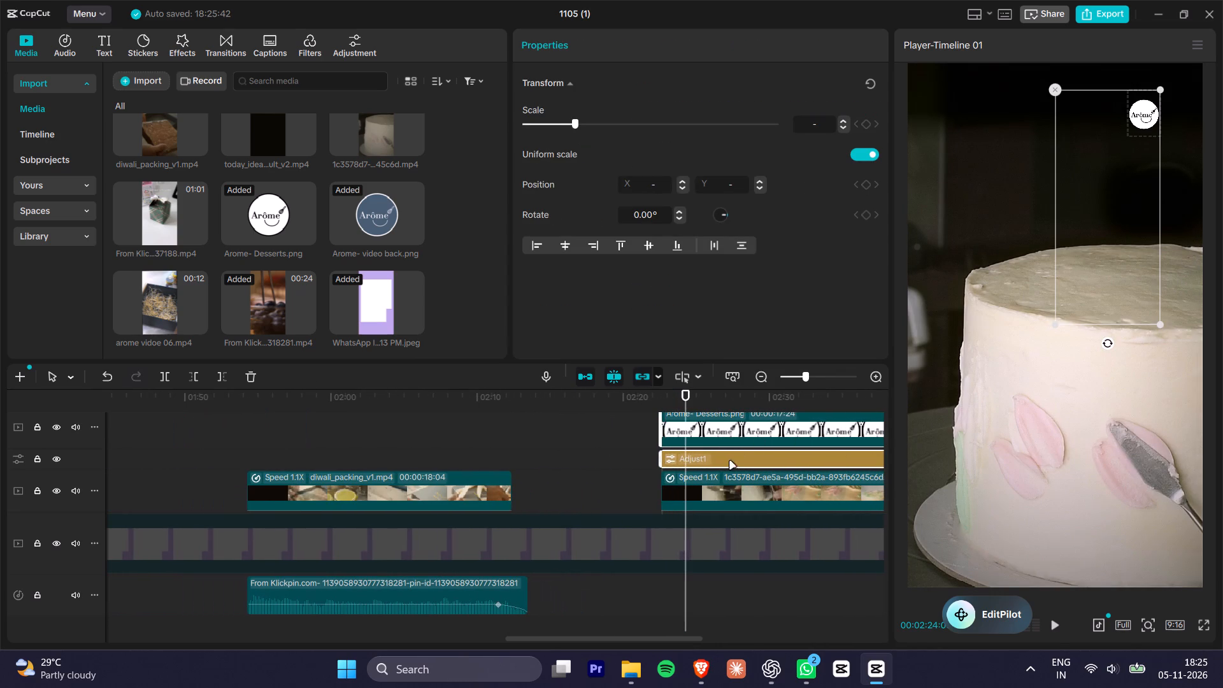
pyautogui.click(745, 457)
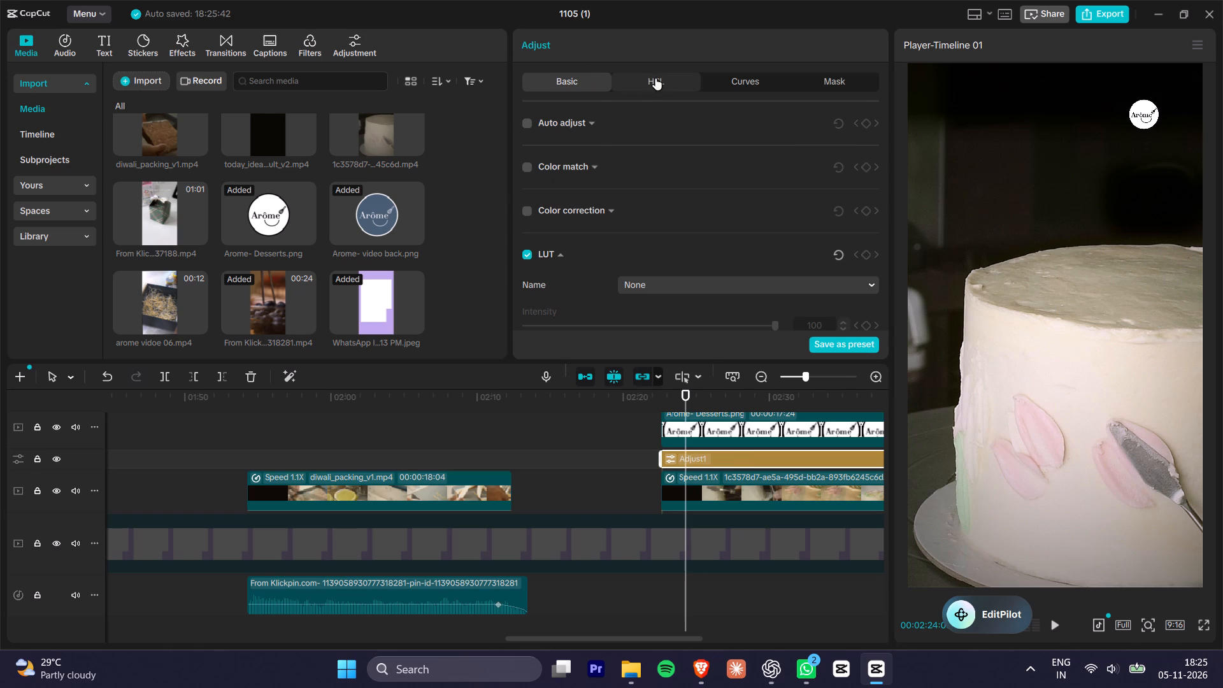
pyautogui.scroll(-3, 584, 146)
pyautogui.press('space')
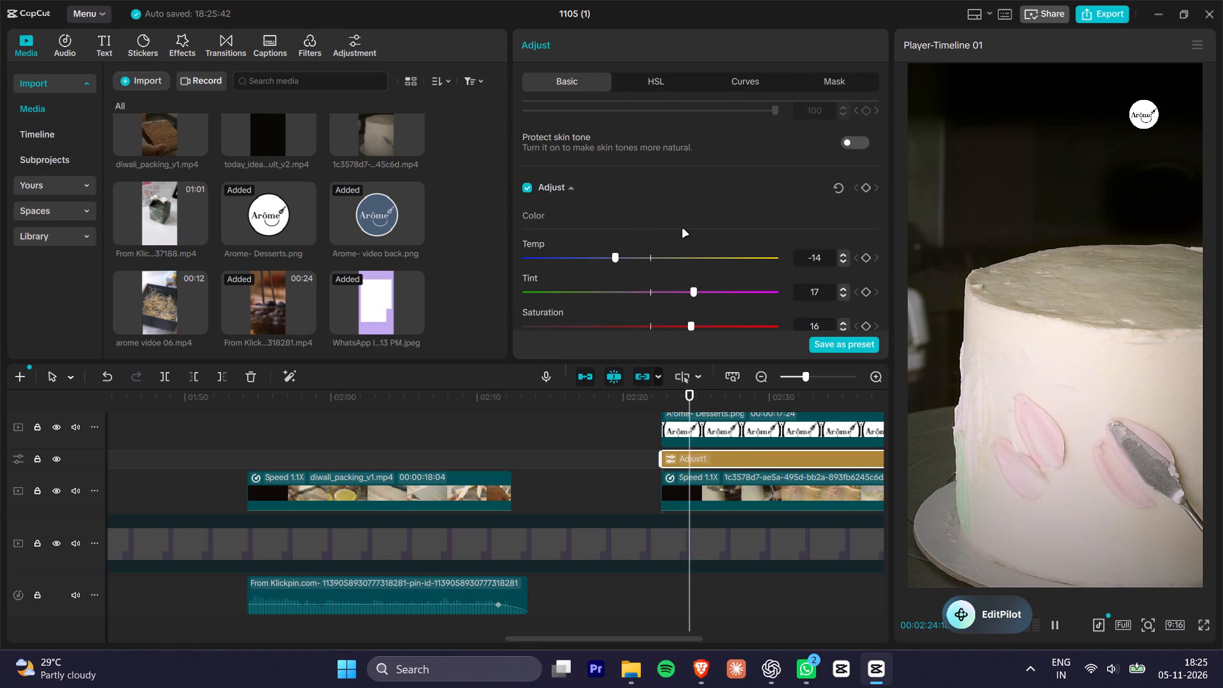
pyautogui.press('space')
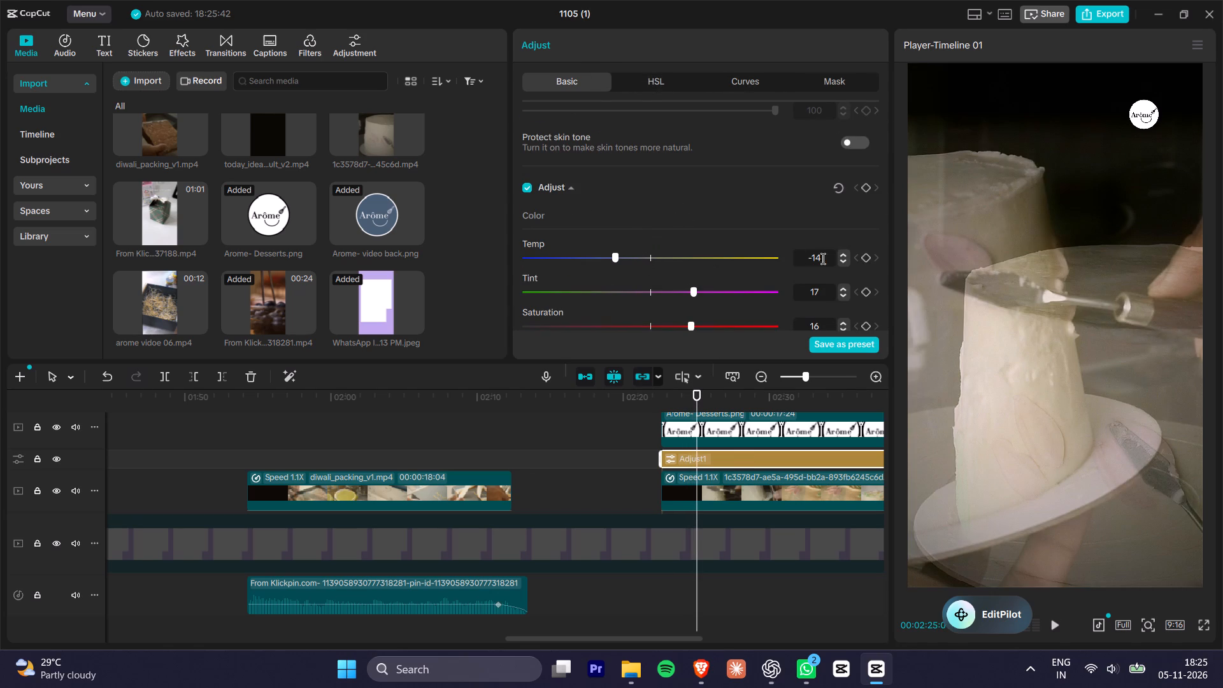
pyautogui.click(843, 189)
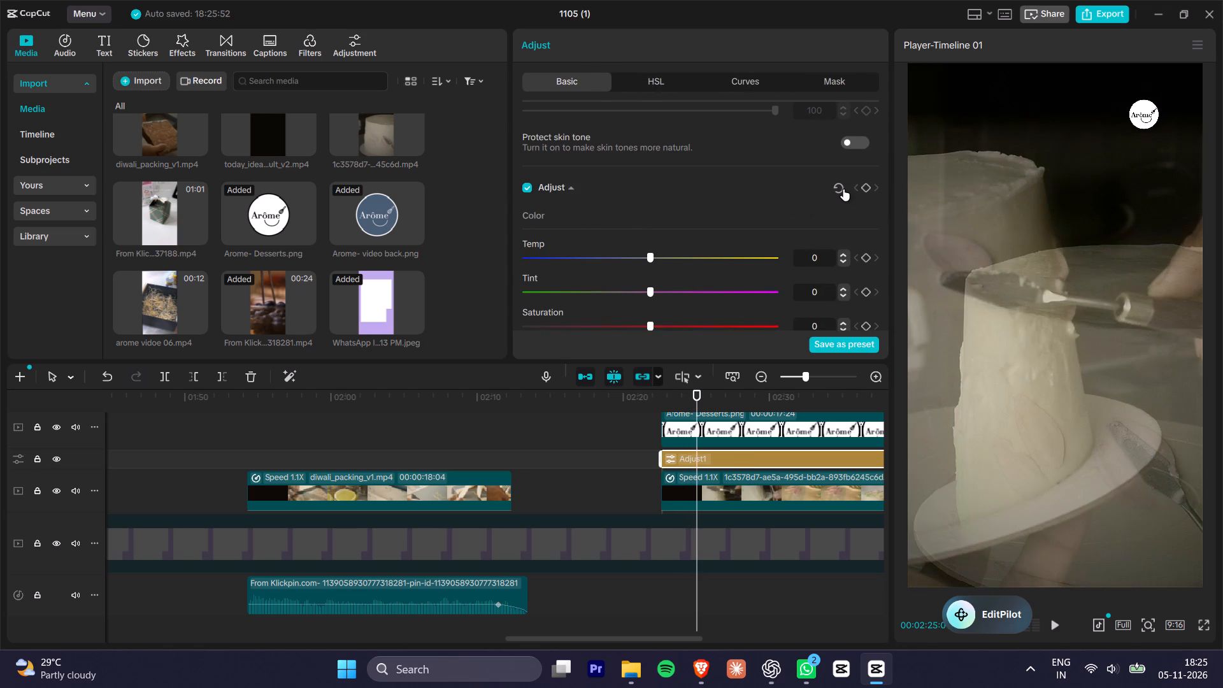
# Set the Adjust1 layer's Exposure to 6 and Contrast to 8, judging on an early frame of the cake clip.
pyautogui.scroll(-6, 783, 203)
pyautogui.scroll(5, 830, 219)
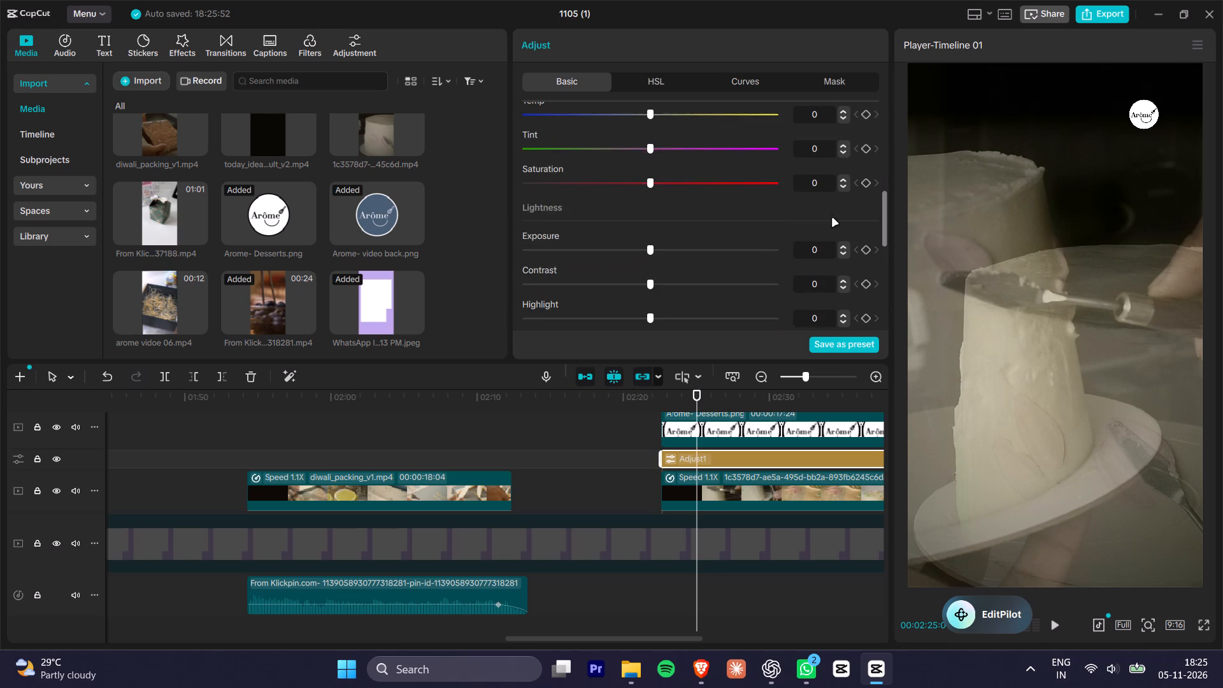
pyautogui.scroll(1, 833, 219)
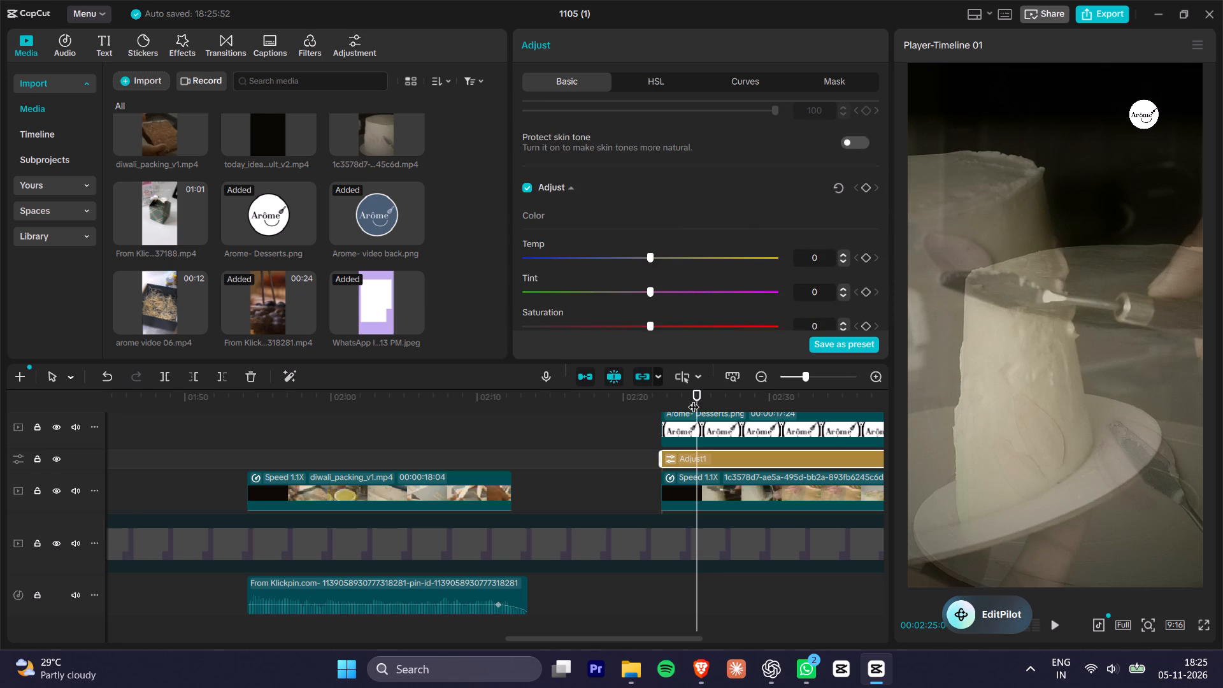
pyautogui.moveTo(685, 400); pyautogui.dragTo(678, 400)
pyautogui.scroll(-1, 649, 285)
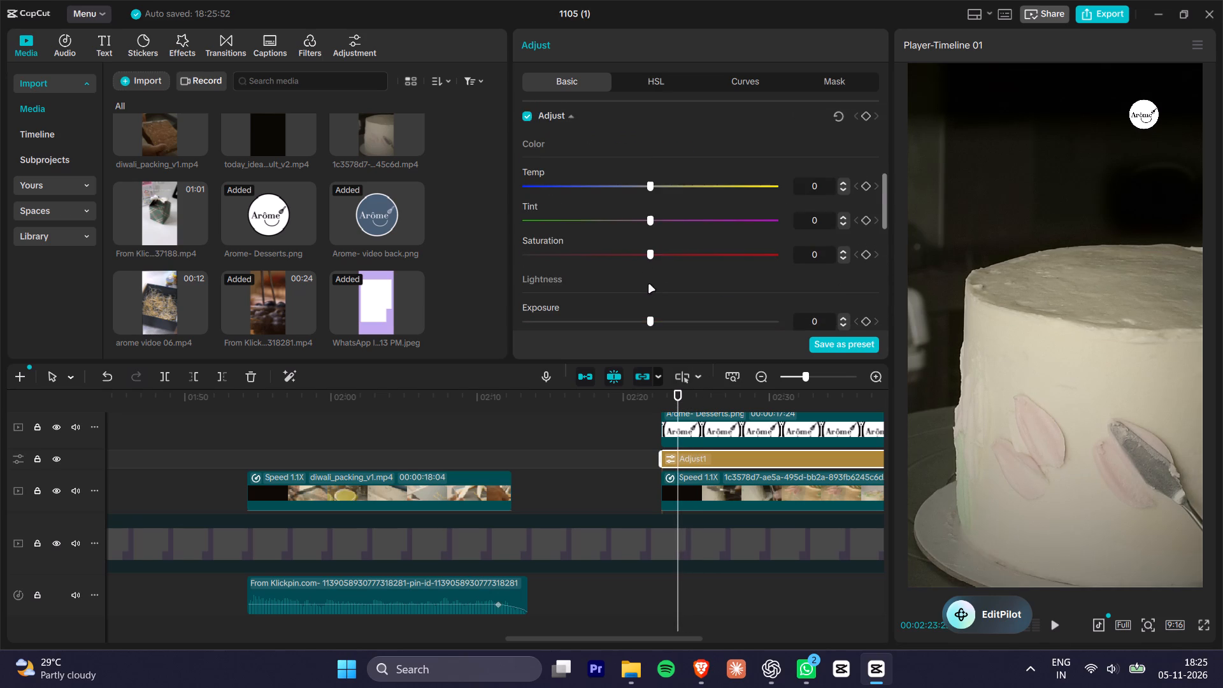
pyautogui.scroll(-1, 649, 285)
pyautogui.moveTo(655, 257); pyautogui.dragTo(661, 257)
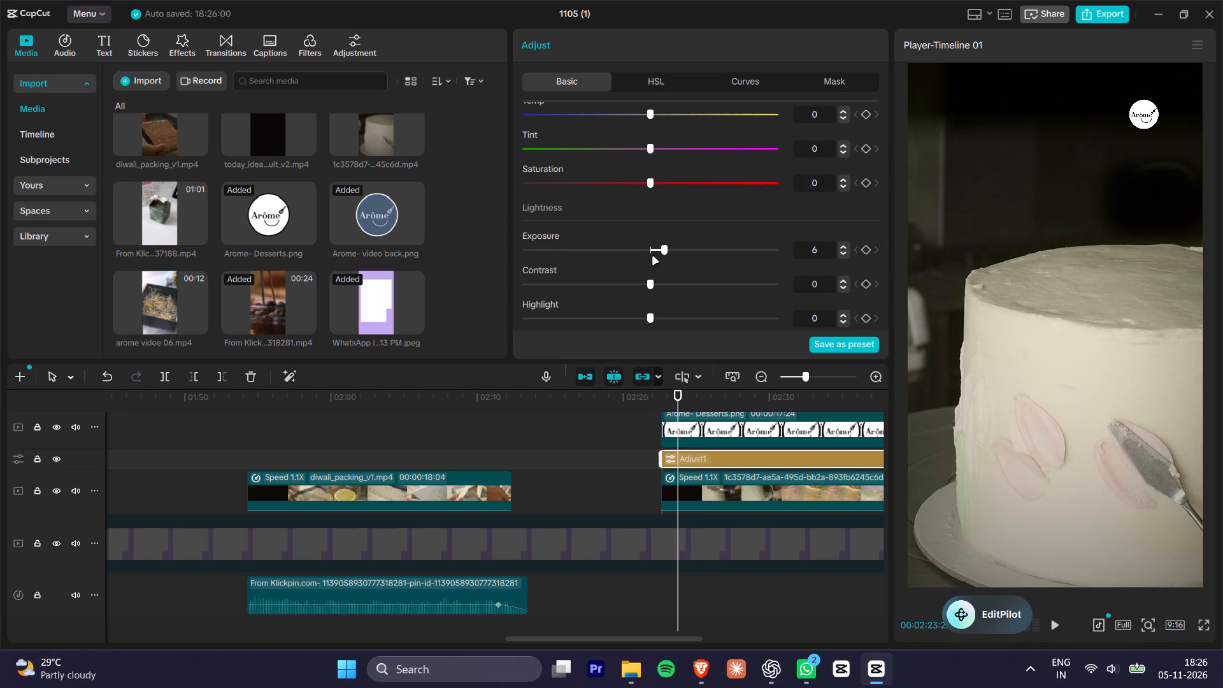
pyautogui.click(652, 323)
pyautogui.moveTo(659, 289); pyautogui.dragTo(668, 285)
# Raise the Adjust1 layer's Shadow to 22 and lower Brilliance slightly below zero, leaving Whites and Blacks at 0.
pyautogui.scroll(-2, 645, 290)
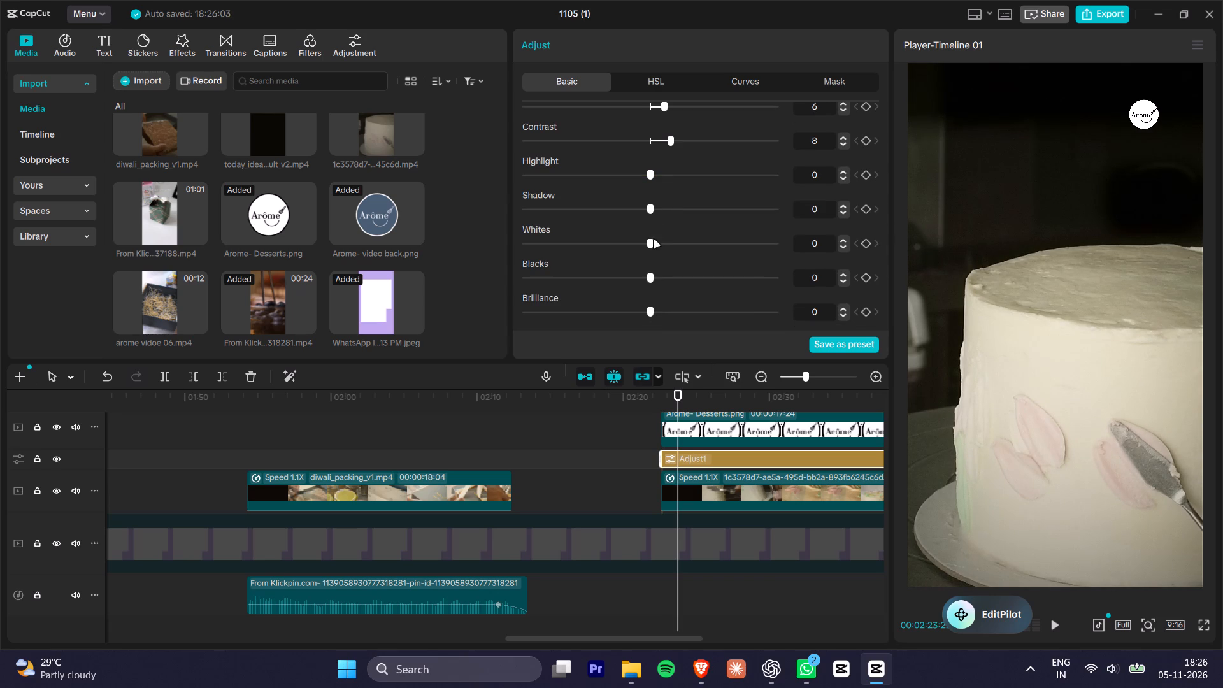
pyautogui.moveTo(652, 245); pyautogui.dragTo(651, 253)
pyautogui.moveTo(651, 278); pyautogui.dragTo(645, 281)
pyautogui.moveTo(651, 213); pyautogui.dragTo(693, 222)
pyautogui.moveTo(693, 222); pyautogui.dragTo(703, 222)
pyautogui.moveTo(657, 311); pyautogui.dragTo(668, 311)
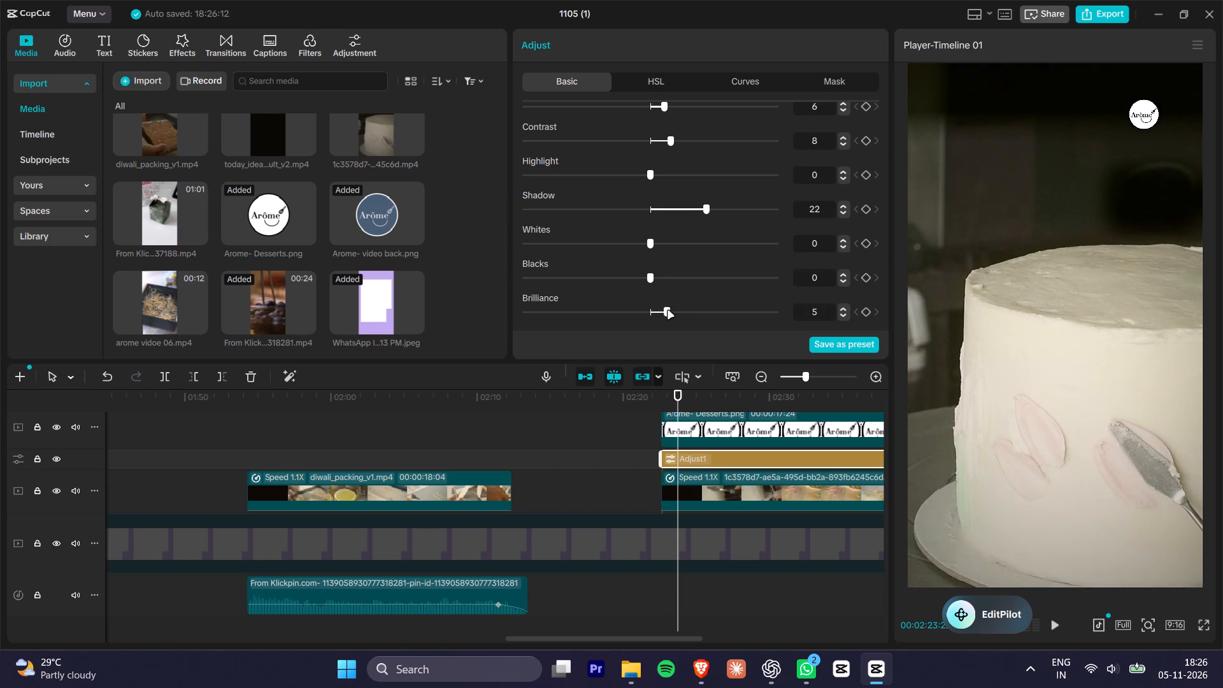
pyautogui.moveTo(668, 311); pyautogui.dragTo(670, 310)
pyautogui.moveTo(664, 311); pyautogui.dragTo(630, 318)
pyautogui.moveTo(630, 318); pyautogui.dragTo(622, 318)
# Set the Adjust1 layer's Saturation to 14, Temp to -11 and Tint to 11, and play back the cake clip to check the grade.
pyautogui.scroll(2, 619, 257)
pyautogui.moveTo(672, 187); pyautogui.dragTo(691, 187)
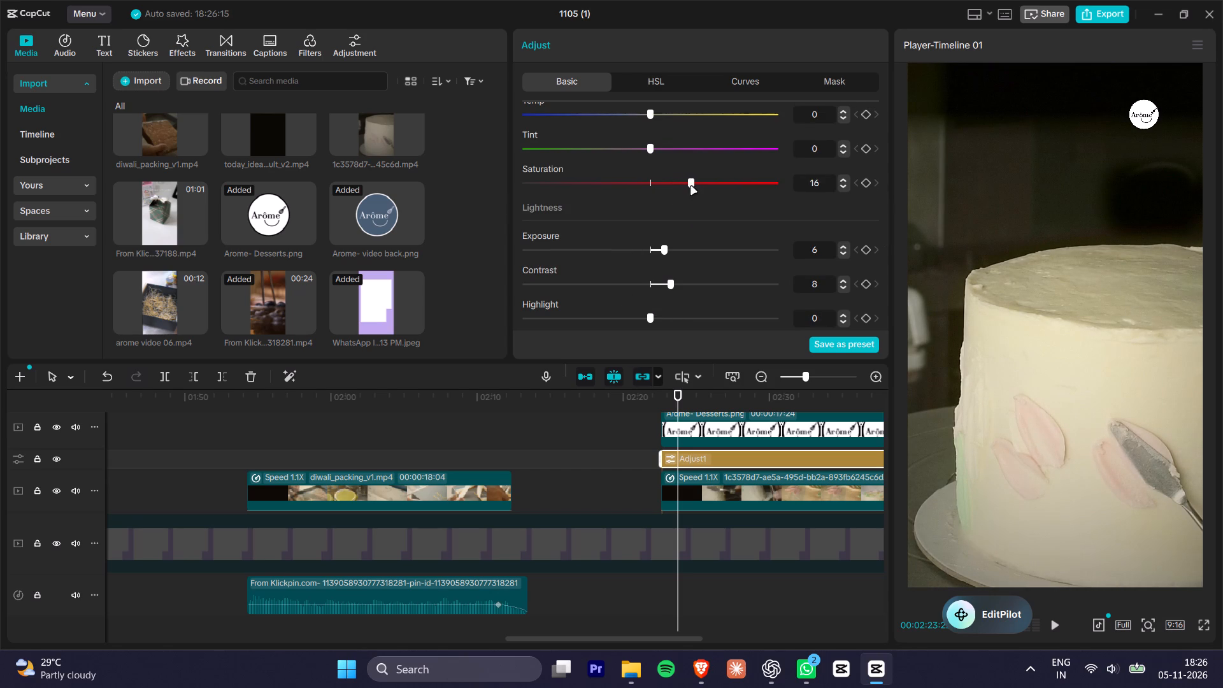
pyautogui.moveTo(691, 187); pyautogui.dragTo(682, 187)
pyautogui.scroll(1, 602, 189)
pyautogui.moveTo(640, 187); pyautogui.dragTo(631, 187)
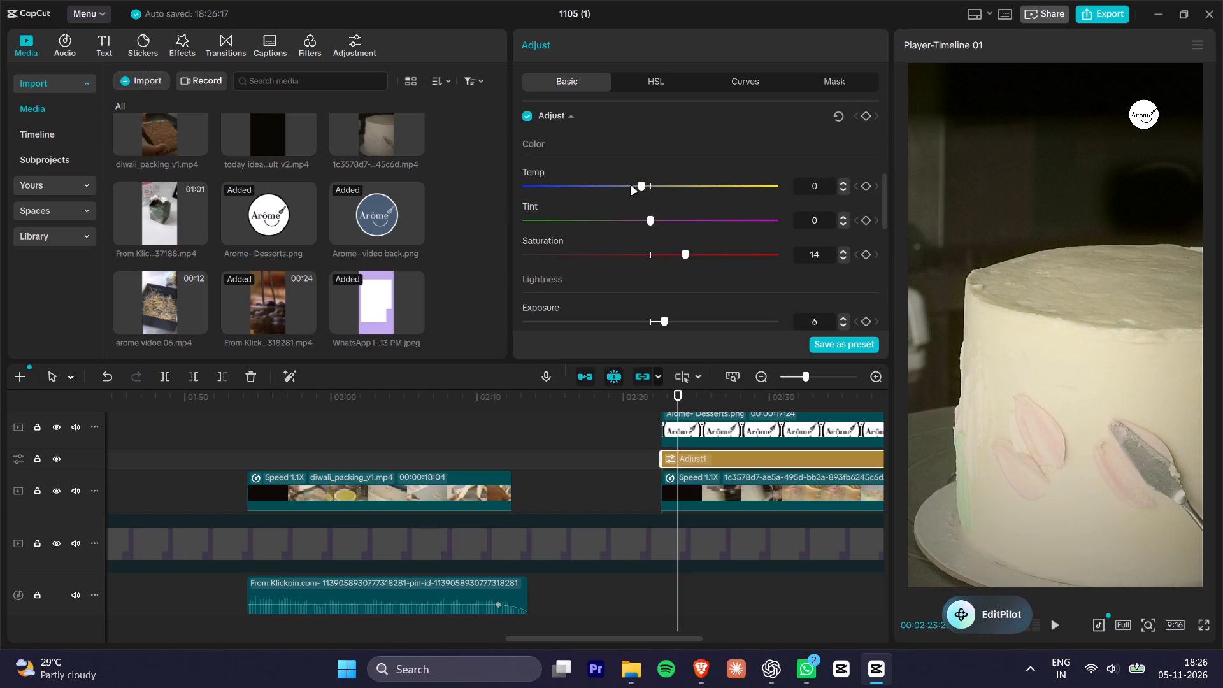
pyautogui.moveTo(631, 187); pyautogui.dragTo(621, 189)
pyautogui.moveTo(662, 218); pyautogui.dragTo(678, 216)
pyautogui.click(678, 216)
pyautogui.press('space')
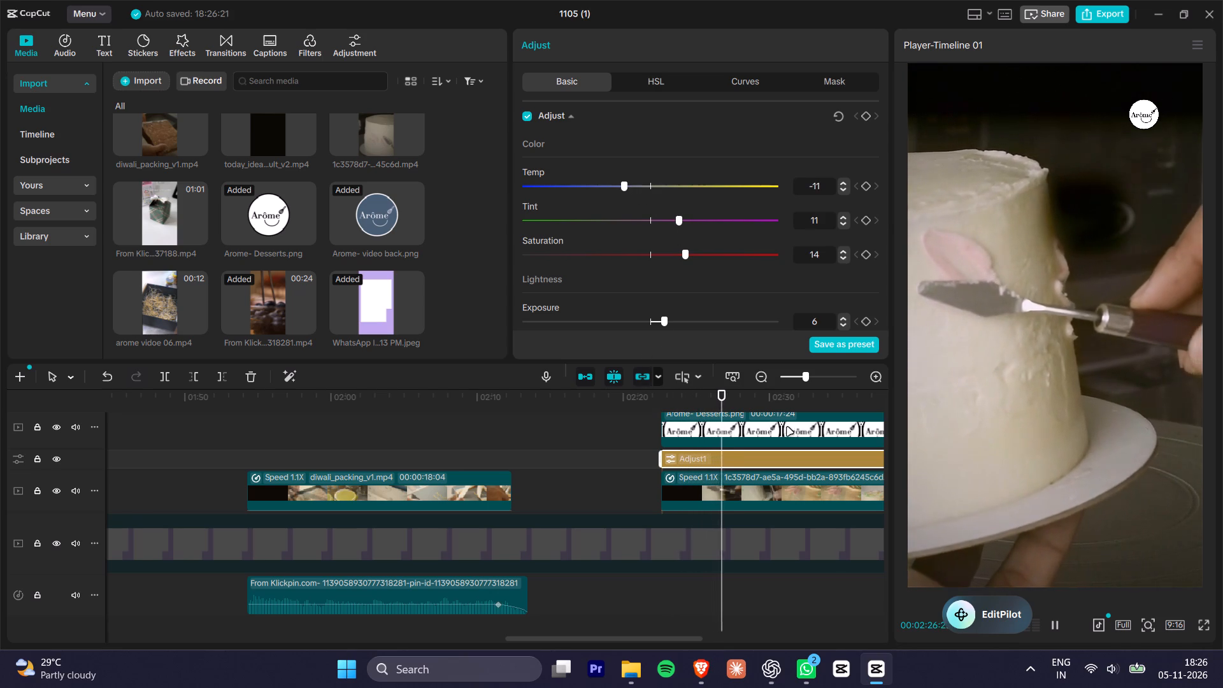
pyautogui.press('space')
pyautogui.press('space')
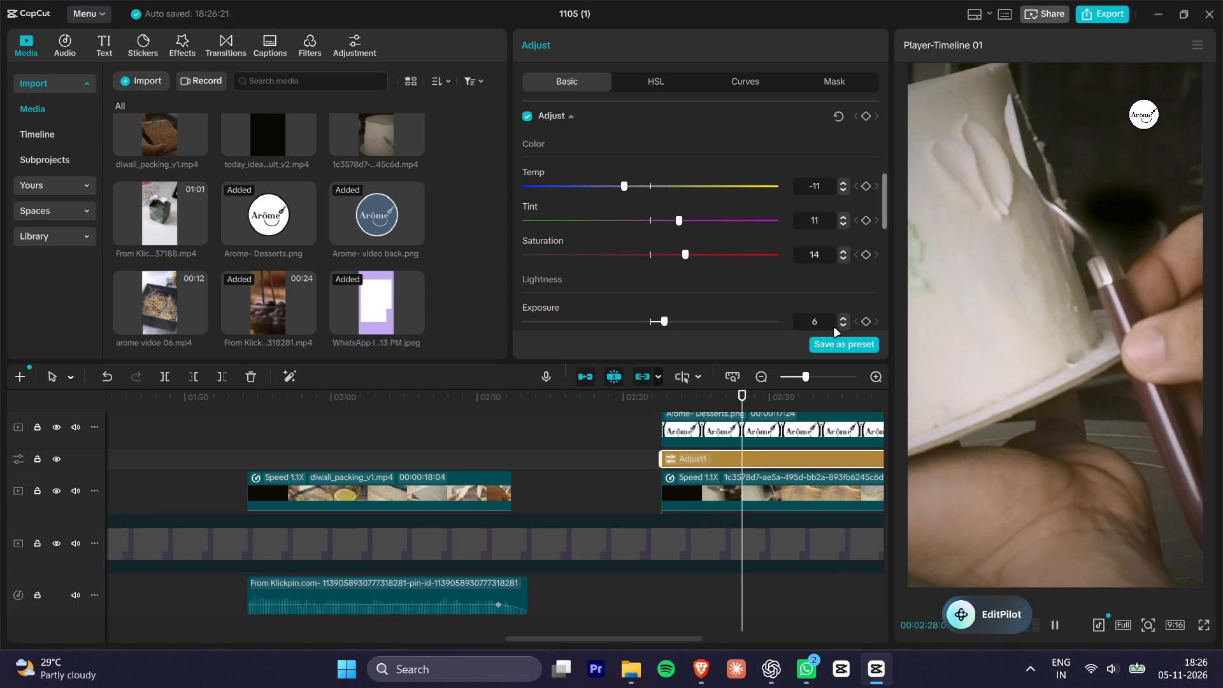
# Lower the Adjust1 layer's Temp to -16 and briefly play the cake clip to check the cooler tone.
pyautogui.press('space')
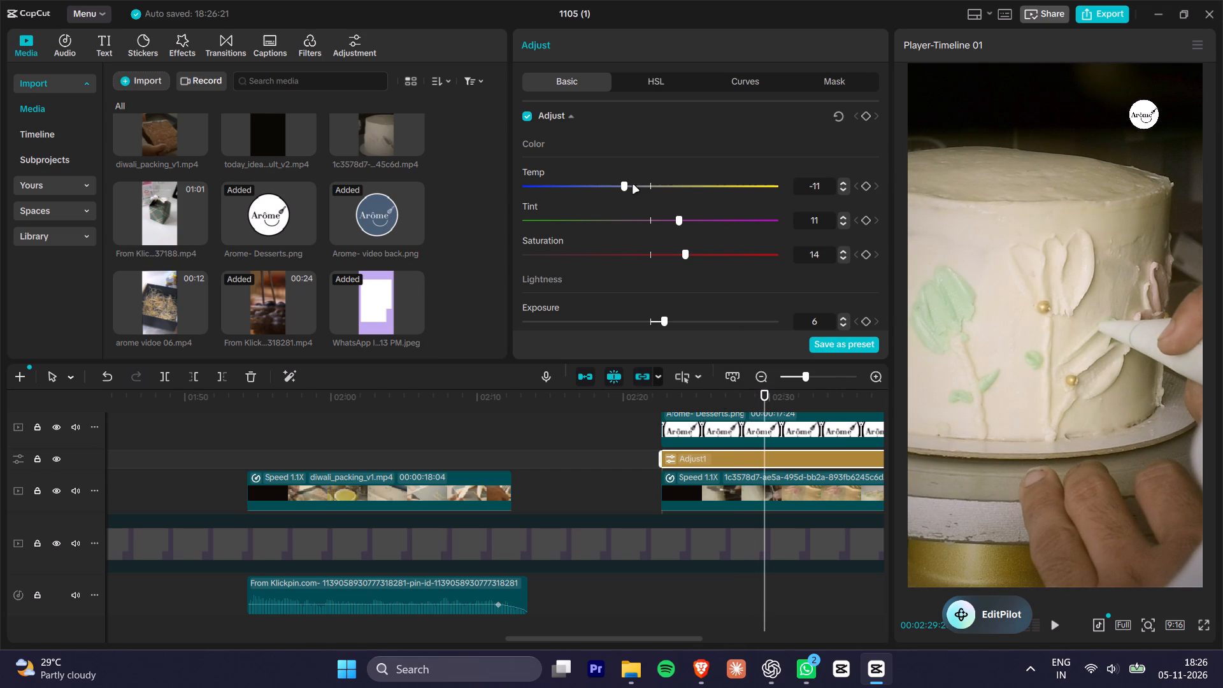
pyautogui.moveTo(624, 185); pyautogui.dragTo(608, 190)
pyautogui.hotkey('ctrl', 'z')
pyautogui.click(613, 185)
pyautogui.write('c')
pyautogui.press('space')
pyautogui.press('space')
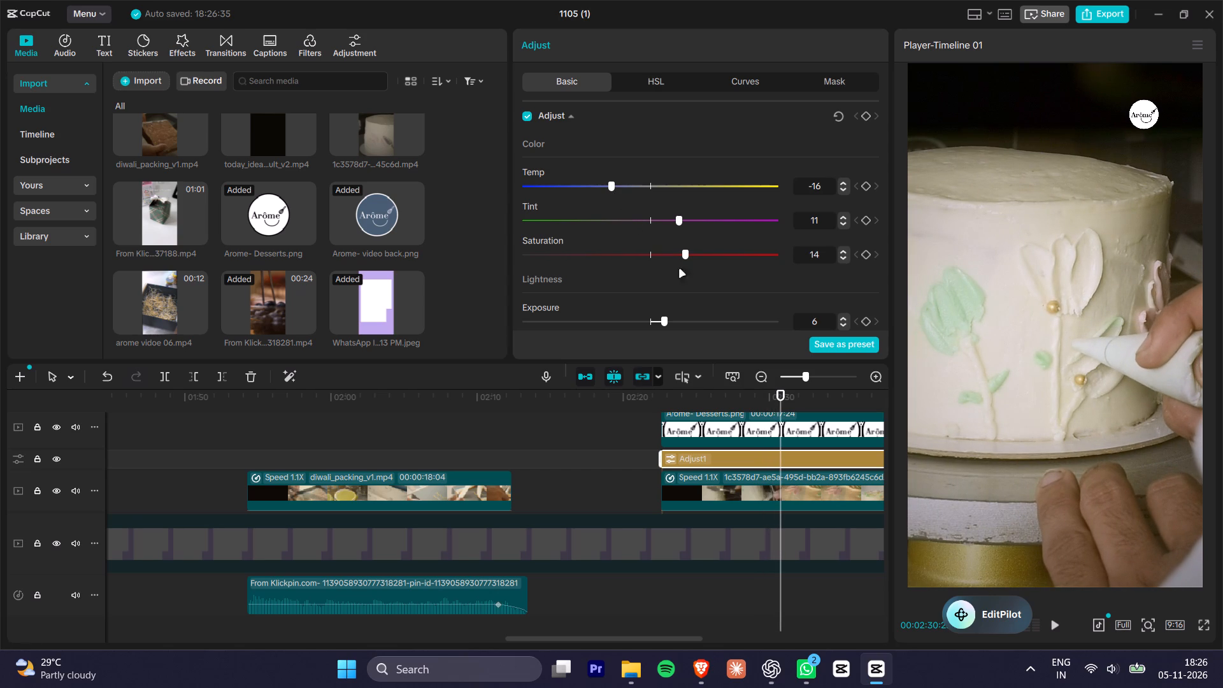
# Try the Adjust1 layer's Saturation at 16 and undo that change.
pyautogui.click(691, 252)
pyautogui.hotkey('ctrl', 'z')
# Raise the Adjust1 layer's Highlight slightly, trying 10 and settling a little below it.
pyautogui.scroll(-2, 671, 322)
pyautogui.scroll(-1, 665, 261)
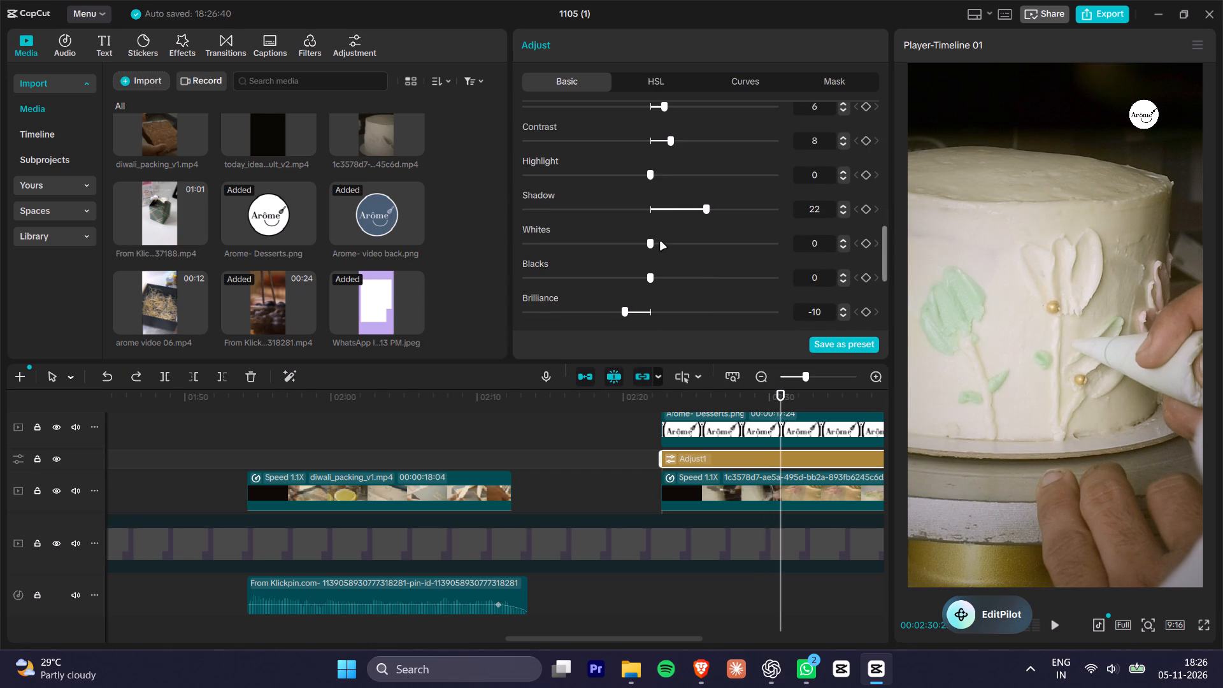
pyautogui.moveTo(657, 176); pyautogui.dragTo(672, 174)
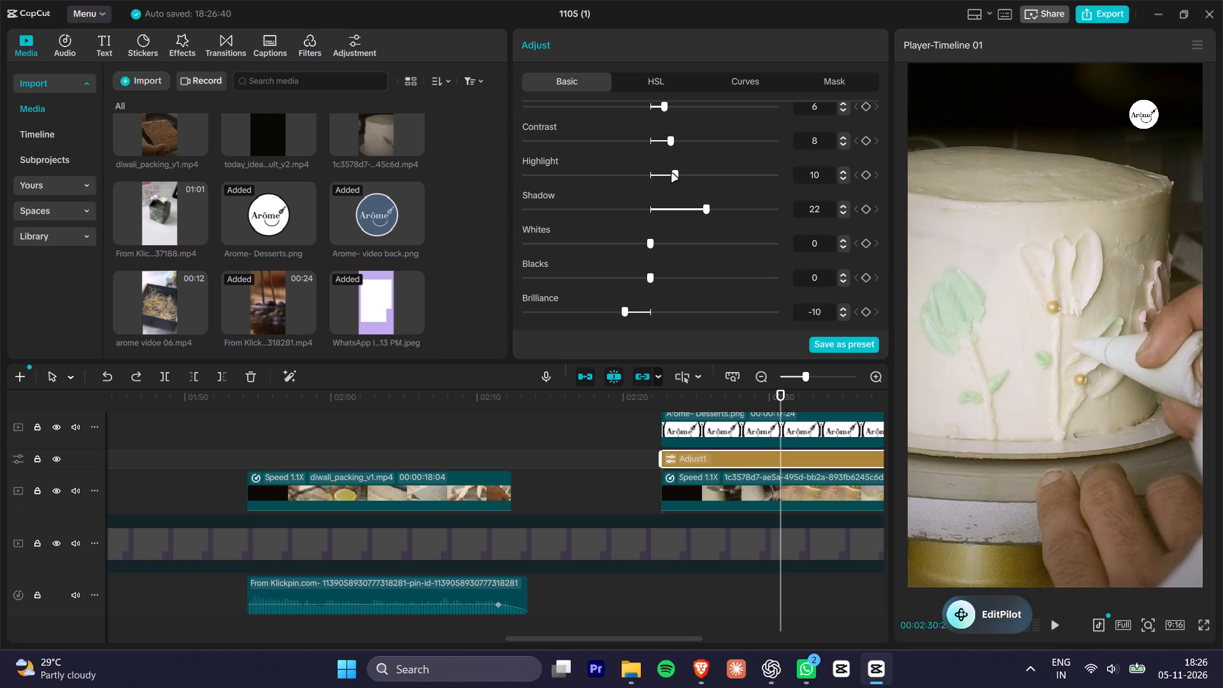
pyautogui.moveTo(672, 174); pyautogui.dragTo(665, 176)
# Set the Adjust1 layer's Sharpen to 11 and Clarity to 9, leaving Particles at 0.
pyautogui.scroll(-2, 637, 247)
pyautogui.click(569, 236)
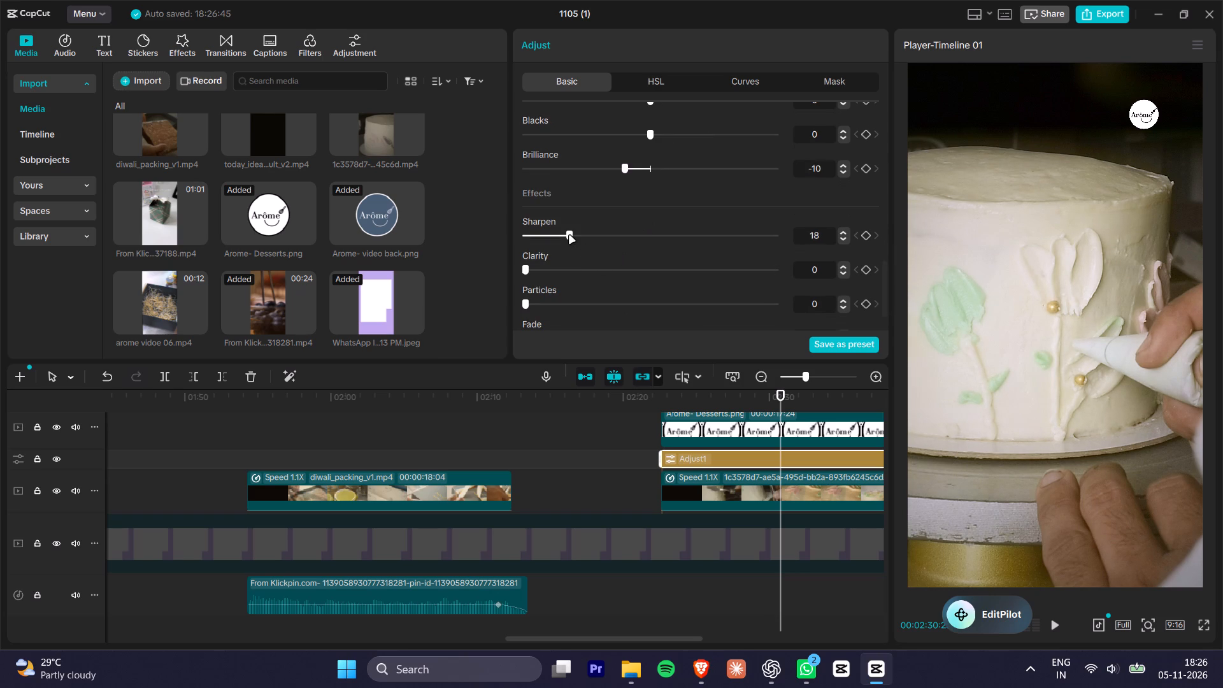
pyautogui.moveTo(569, 236); pyautogui.dragTo(554, 238)
pyautogui.moveTo(545, 267); pyautogui.dragTo(501, 271)
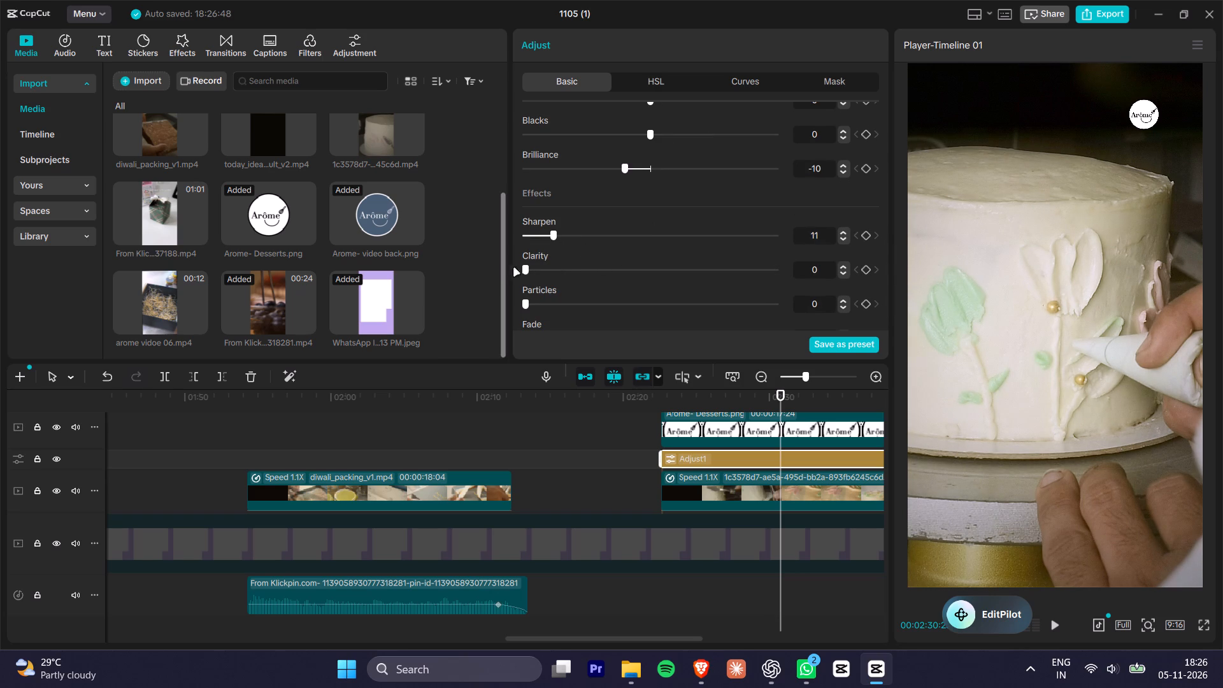
pyautogui.moveTo(528, 268); pyautogui.dragTo(545, 273)
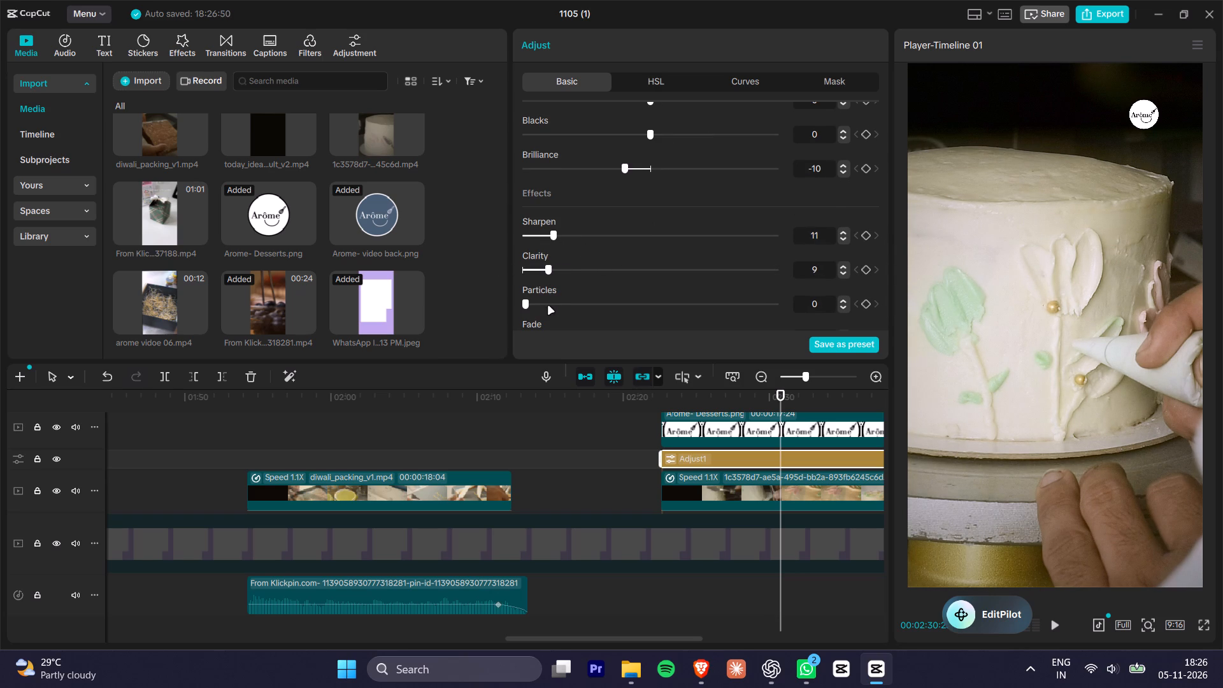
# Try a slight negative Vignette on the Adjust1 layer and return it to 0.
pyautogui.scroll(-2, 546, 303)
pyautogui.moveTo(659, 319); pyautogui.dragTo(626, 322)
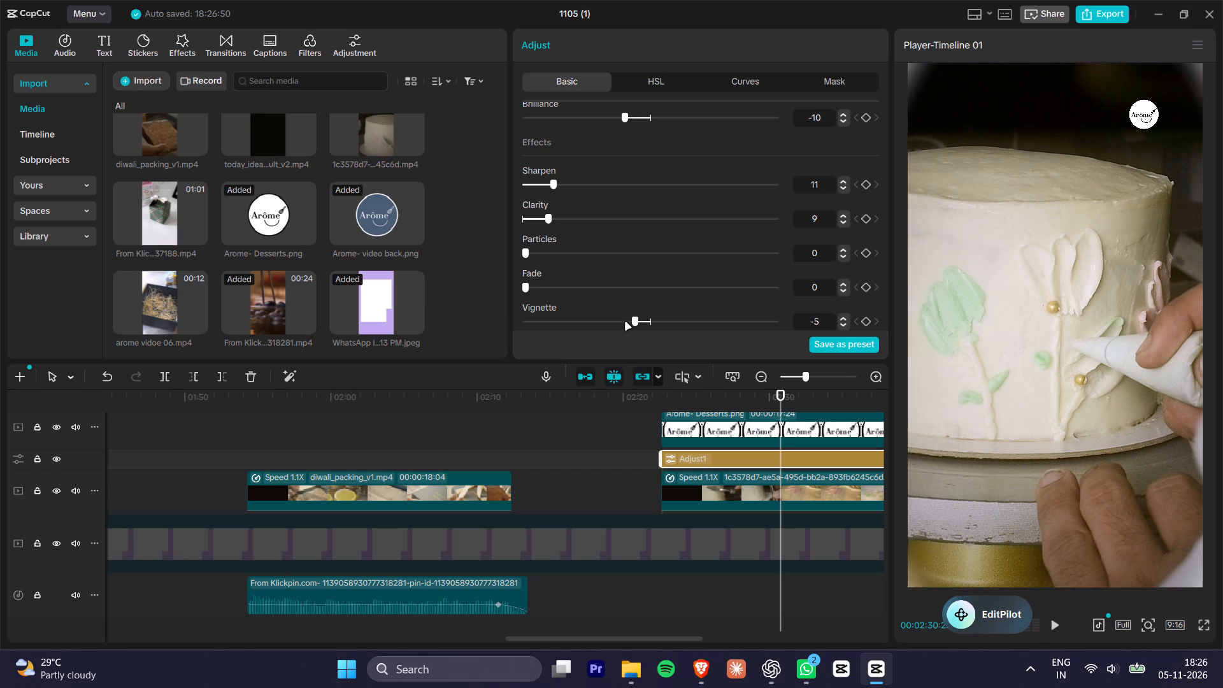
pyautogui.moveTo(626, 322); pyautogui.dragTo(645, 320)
# Glance at the Coffee Shop Photoshoot pin in the browser and import its downloaded Klickpin video from Downloads into the CapCut project.
pyautogui.hotkey('alt', 'Tab')
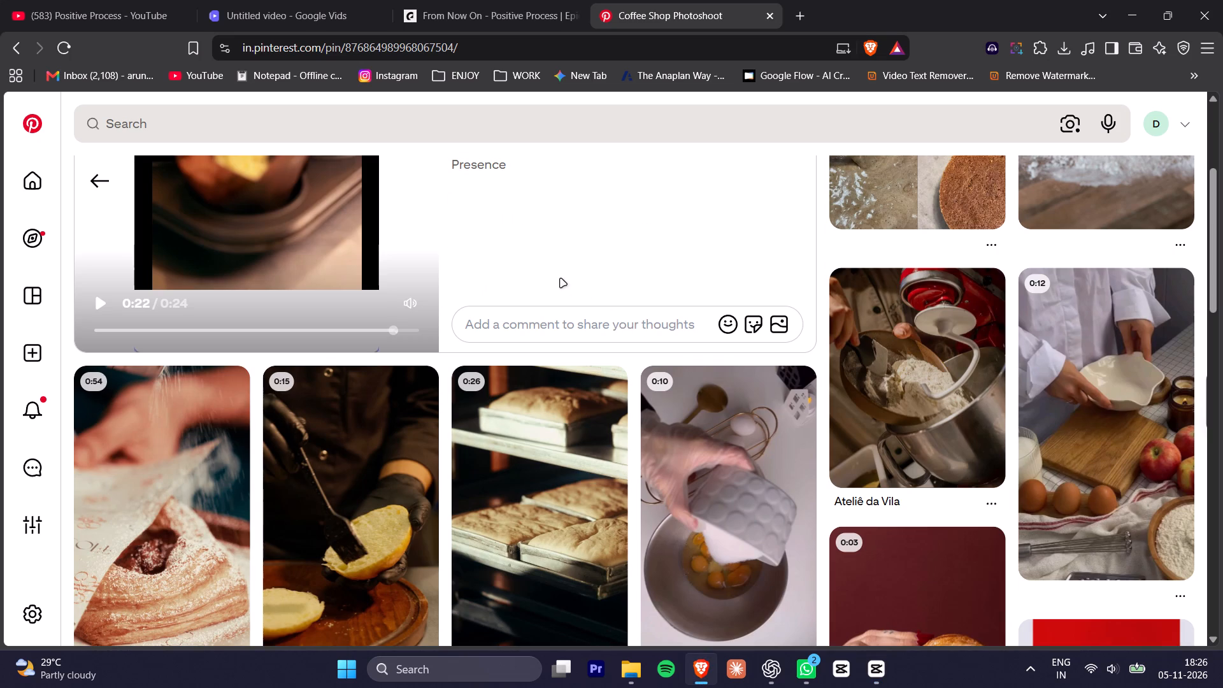
pyautogui.scroll(2, 561, 279)
pyautogui.hotkey('alt', 'Tab')
pyautogui.click(158, 82)
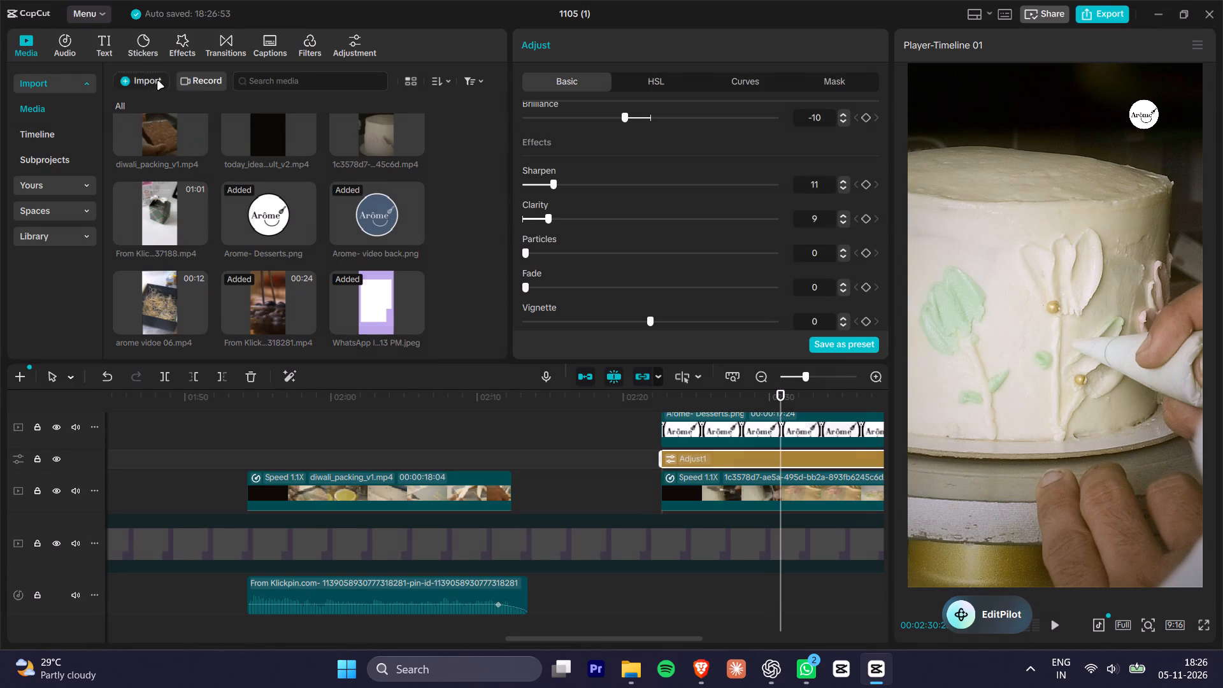
pyautogui.click(154, 114)
pyautogui.click(170, 150)
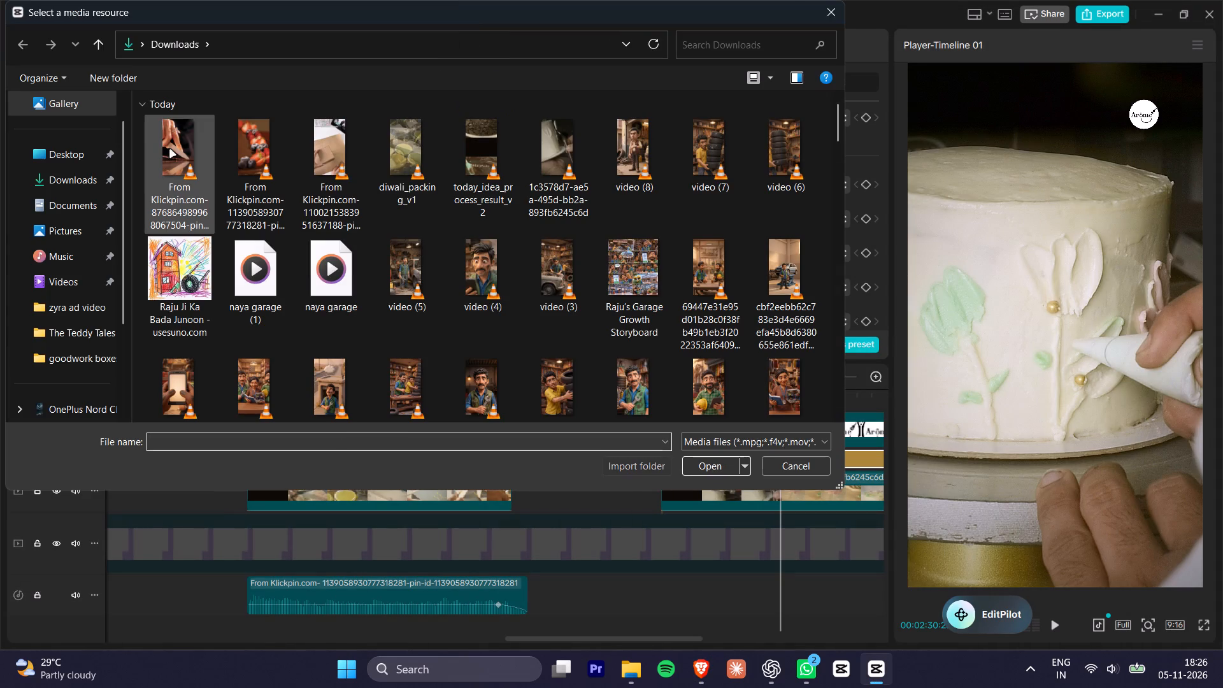
pyautogui.click(170, 150)
# Compare the ungraded diwali_packing_v1 clip with the graded cake clip by scrubbing between them and playing short stretches.
pyautogui.keyDown('alt'); pyautogui.scroll(-8, 331, 340); pyautogui.keyUp('alt')
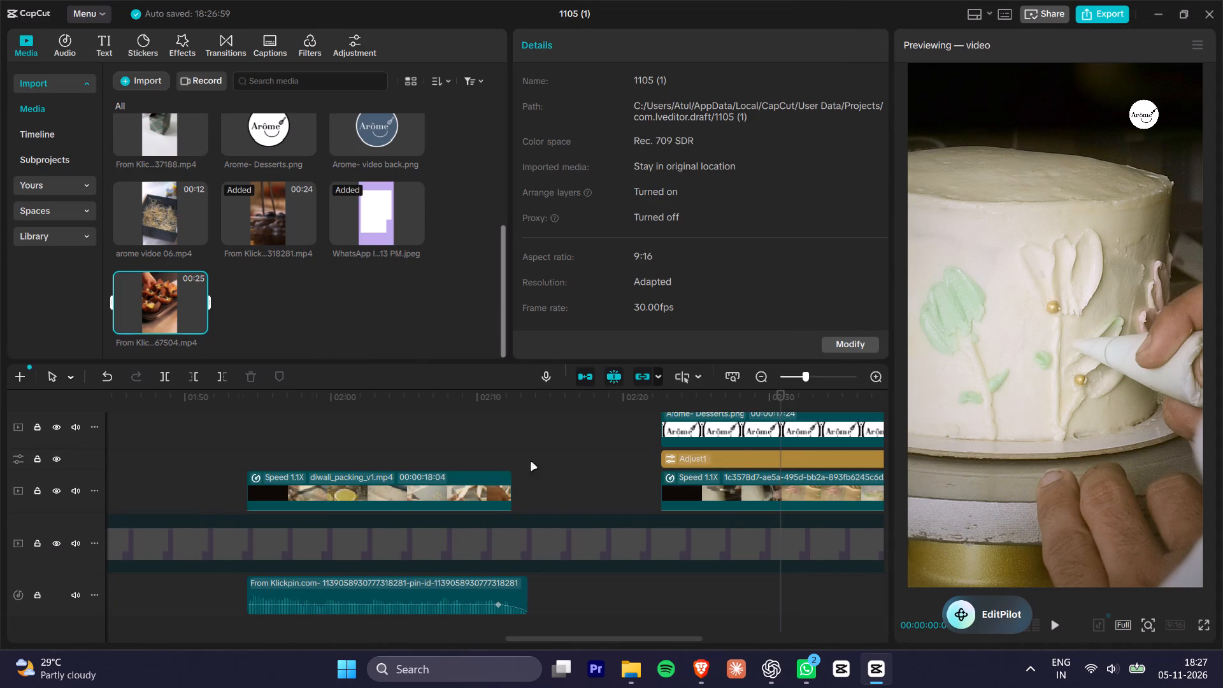
pyautogui.keyDown('alt'); pyautogui.scroll(-3, 531, 462); pyautogui.keyUp('alt')
pyautogui.keyDown('ctrl'); pyautogui.scroll(-2, 628, 437); pyautogui.keyUp('ctrl')
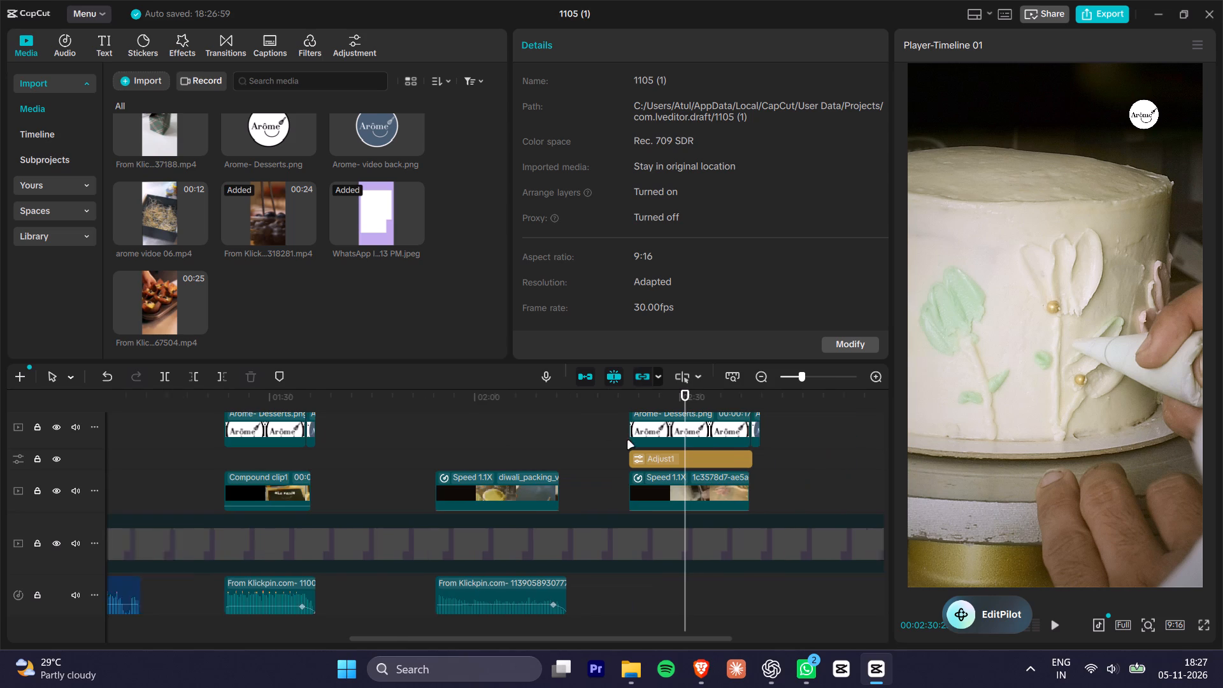
pyautogui.keyDown('ctrl'); pyautogui.scroll(-3, 636, 445); pyautogui.keyUp('ctrl')
pyautogui.keyDown('ctrl'); pyautogui.scroll(4, 606, 445); pyautogui.keyUp('ctrl')
pyautogui.moveTo(490, 406); pyautogui.dragTo(532, 410)
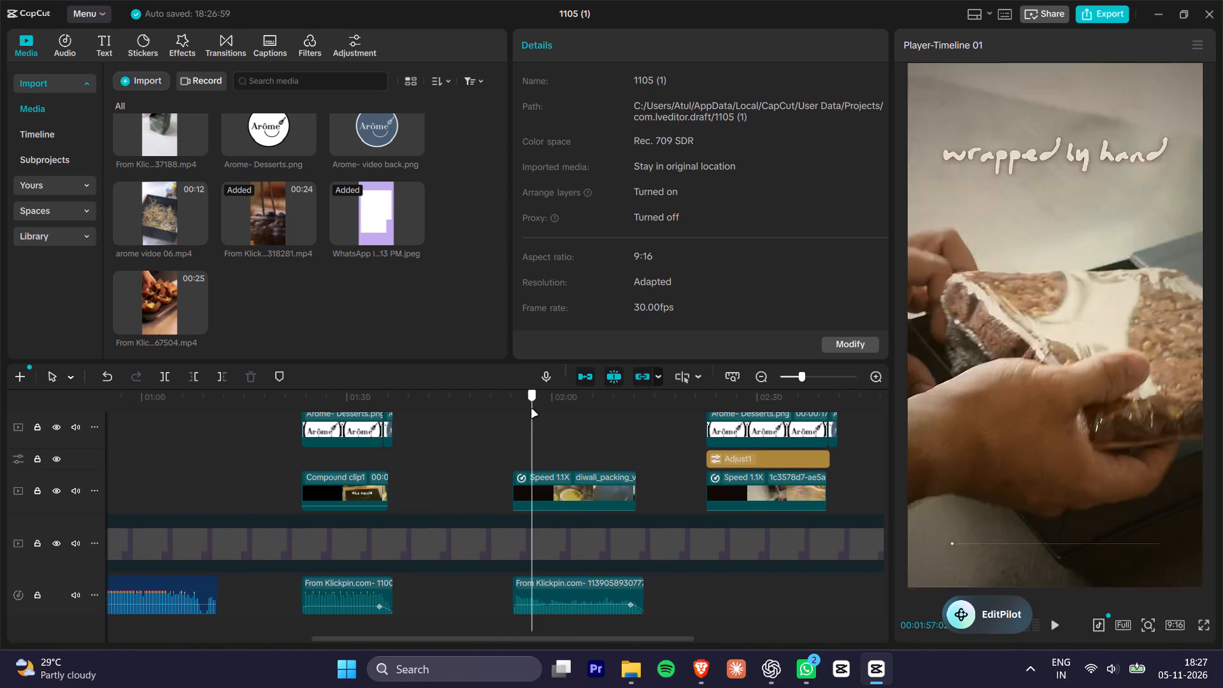
pyautogui.moveTo(532, 410); pyautogui.dragTo(738, 421)
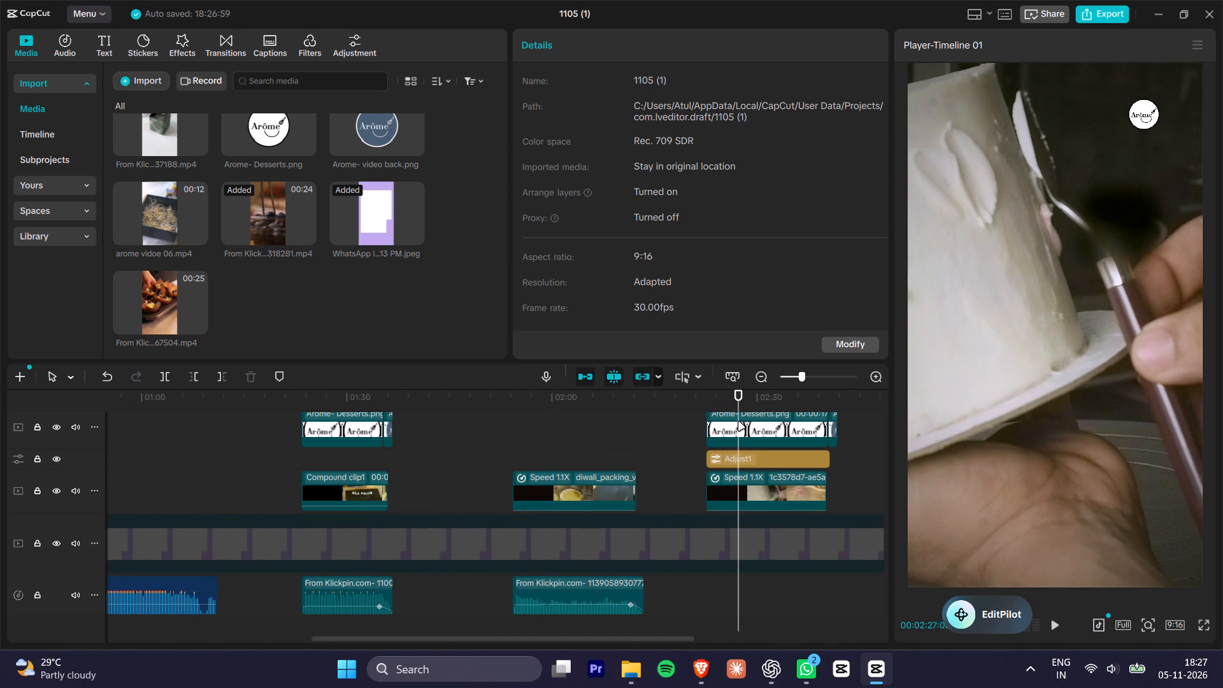
pyautogui.press('space')
pyautogui.press('space')
pyautogui.press('space')
pyautogui.press('space')
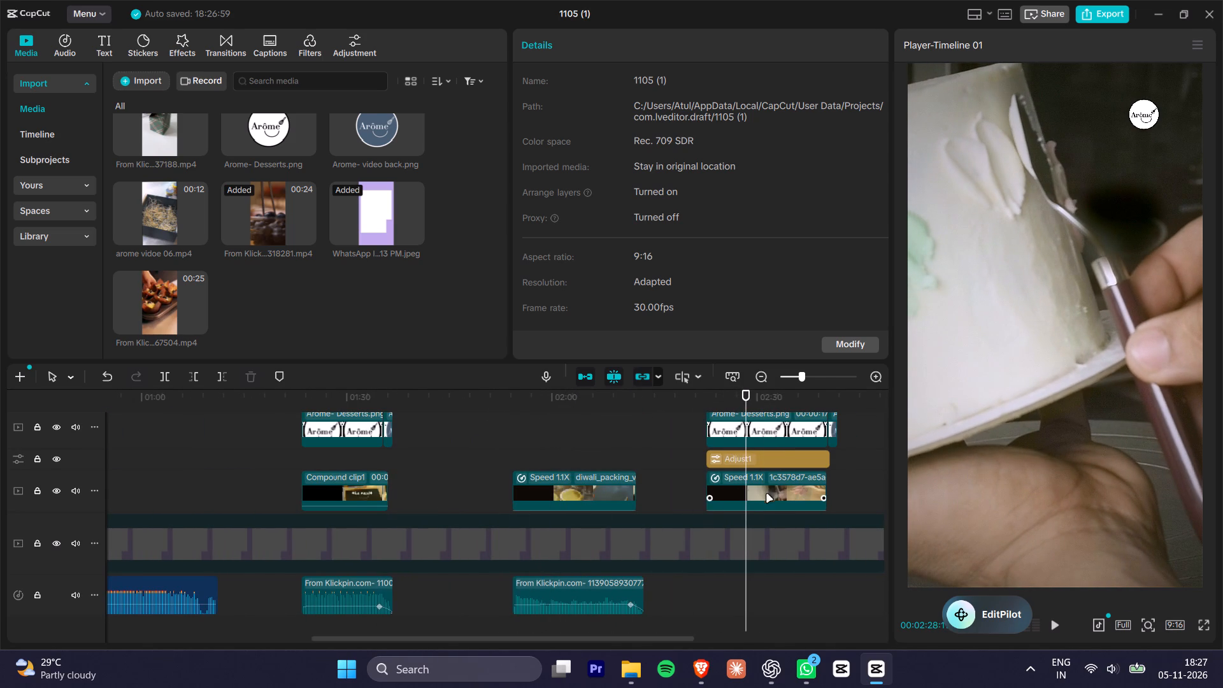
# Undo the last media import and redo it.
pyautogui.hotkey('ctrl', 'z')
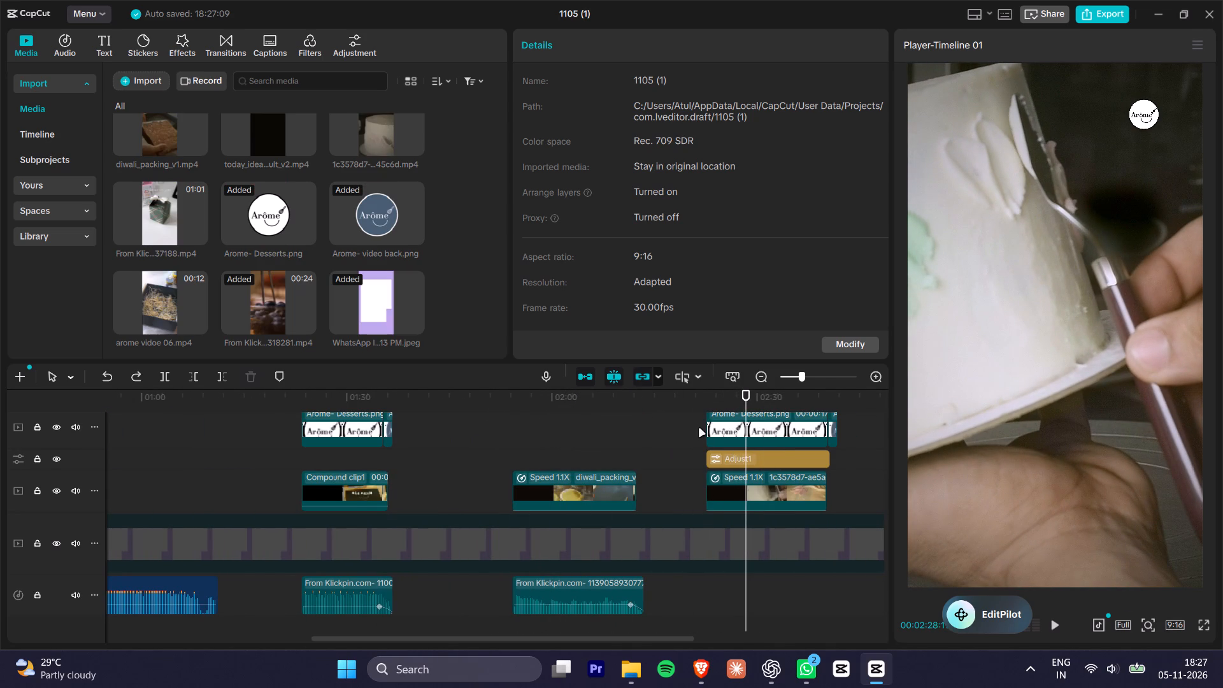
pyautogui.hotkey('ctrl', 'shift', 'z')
# Copy the cake clip's Arôme logo overlays and Adjust1 layer onto the diwali_packing_v1 clip, aligned with its start.
pyautogui.moveTo(680, 421); pyautogui.dragTo(827, 457)
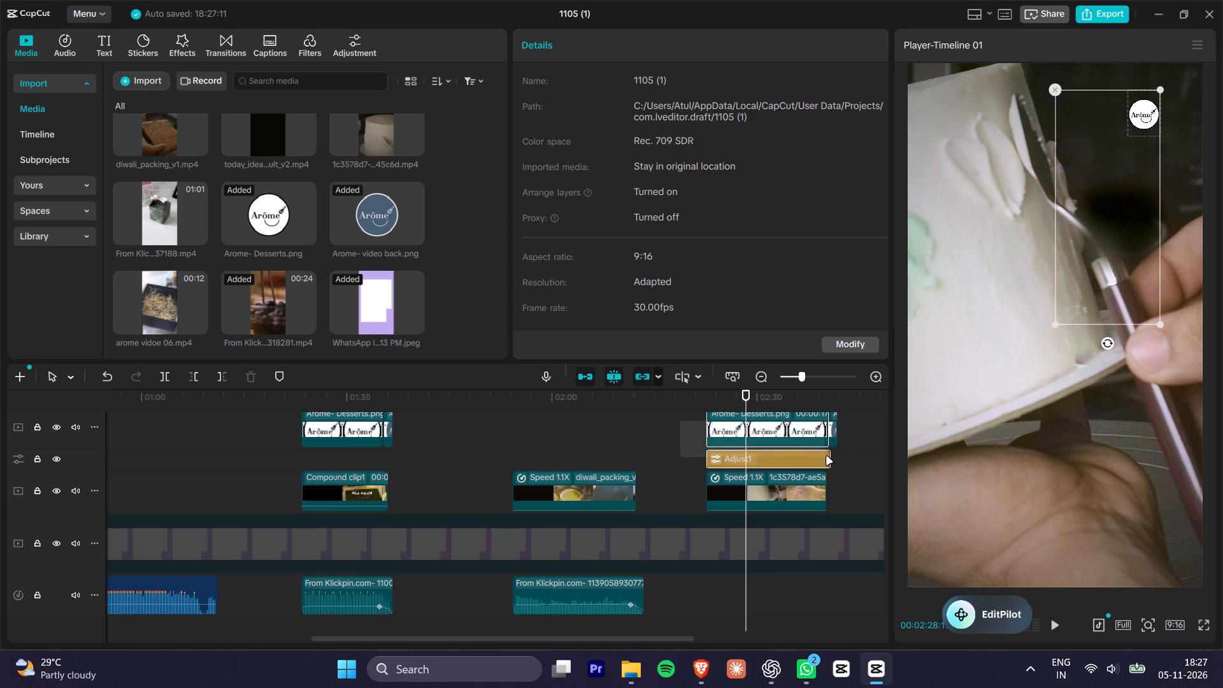
pyautogui.moveTo(827, 457); pyautogui.dragTo(838, 460)
pyautogui.keyDown('alt'); pyautogui.moveTo(735, 432); pyautogui.dragTo(533, 432); pyautogui.keyUp('alt')
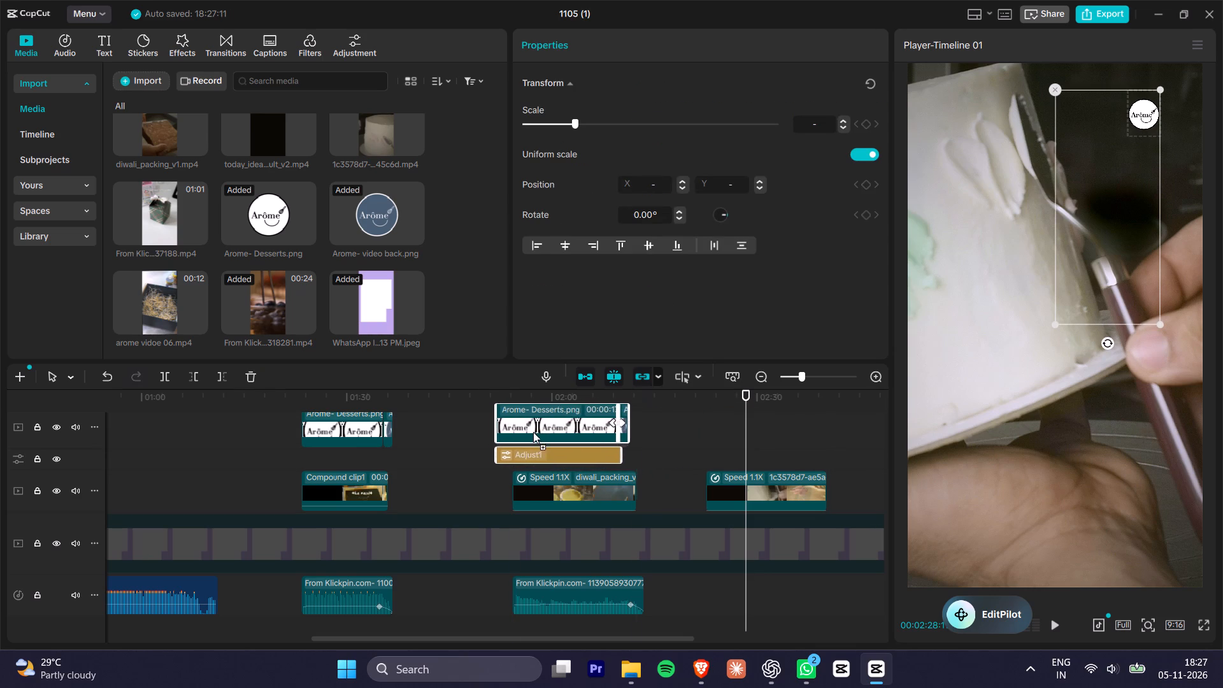
pyautogui.keyDown('alt'); pyautogui.moveTo(533, 432); pyautogui.dragTo(540, 433); pyautogui.keyUp('alt')
# Play back the diwali_packing_v1 clip from its start and check the copied grade, corner logo and closing logo at its end.
pyautogui.click(592, 388)
pyautogui.click(592, 398)
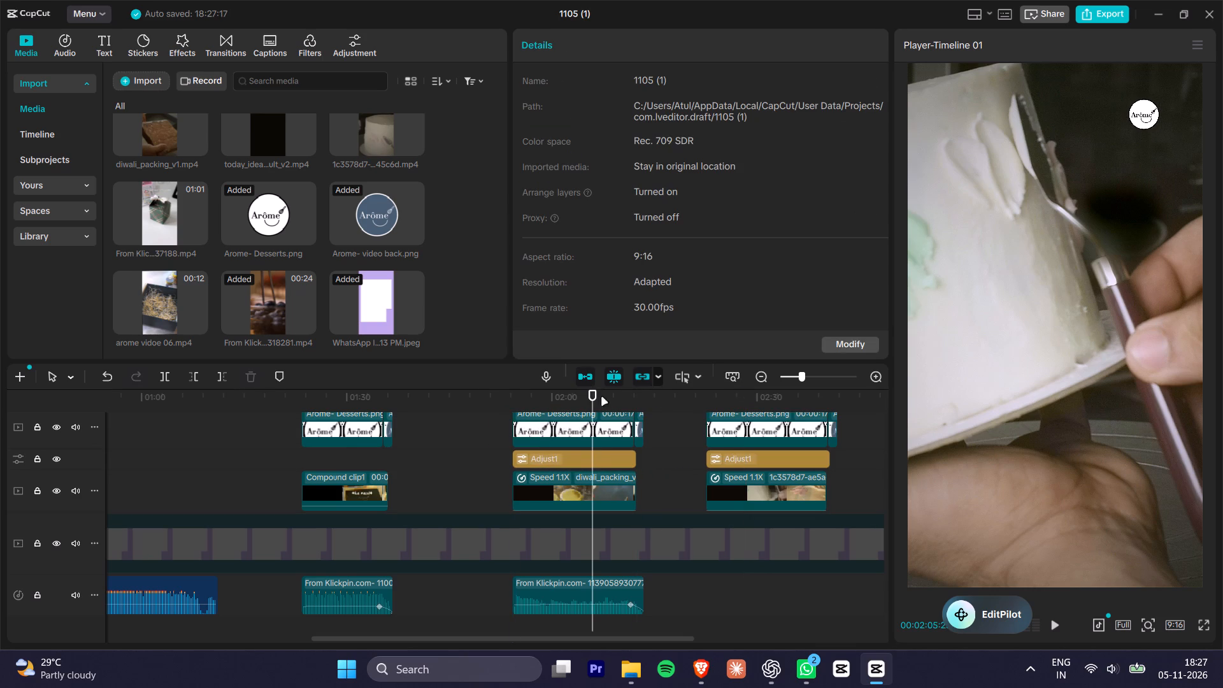
pyautogui.press('space')
pyautogui.moveTo(522, 399); pyautogui.dragTo(515, 401)
pyautogui.press('space')
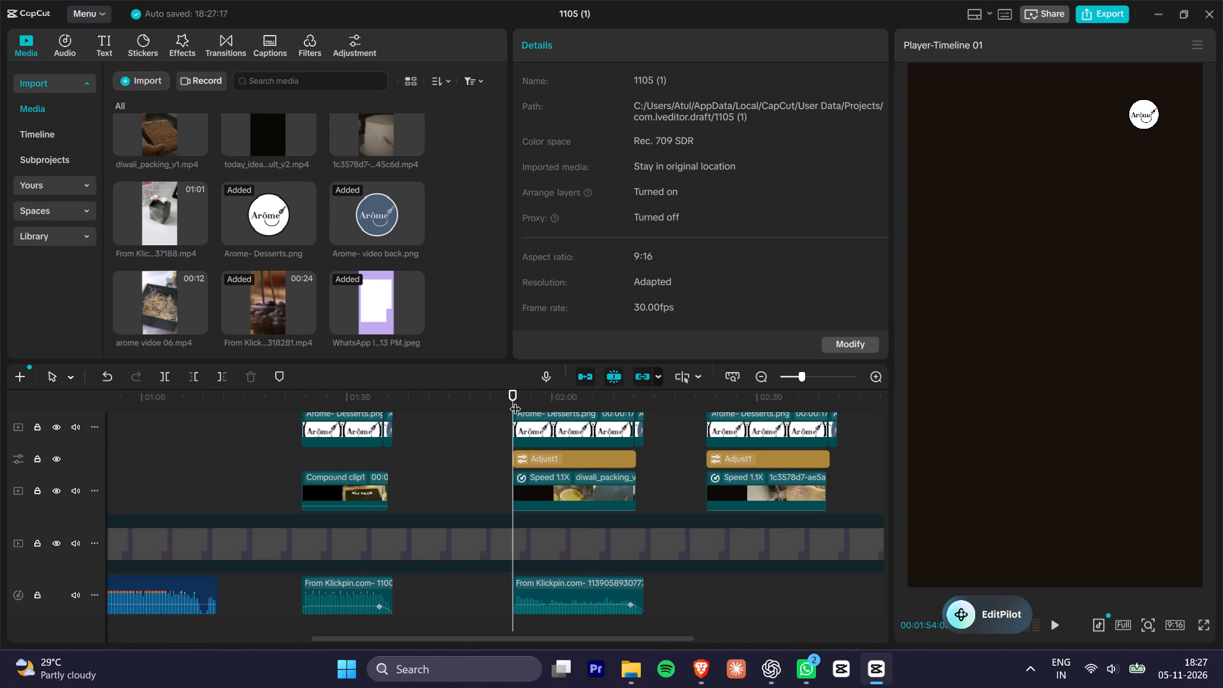
pyautogui.keyDown('alt'); pyautogui.scroll(18, 575, 433); pyautogui.keyUp('alt')
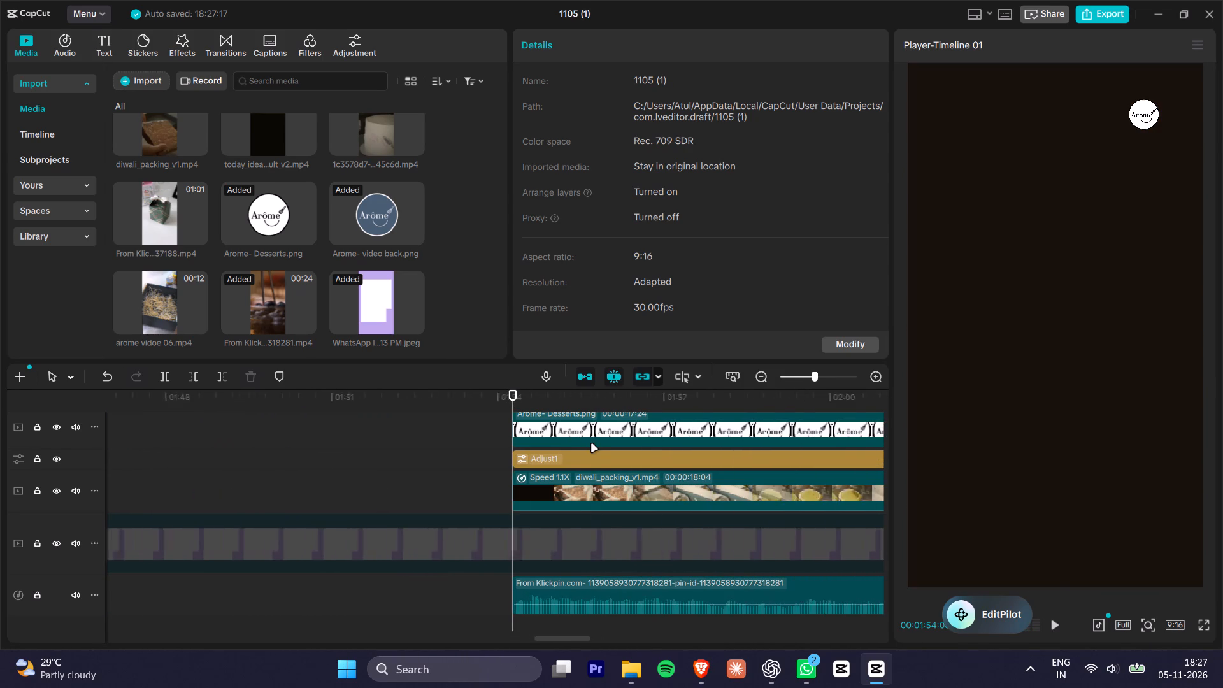
pyautogui.keyDown('alt'); pyautogui.scroll(4, 592, 444); pyautogui.keyUp('alt')
pyautogui.press('space')
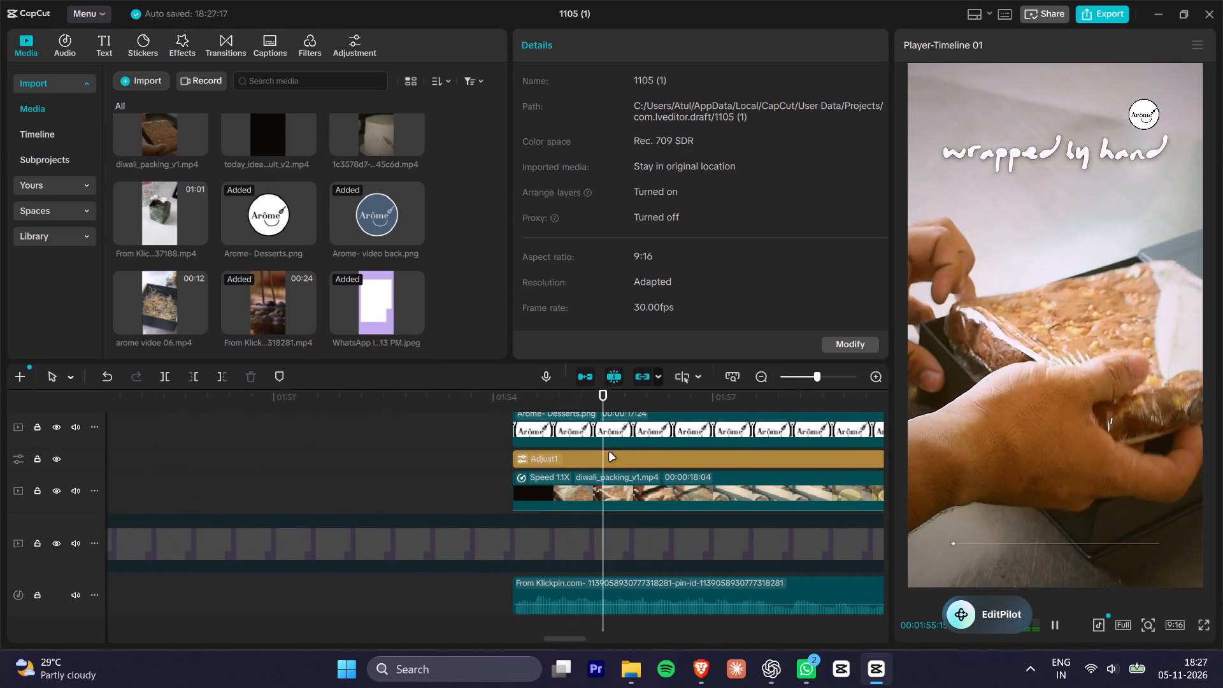
pyautogui.keyDown('alt'); pyautogui.scroll(-13, 685, 464); pyautogui.keyUp('alt')
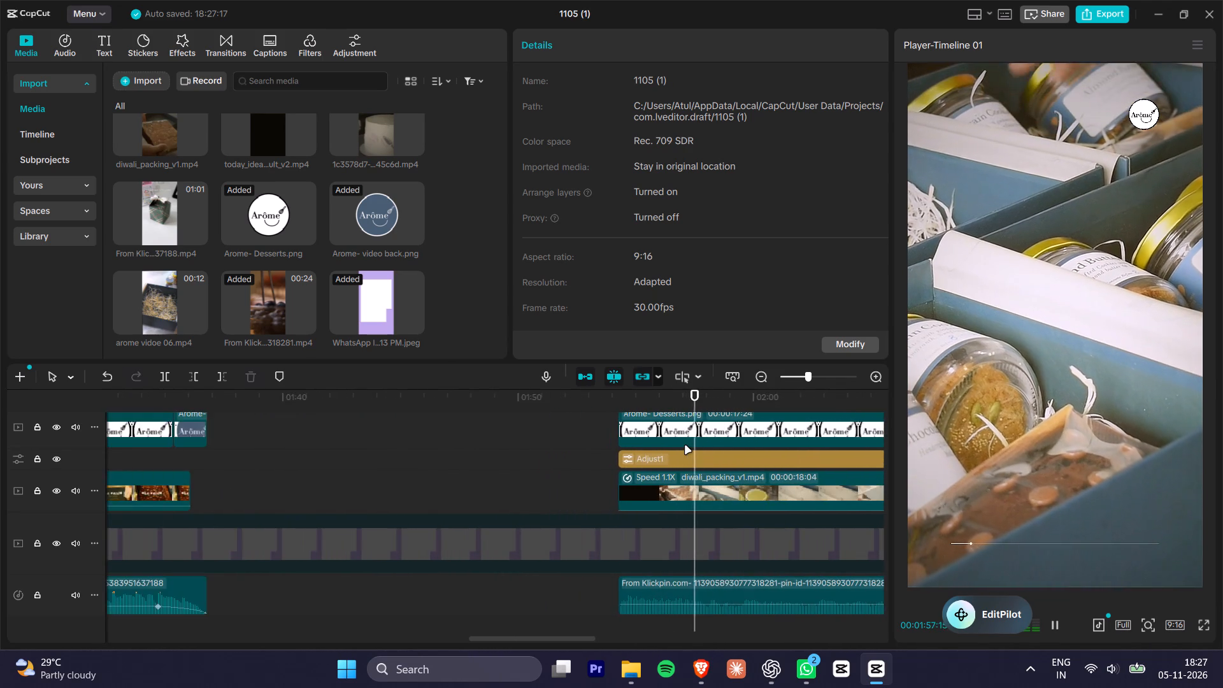
pyautogui.keyDown('ctrl'); pyautogui.scroll(-4, 685, 446); pyautogui.keyUp('ctrl')
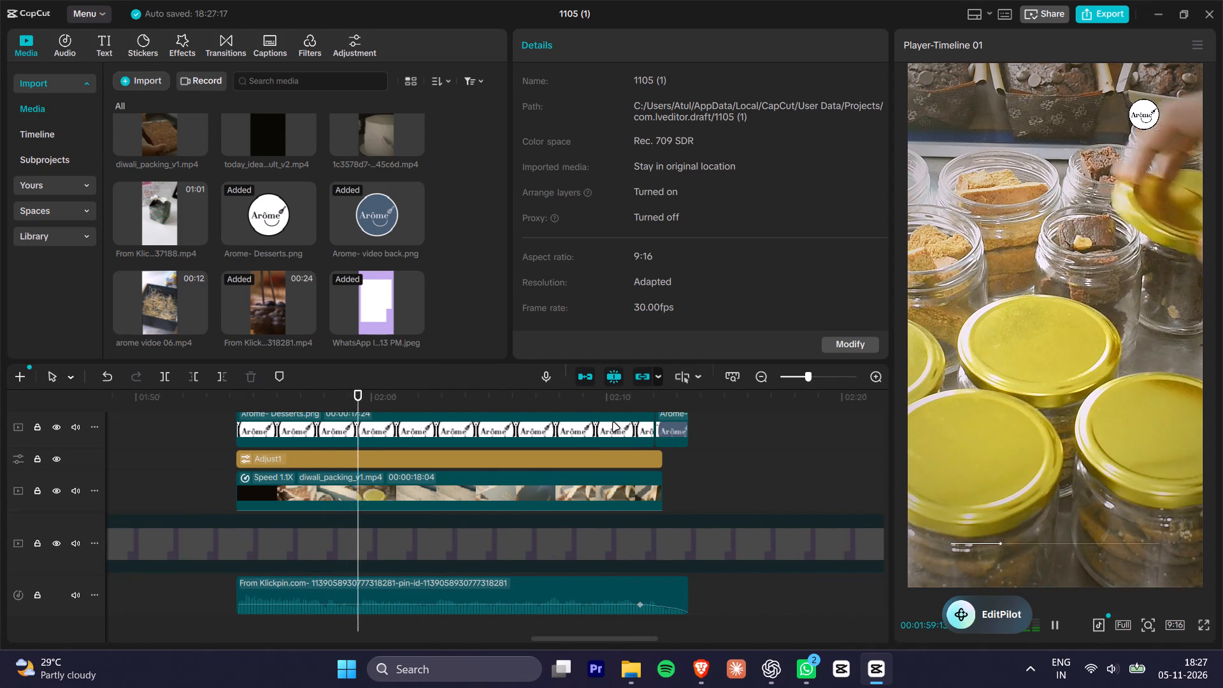
pyautogui.click(652, 396)
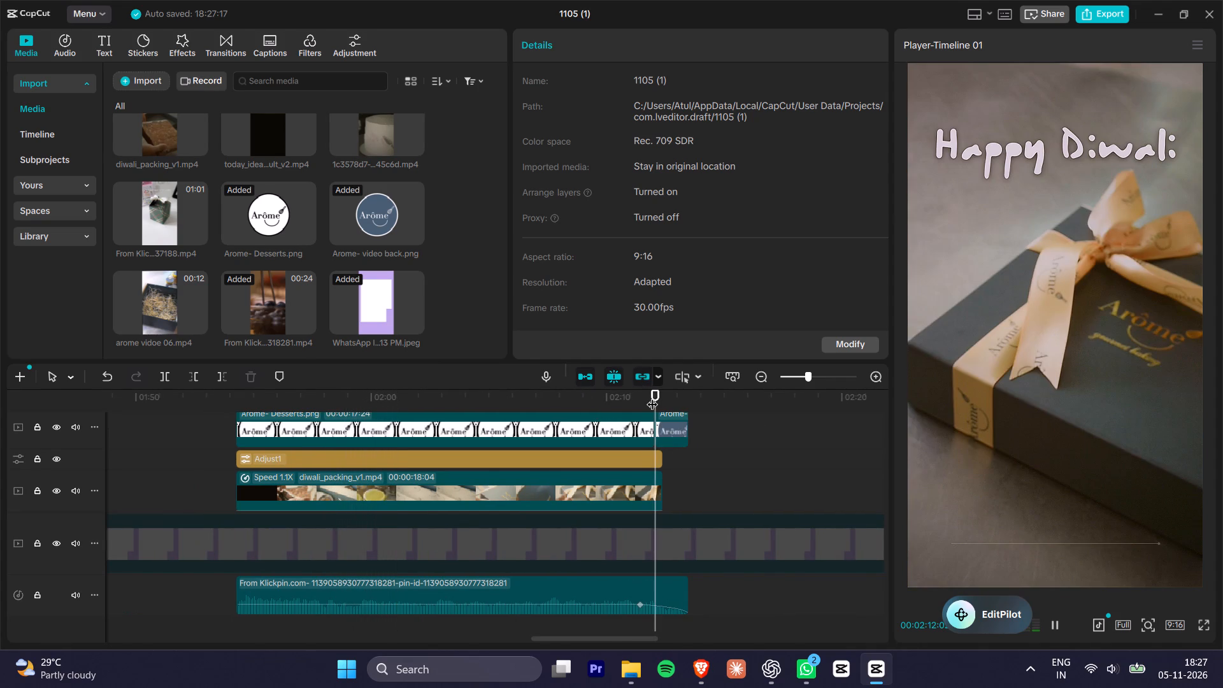
pyautogui.press('space')
pyautogui.press('space')
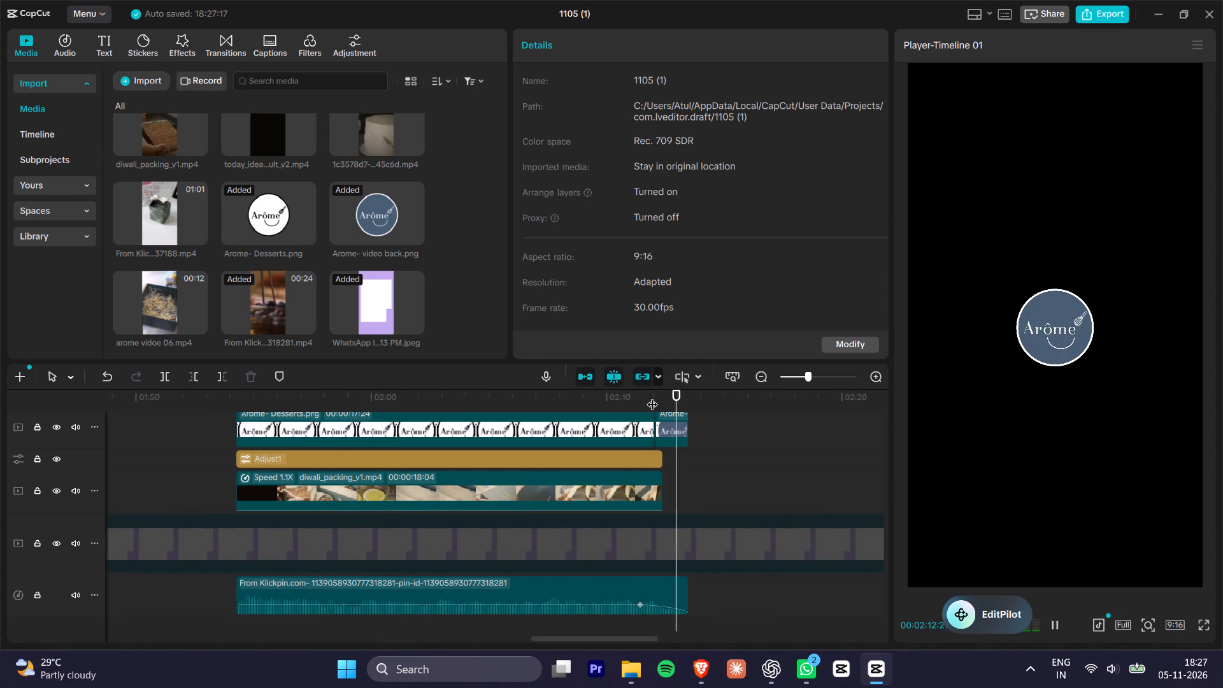
pyautogui.press('space')
# Place the newly imported 25-second Klickpin video on the cake clip's track, after that clip with a gap, and select it.
pyautogui.keyDown('alt'); pyautogui.scroll(-5, 742, 437); pyautogui.keyUp('alt')
pyautogui.keyDown('ctrl'); pyautogui.scroll(-2, 734, 435); pyautogui.keyUp('ctrl')
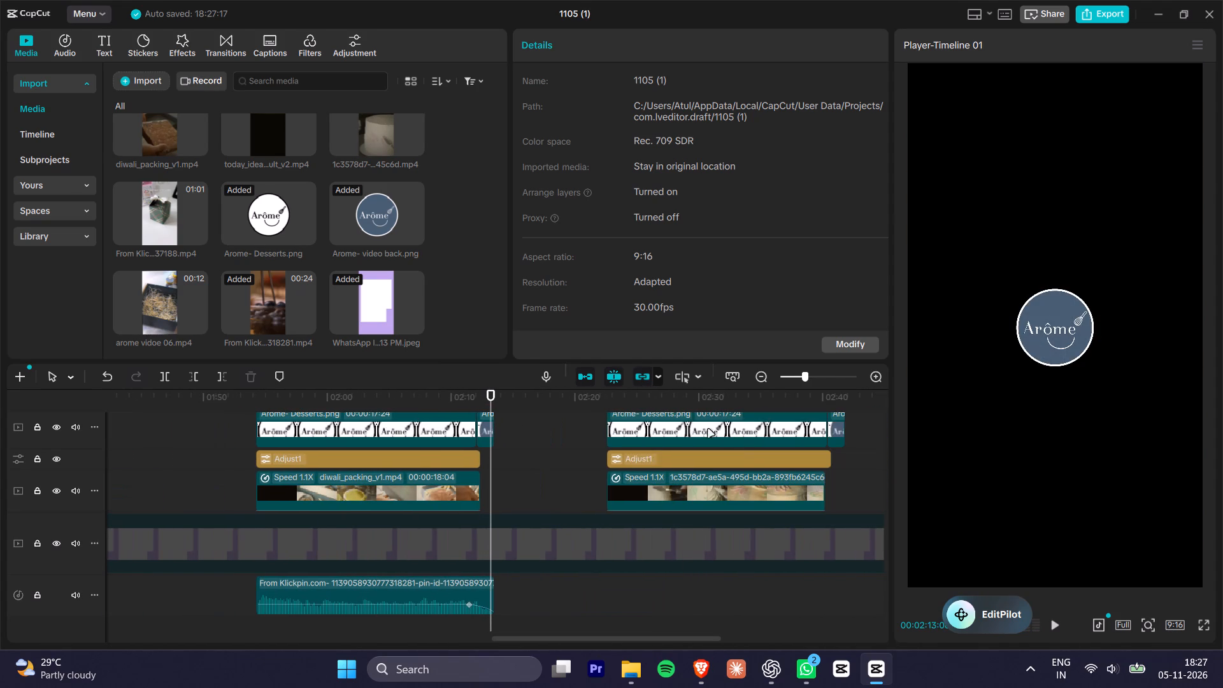
pyautogui.keyDown('ctrl'); pyautogui.scroll(-4, 570, 433); pyautogui.keyUp('ctrl')
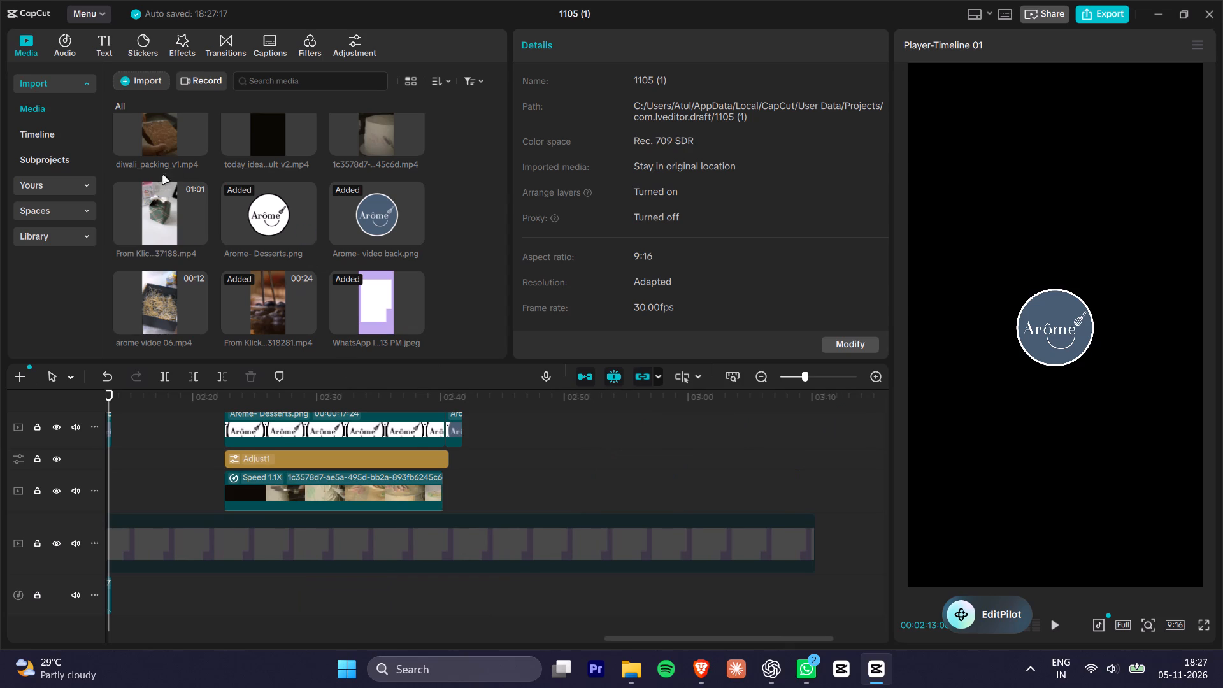
pyautogui.scroll(-4, 329, 308)
pyautogui.moveTo(138, 303); pyautogui.dragTo(206, 346)
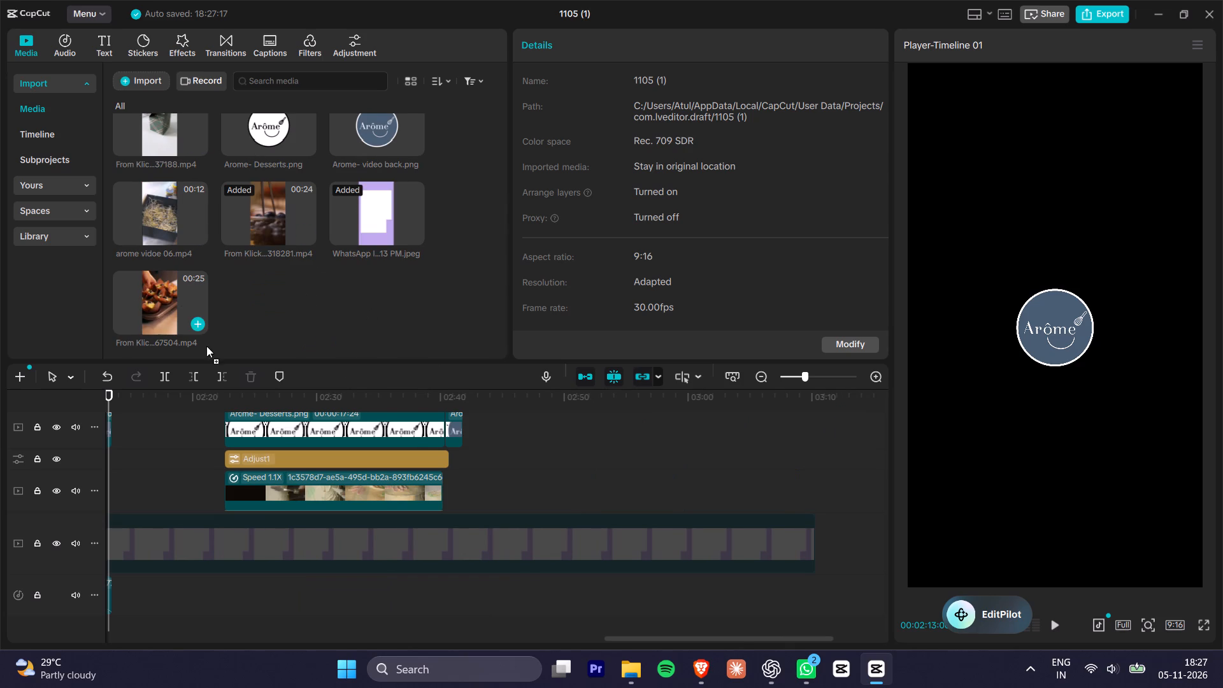
pyautogui.moveTo(206, 346); pyautogui.dragTo(540, 482)
pyautogui.click(601, 482)
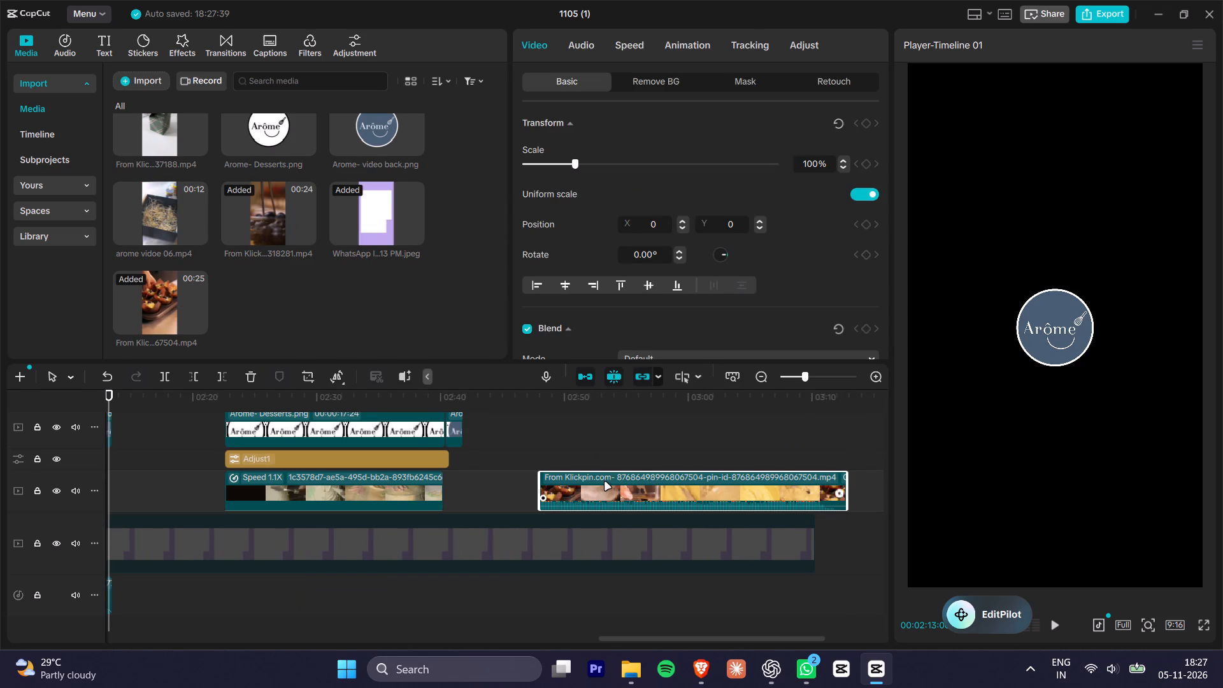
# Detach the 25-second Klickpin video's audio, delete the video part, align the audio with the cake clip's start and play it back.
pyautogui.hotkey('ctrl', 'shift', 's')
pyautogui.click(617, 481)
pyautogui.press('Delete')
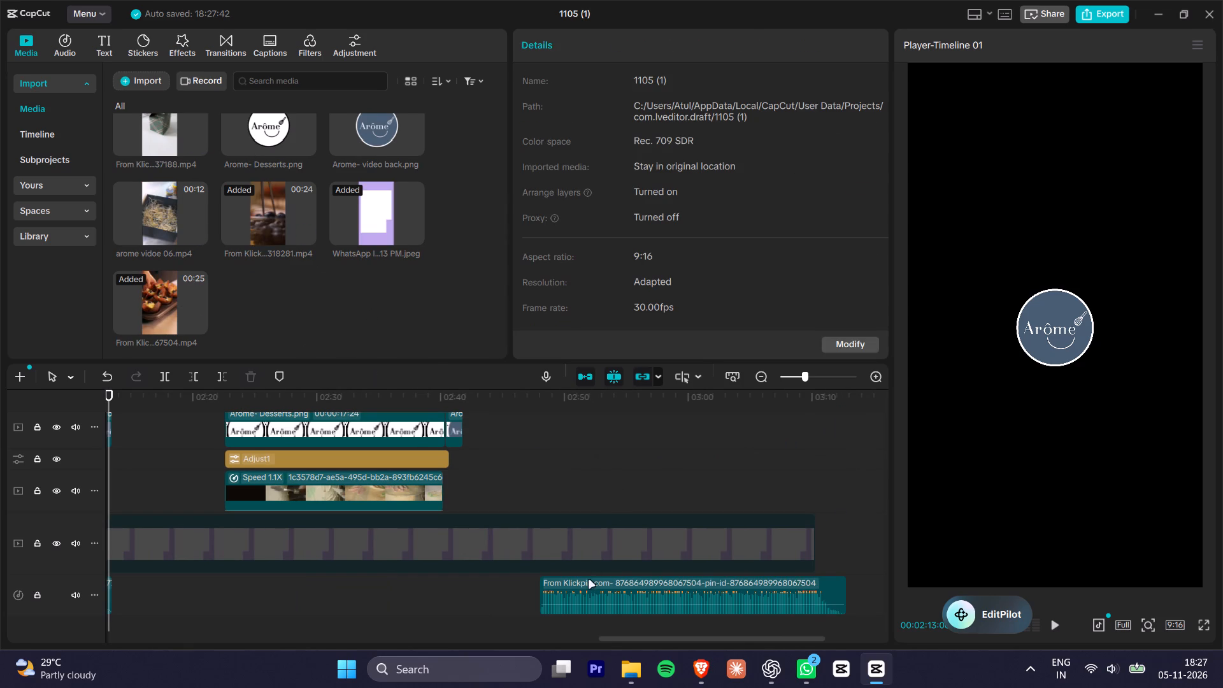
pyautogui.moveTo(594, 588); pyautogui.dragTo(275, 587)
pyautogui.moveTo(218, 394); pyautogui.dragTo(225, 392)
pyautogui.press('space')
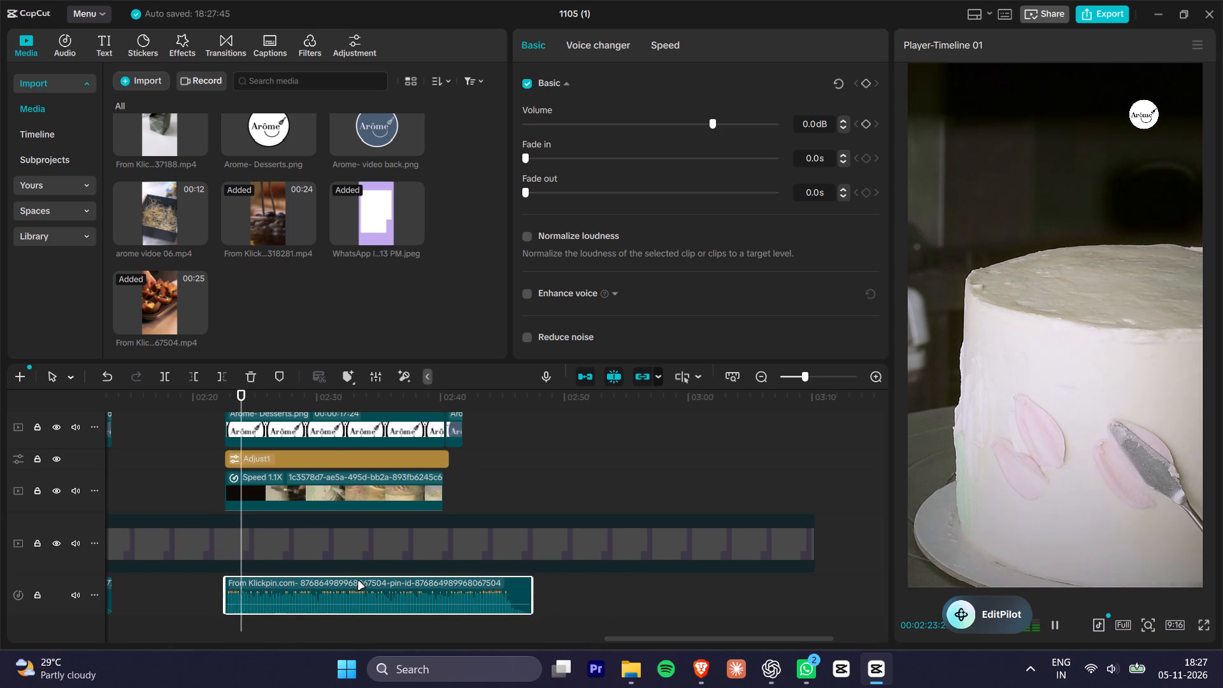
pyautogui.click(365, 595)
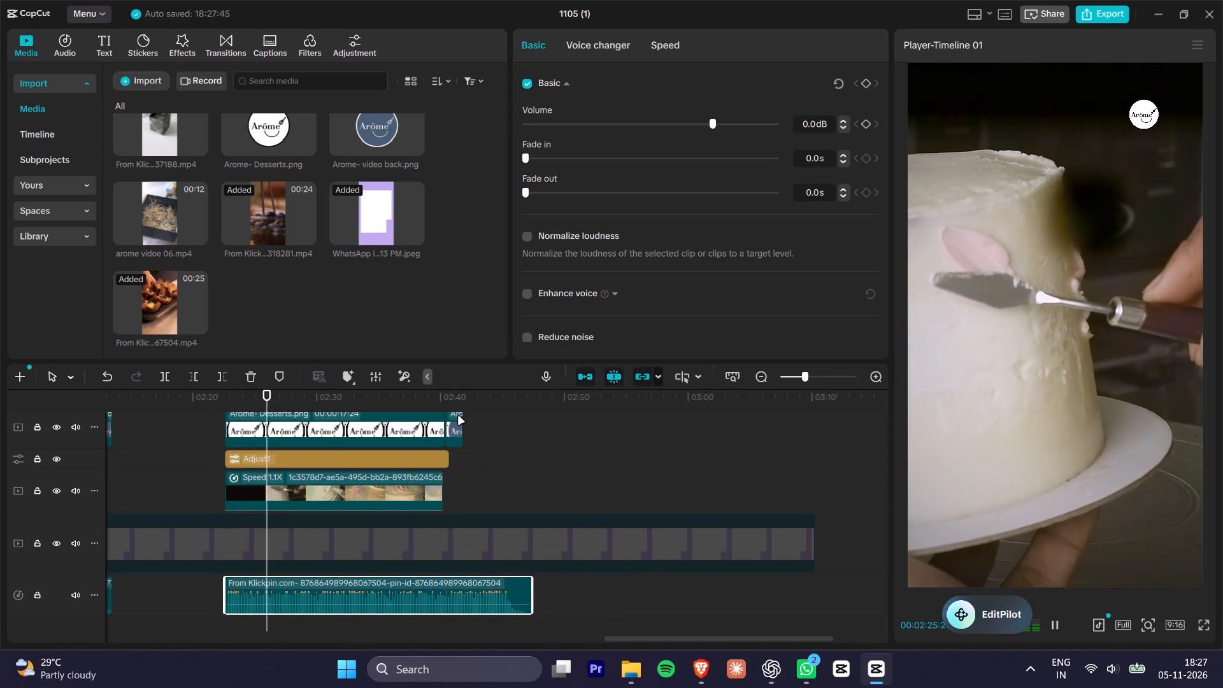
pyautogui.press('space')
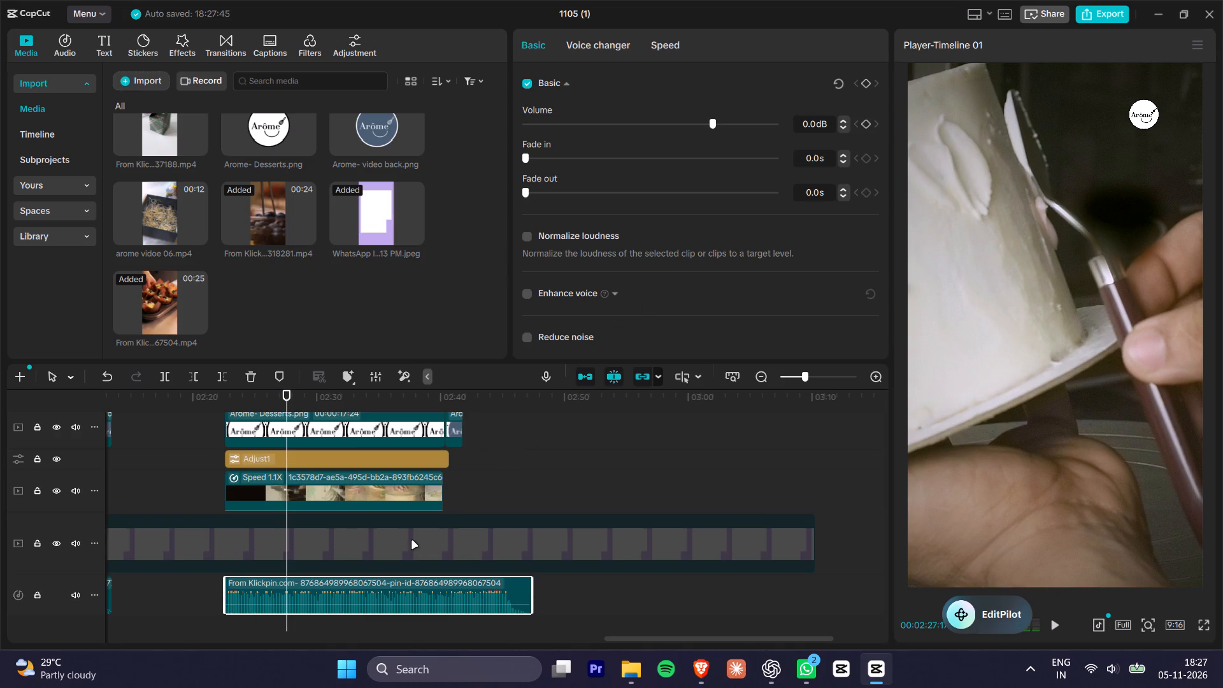
# Switch to Pinterest in Brave and preview cake-making pins with sound, including Kitchen Supplies and the first-time birthday cake video.
pyautogui.hotkey('alt', 'Tab')
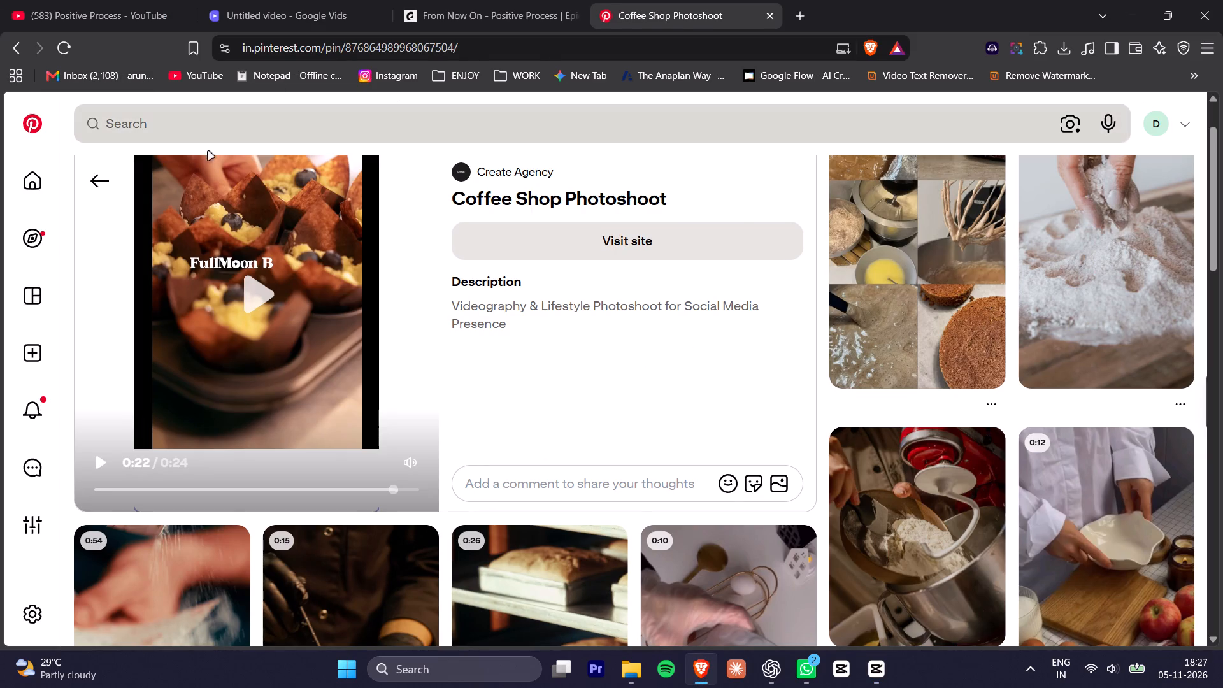
pyautogui.moveTo(222, 164); pyautogui.dragTo(278, 206)
pyautogui.scroll(-4, 476, 324)
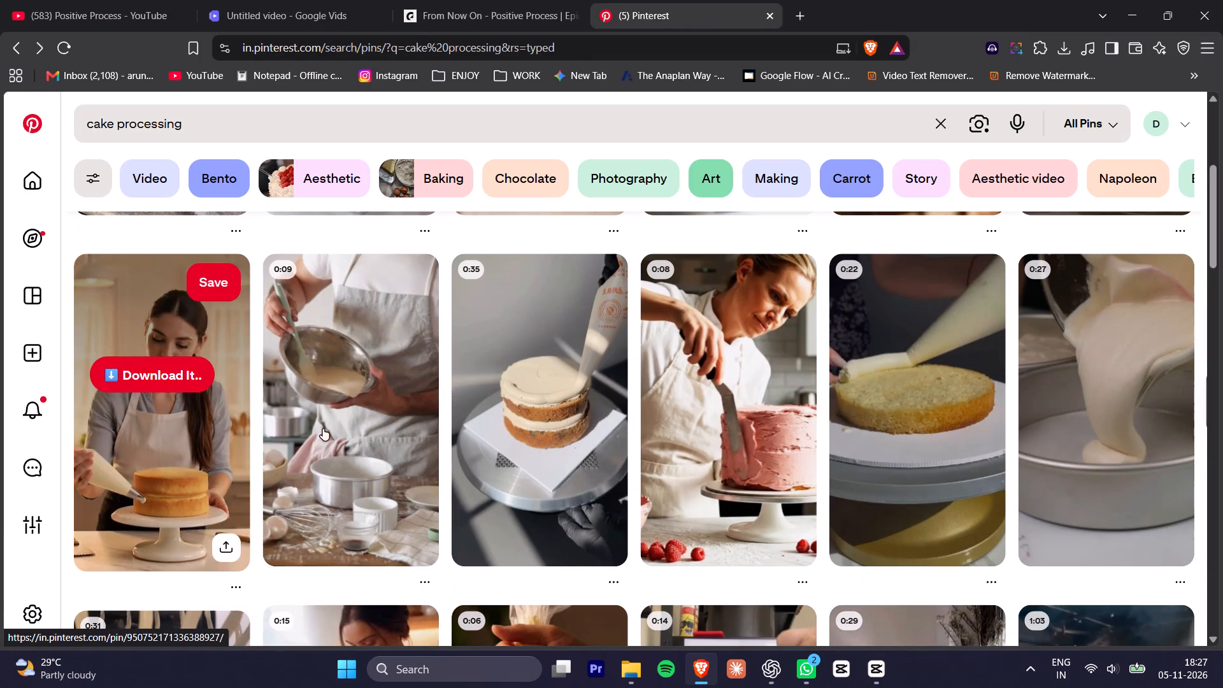
pyautogui.click(369, 427)
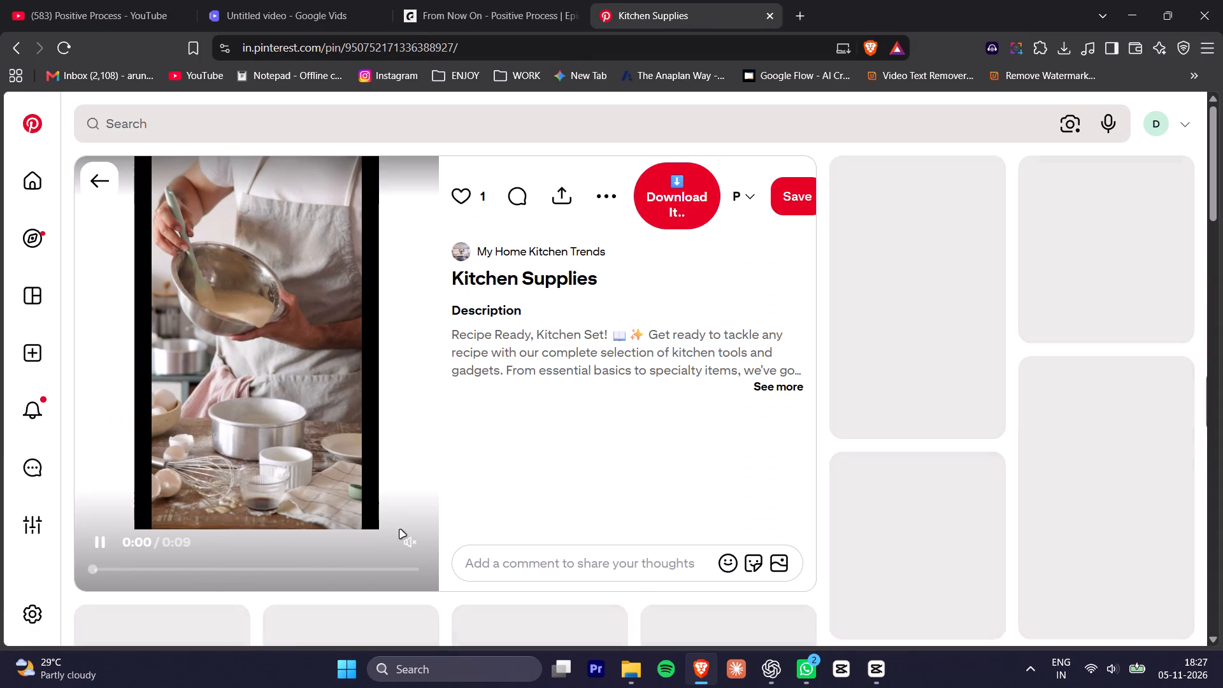
pyautogui.click(407, 540)
pyautogui.click(271, 429)
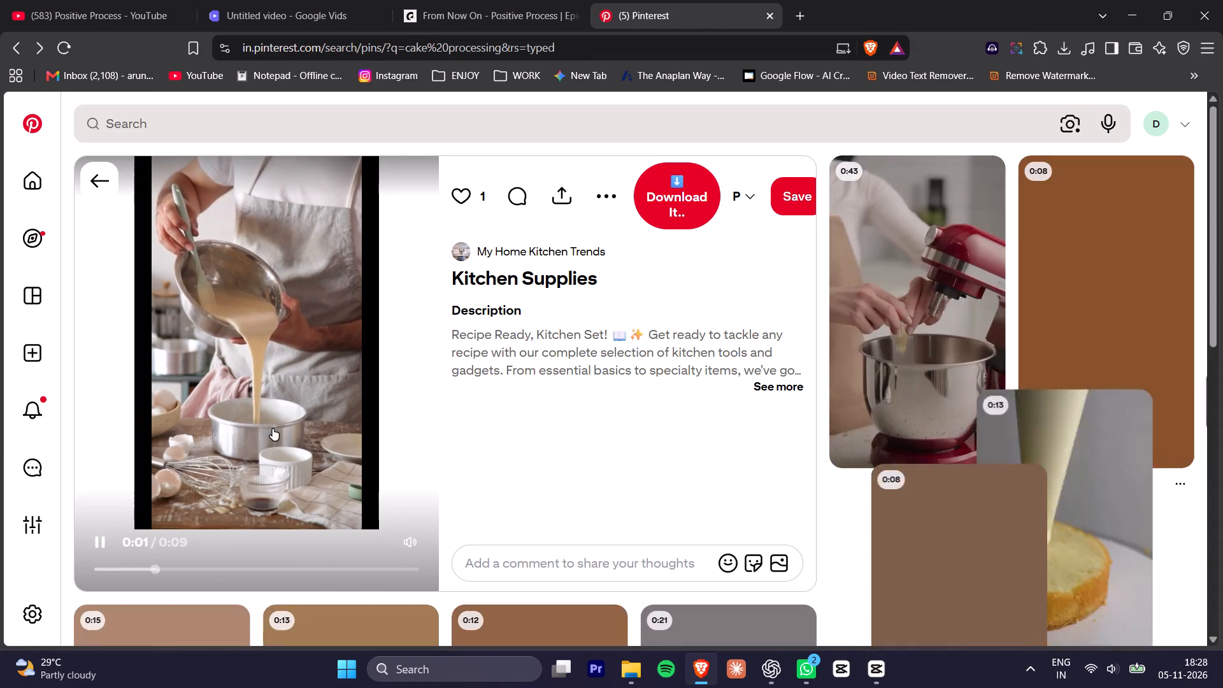
pyautogui.click(175, 439)
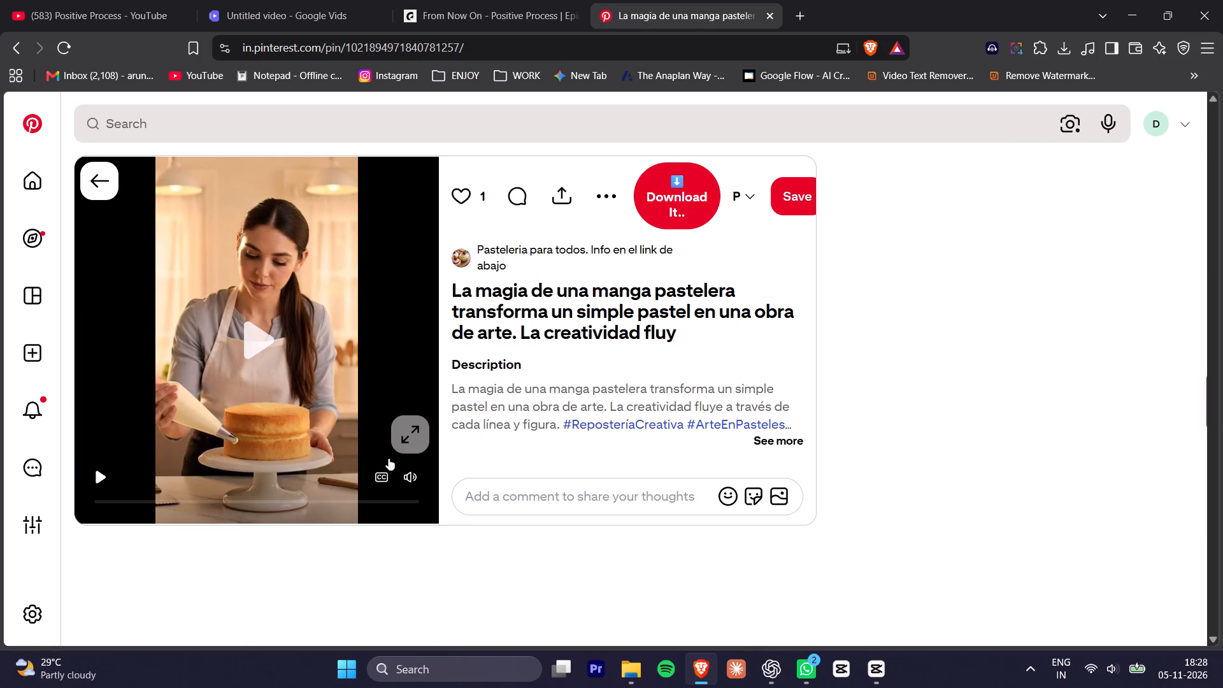
pyautogui.click(254, 325)
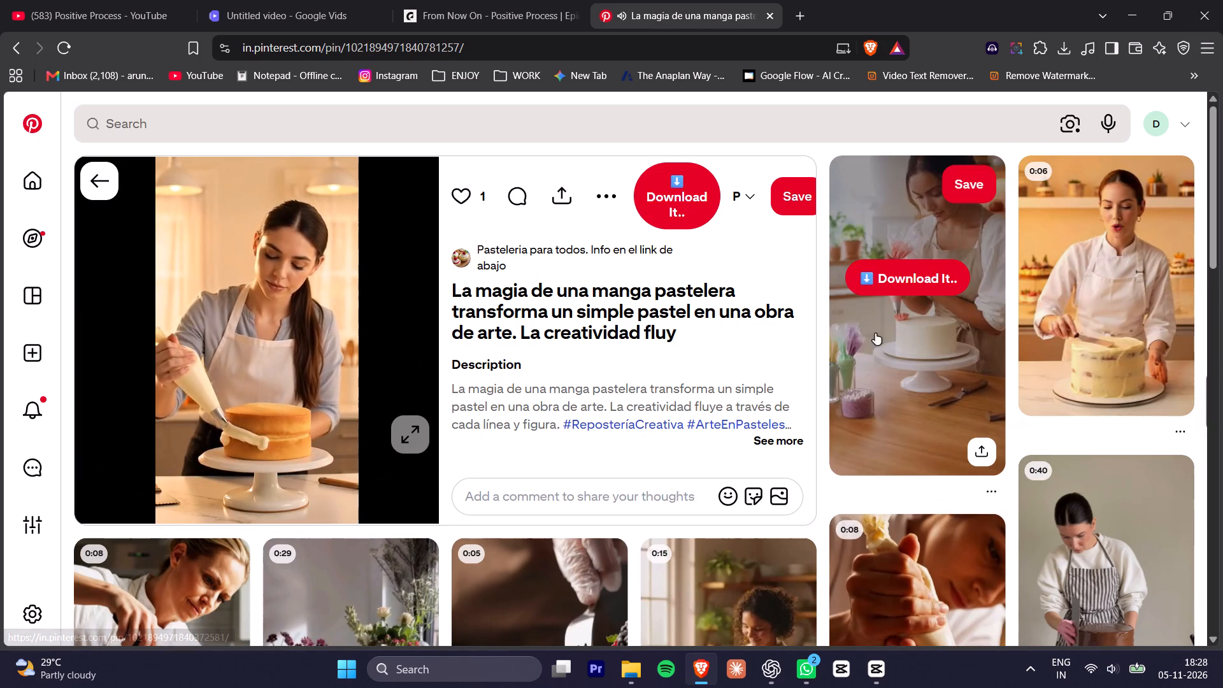
pyautogui.moveTo(879, 343); pyautogui.dragTo(878, 352)
pyautogui.click(1057, 413)
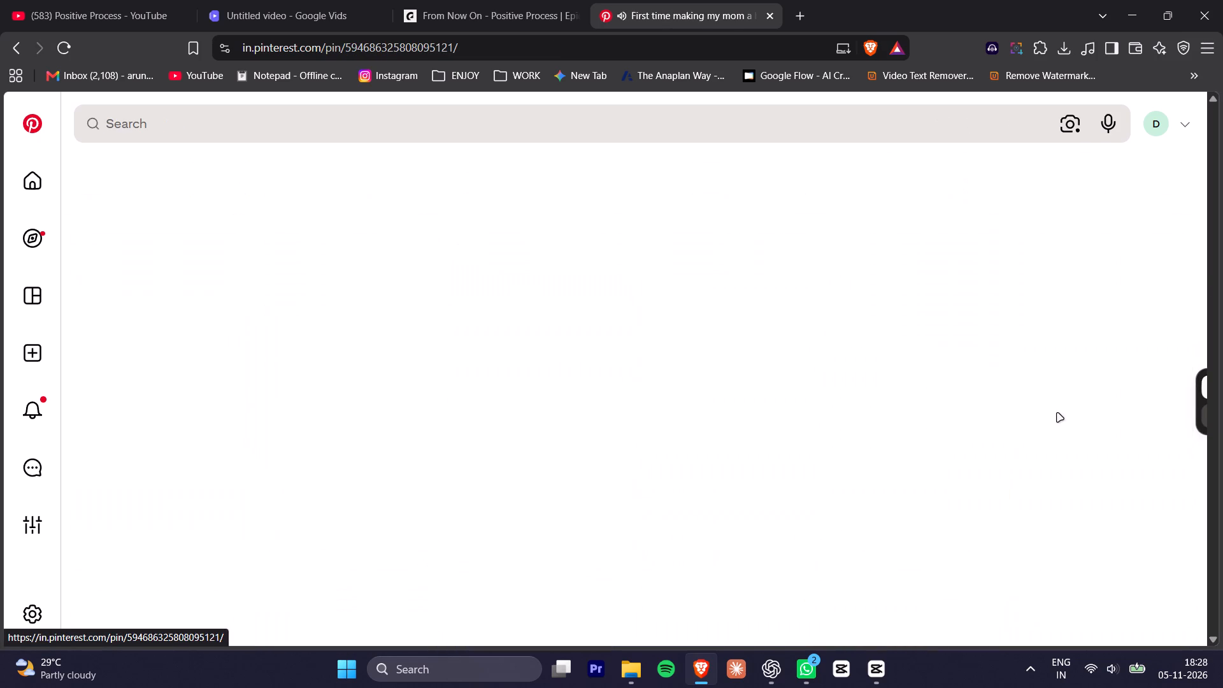
pyautogui.click(267, 346)
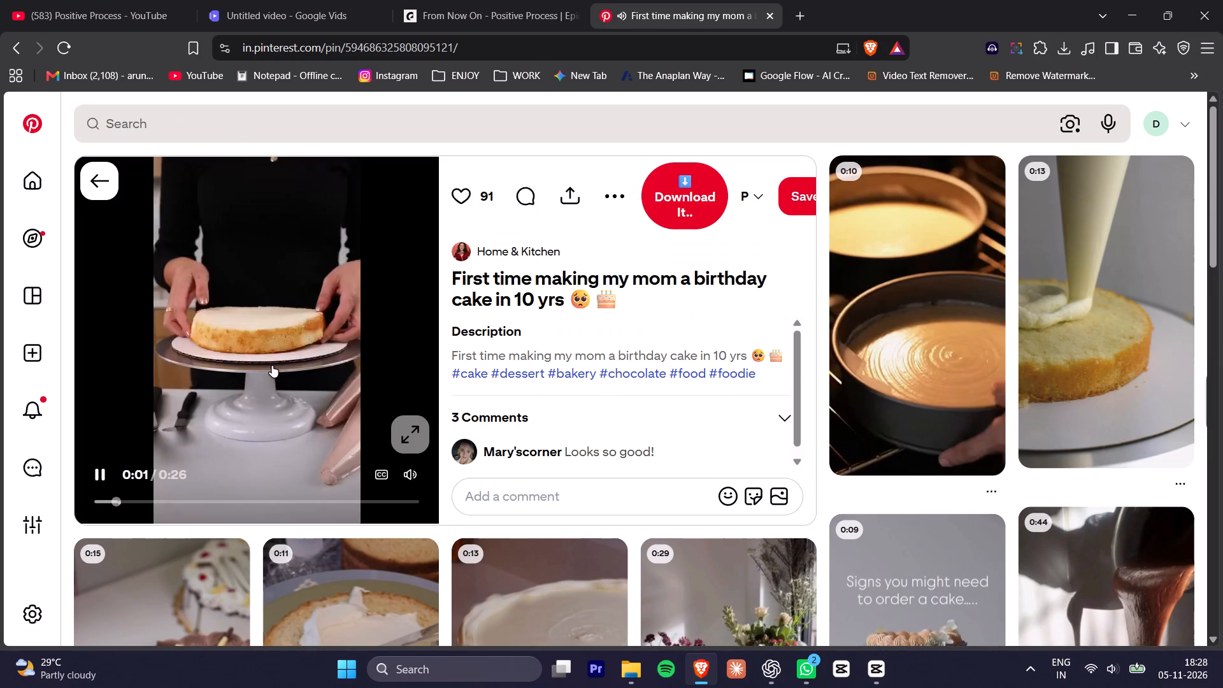
pyautogui.click(272, 366)
# Browse further through the cake processing results and preview the 14-second video of metal cake tins.
pyautogui.scroll(-3, 540, 421)
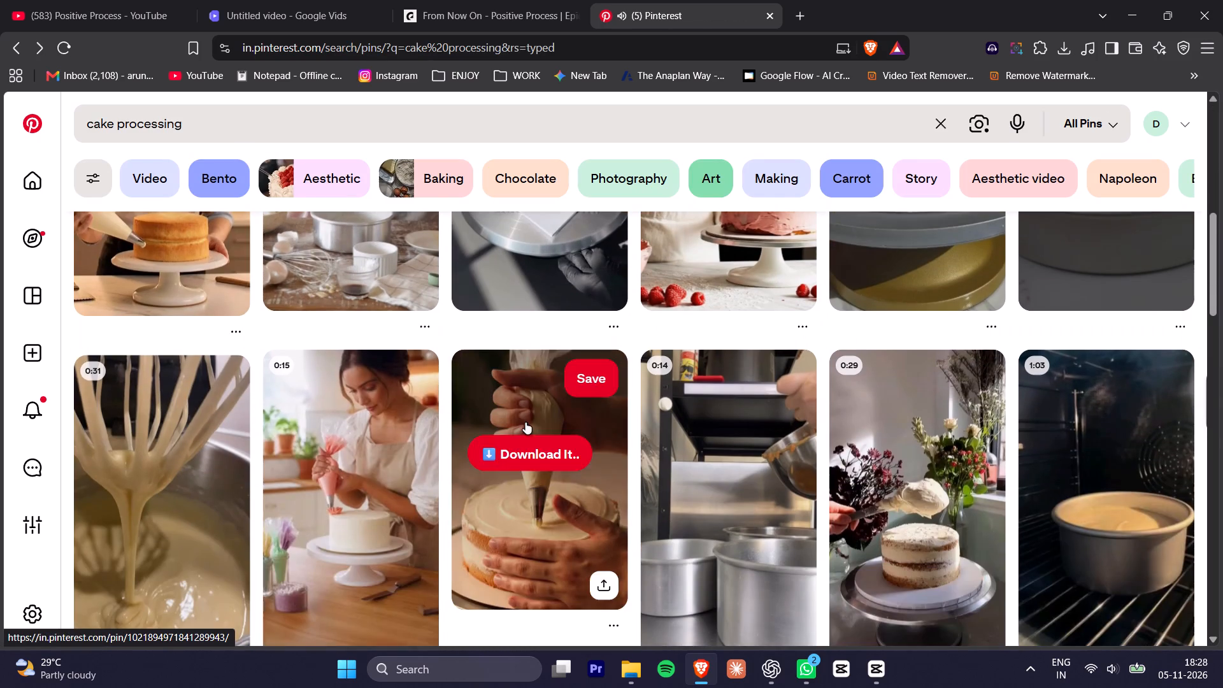
pyautogui.scroll(-1, 304, 513)
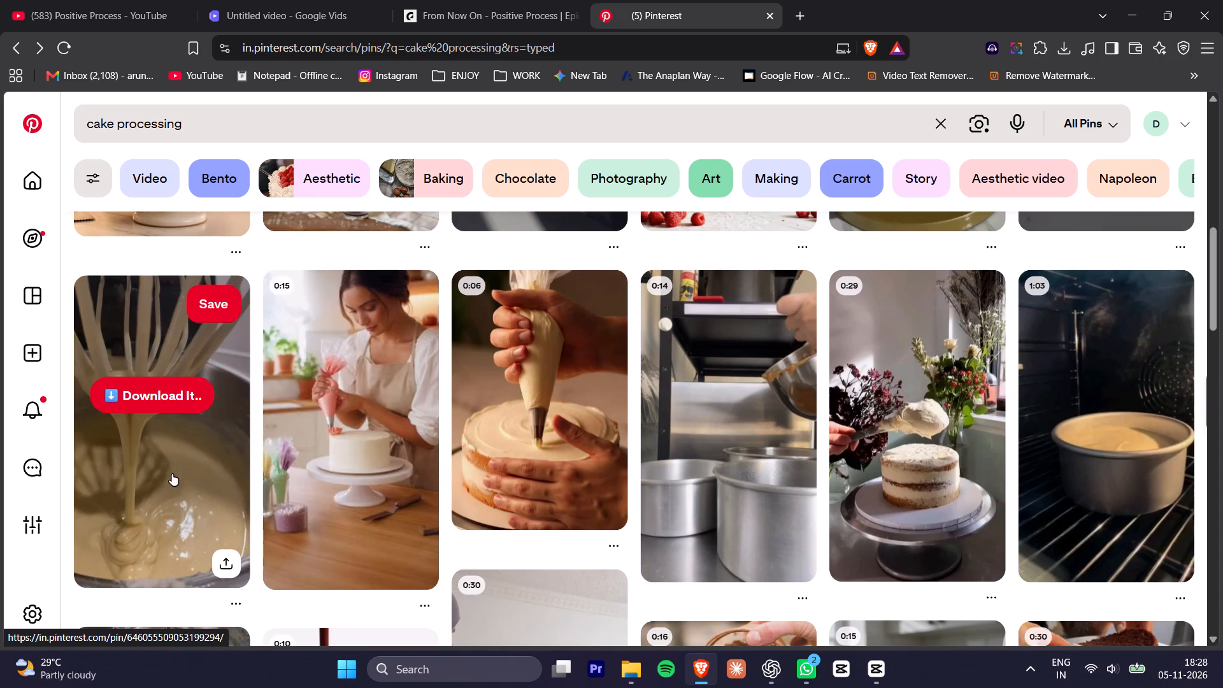
pyautogui.click(721, 451)
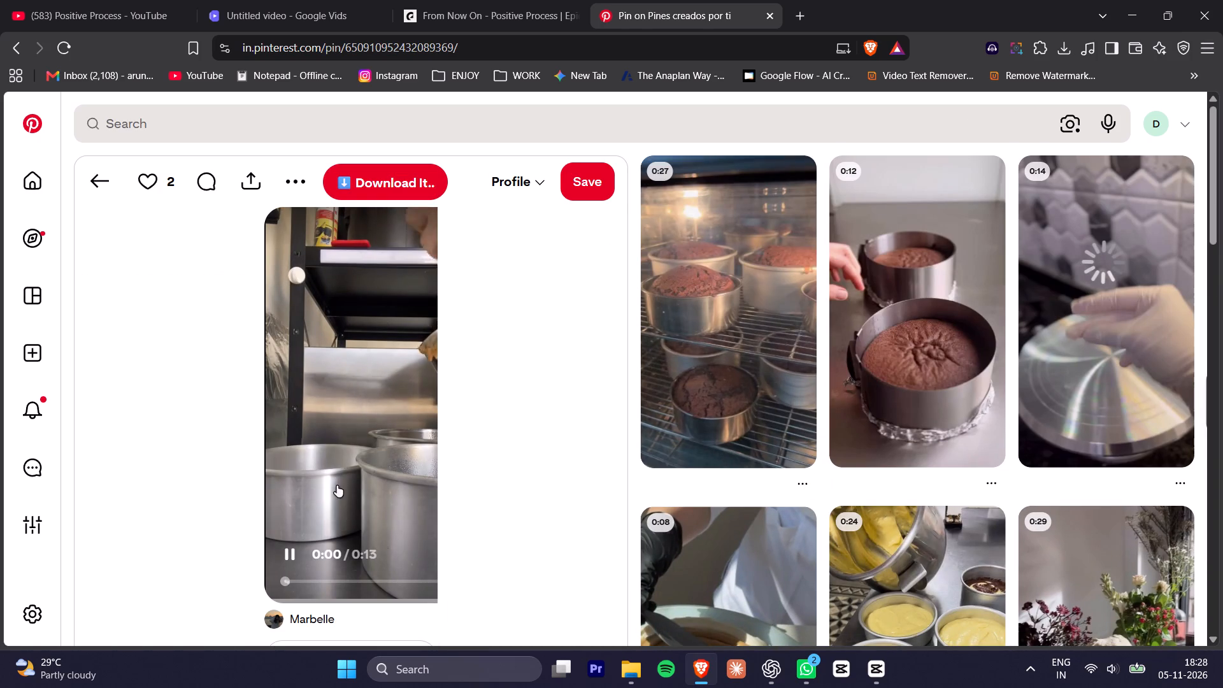
pyautogui.click(487, 399)
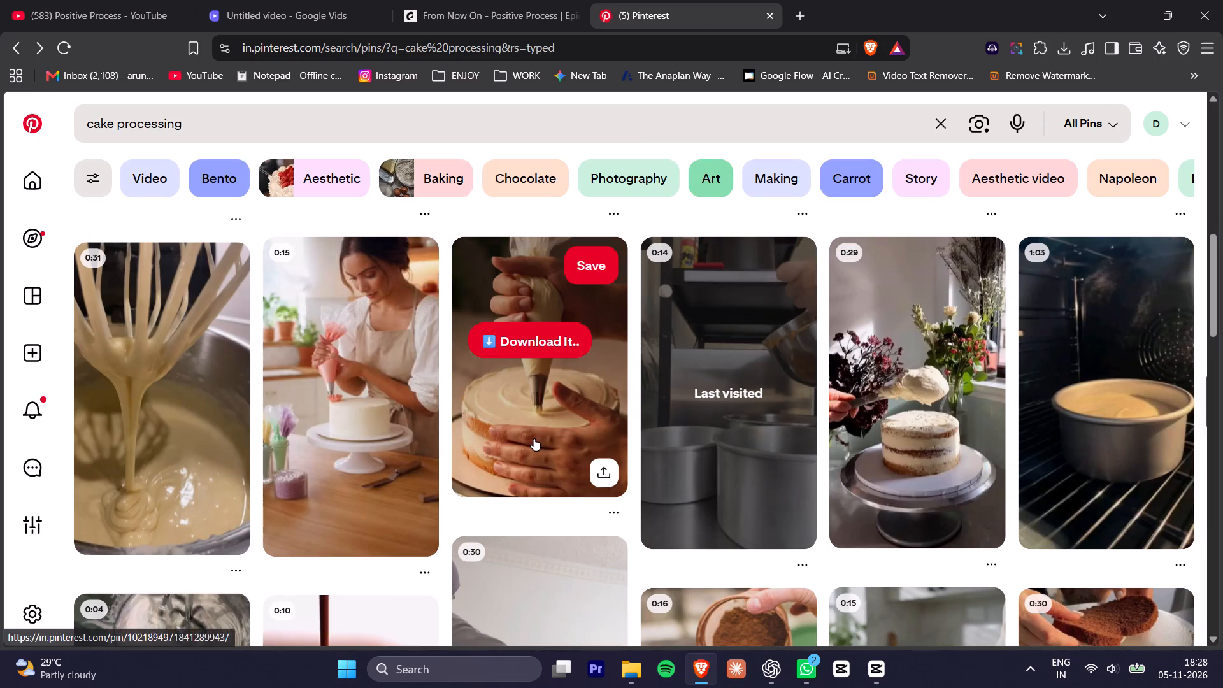
# Preview the 29-second Bien cakery pin, download its video through Klickpin into Downloads, and return to the cake processing results.
pyautogui.click(919, 424)
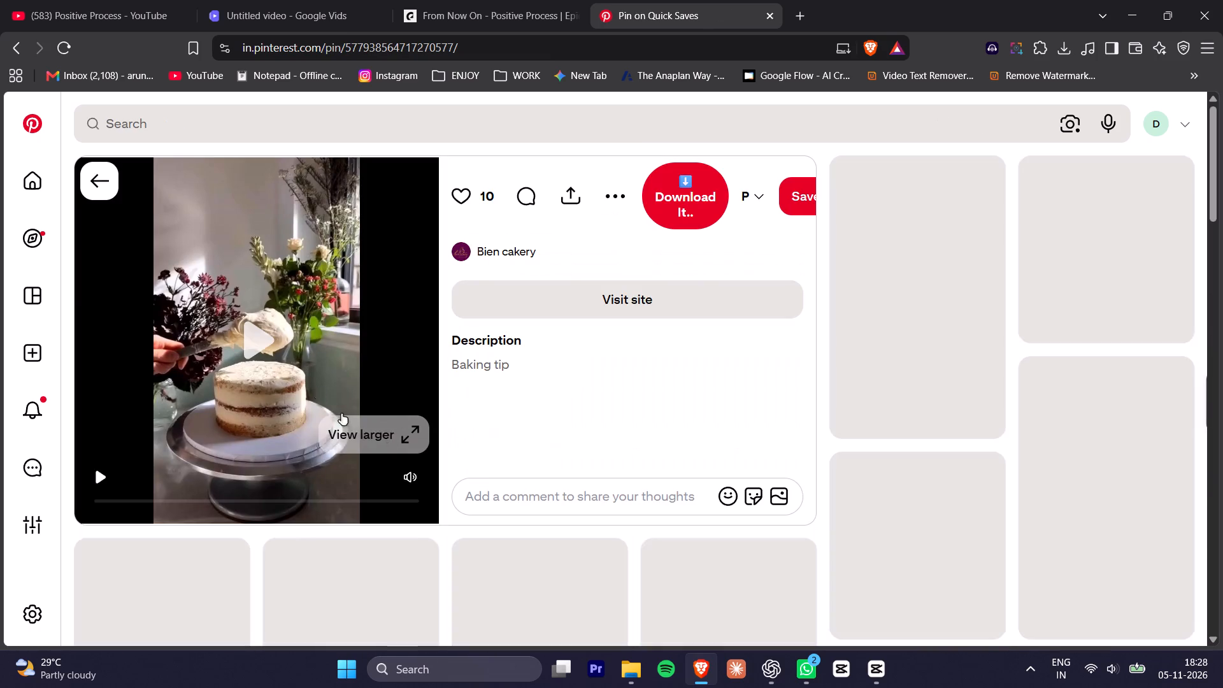
pyautogui.click(275, 314)
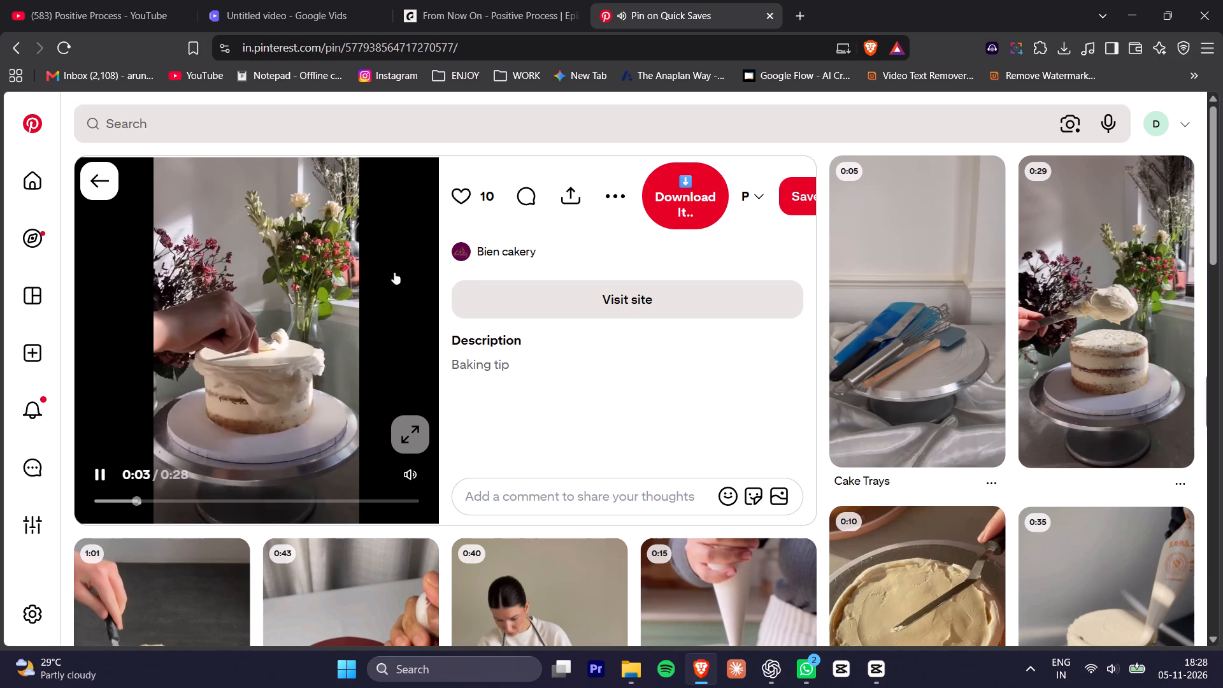
pyautogui.click(676, 188)
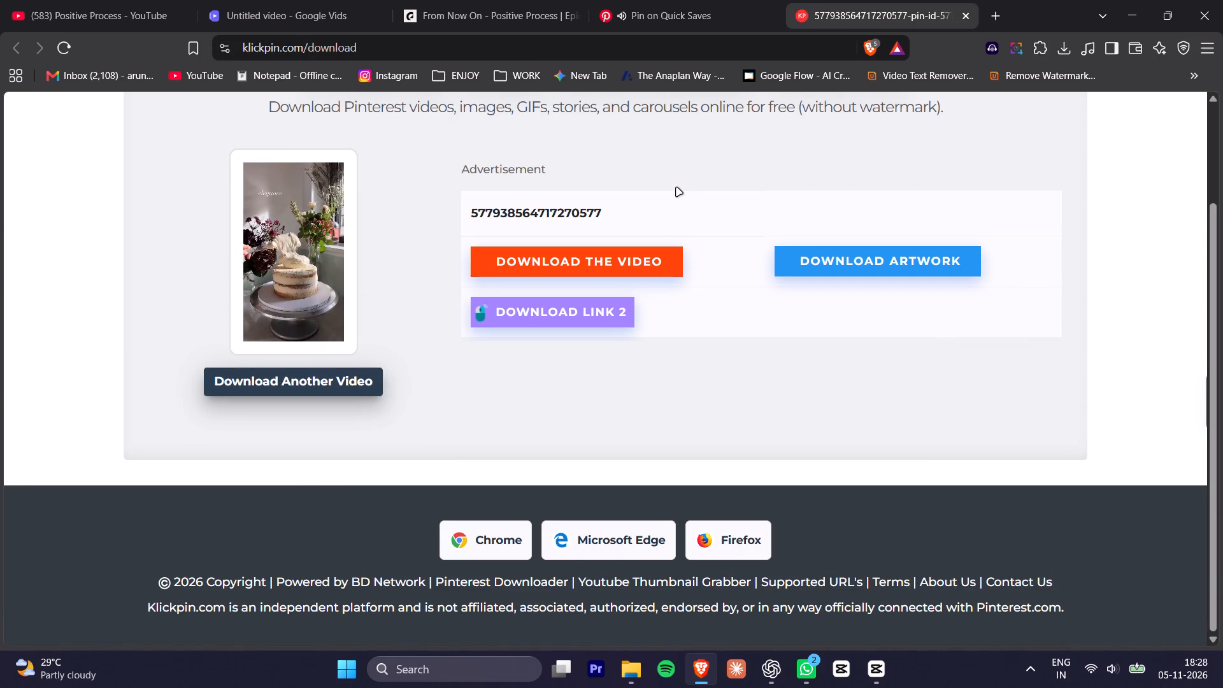
pyautogui.click(563, 254)
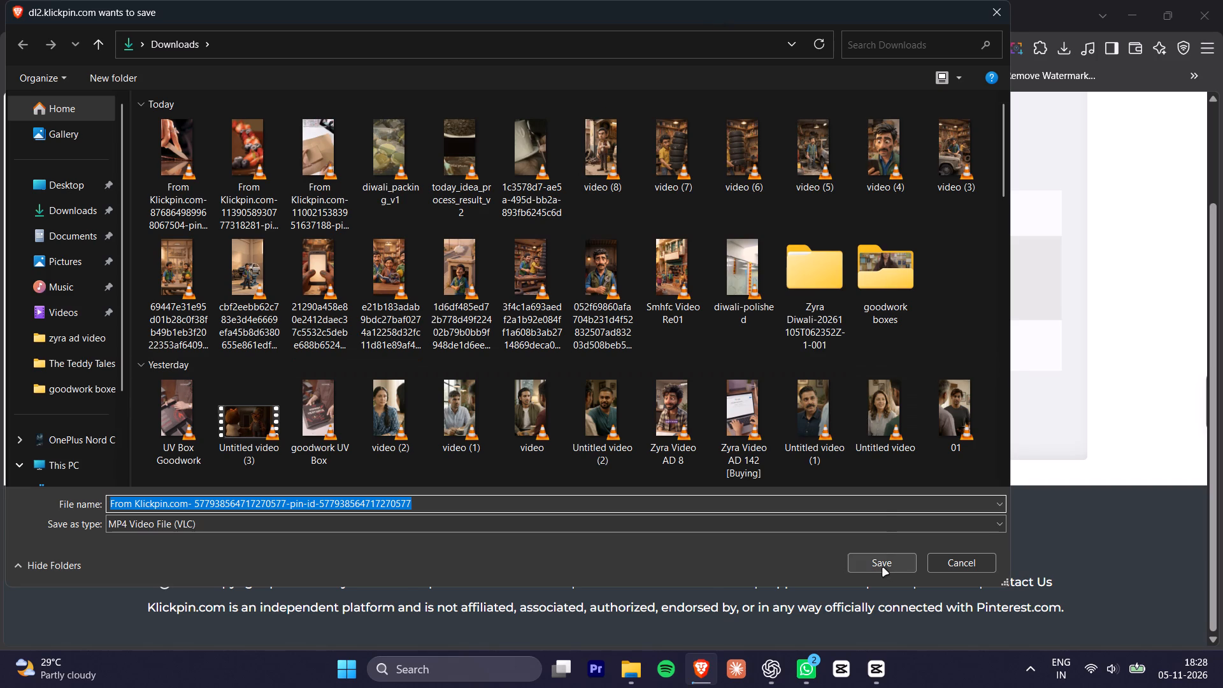
pyautogui.click(883, 568)
pyautogui.click(844, 0)
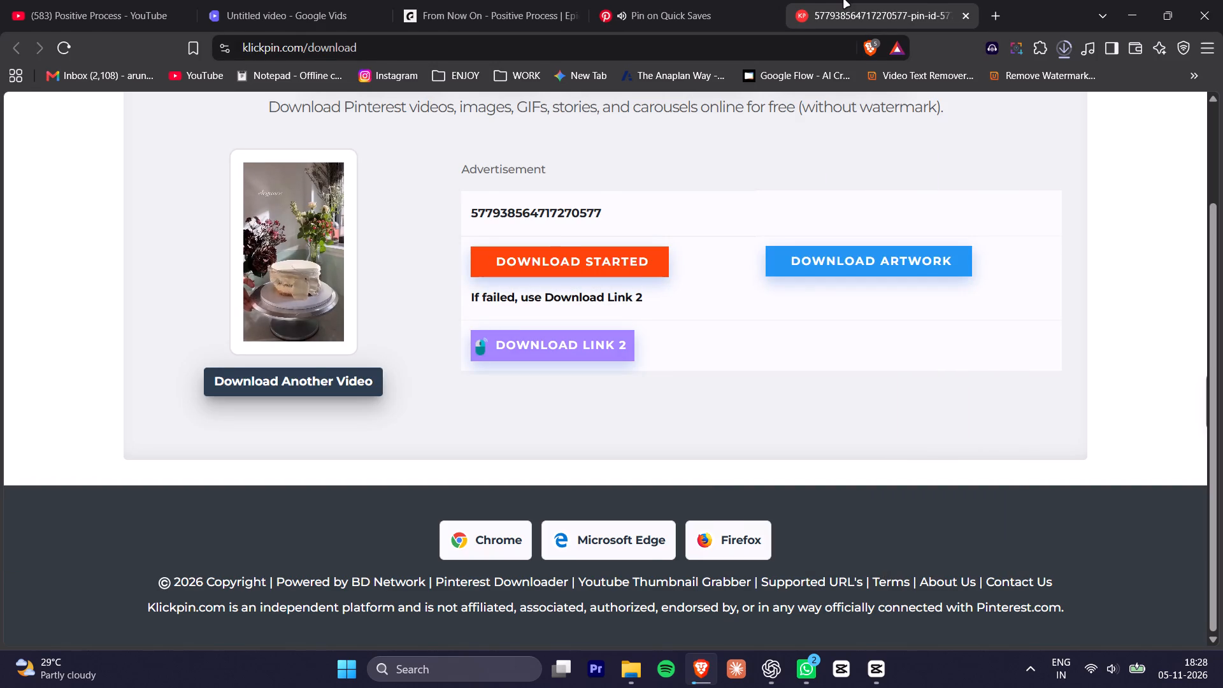
pyautogui.hotkey('ctrl', 'w')
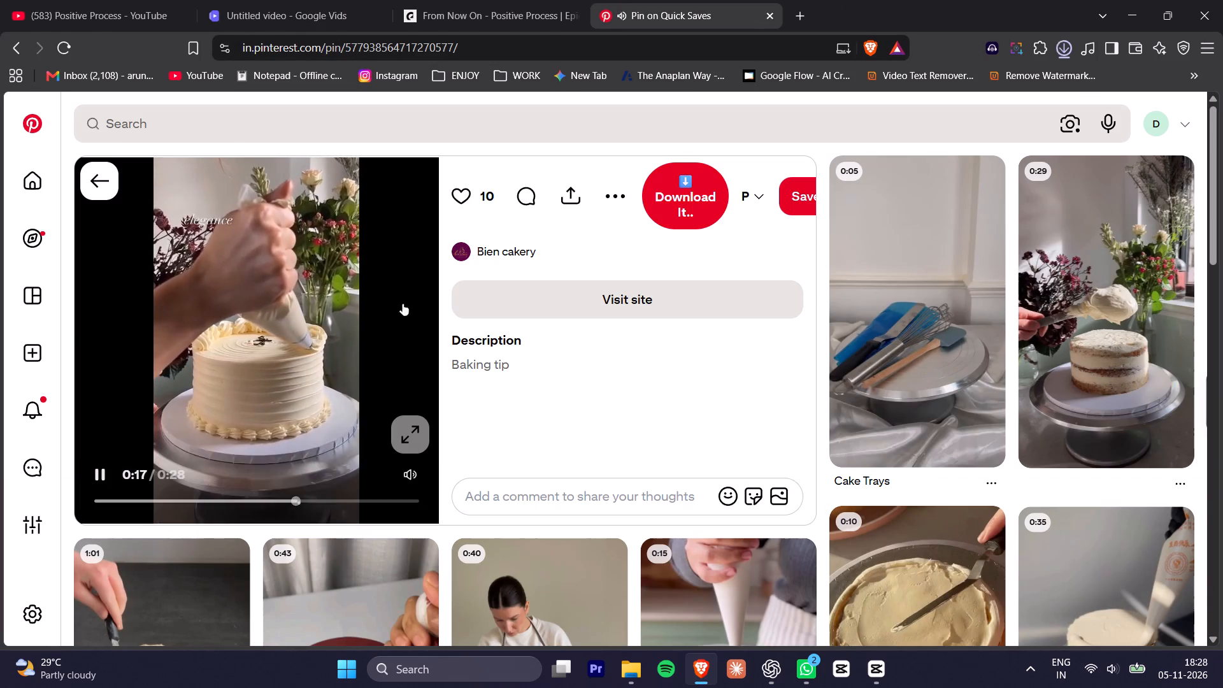
pyautogui.moveTo(448, 360); pyautogui.dragTo(458, 364)
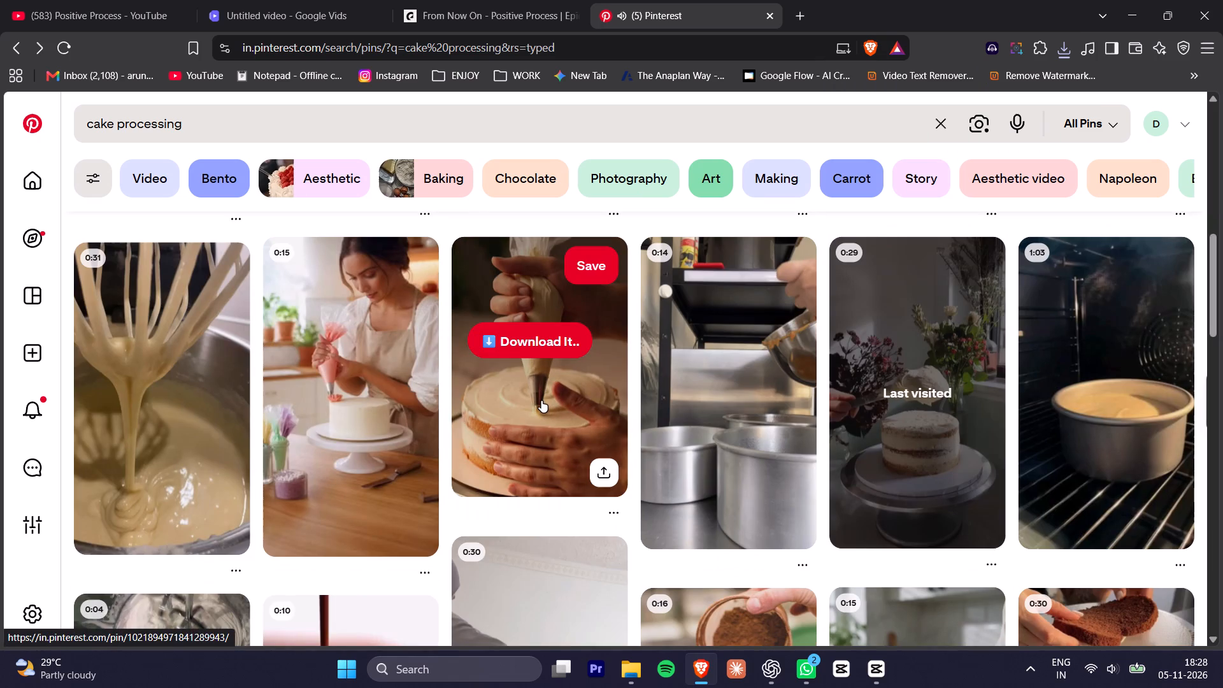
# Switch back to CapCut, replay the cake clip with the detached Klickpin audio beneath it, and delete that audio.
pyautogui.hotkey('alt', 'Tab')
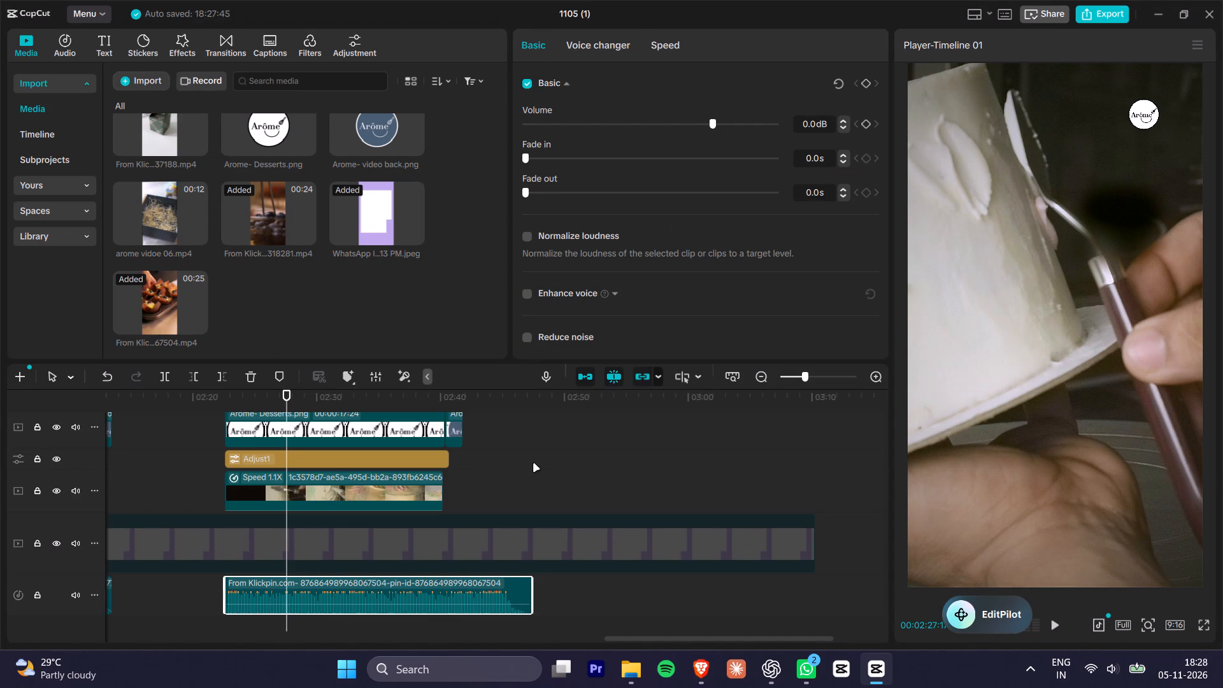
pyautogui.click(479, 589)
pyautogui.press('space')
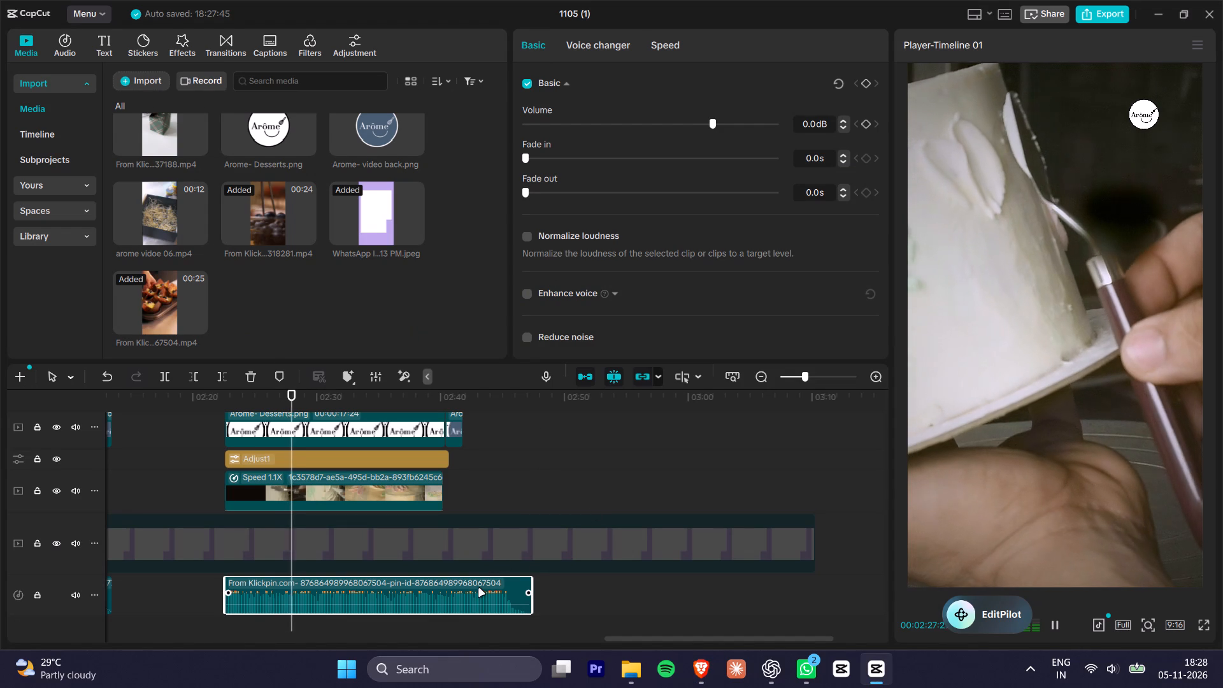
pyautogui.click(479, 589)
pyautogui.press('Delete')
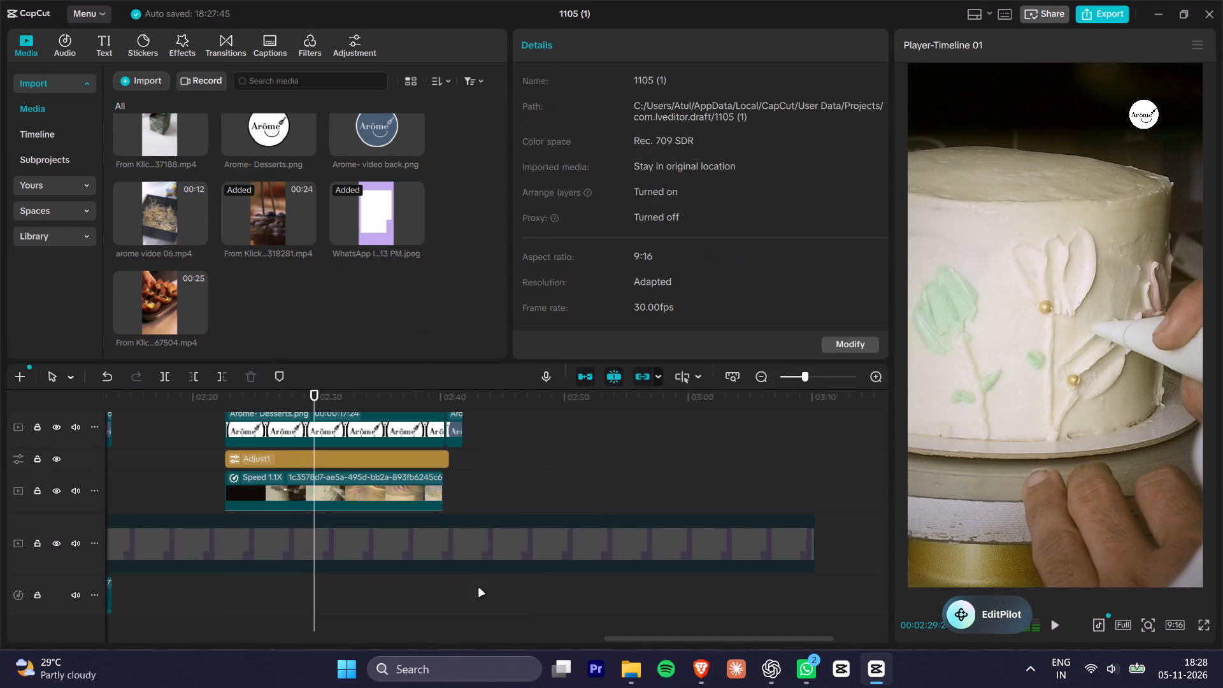
# Import the newly downloaded 29-second Klickpin cake video from Downloads into the project media.
pyautogui.click(161, 86)
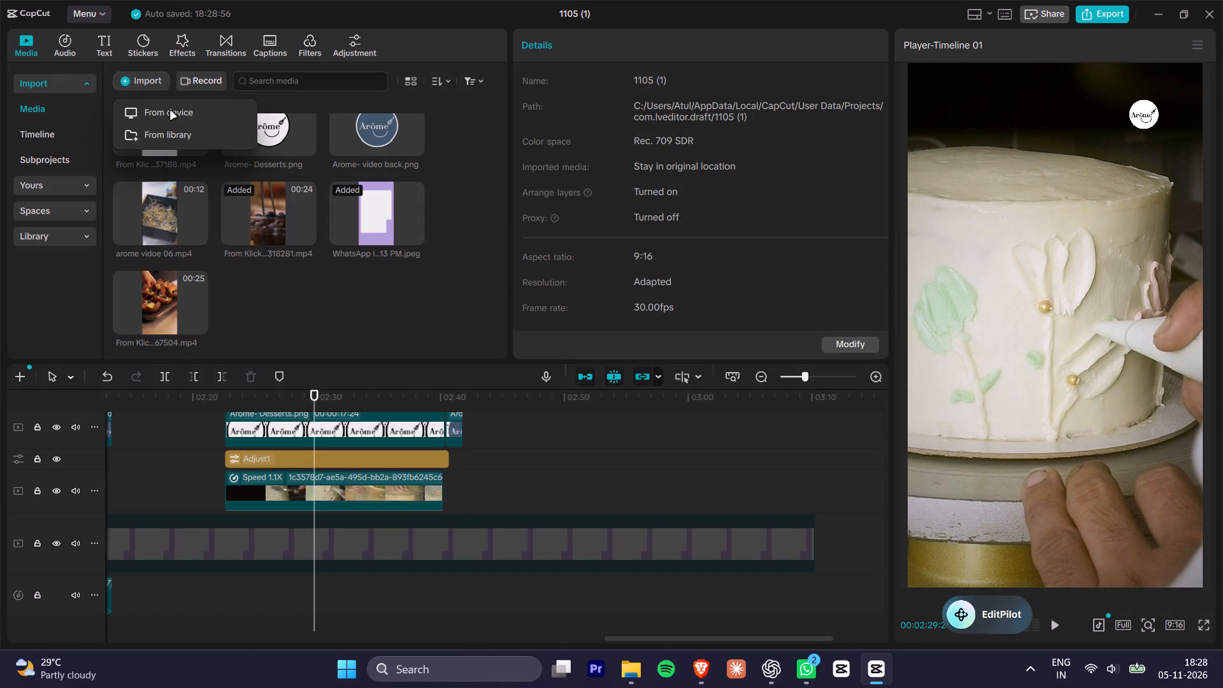
pyautogui.click(167, 117)
pyautogui.doubleClick(181, 161)
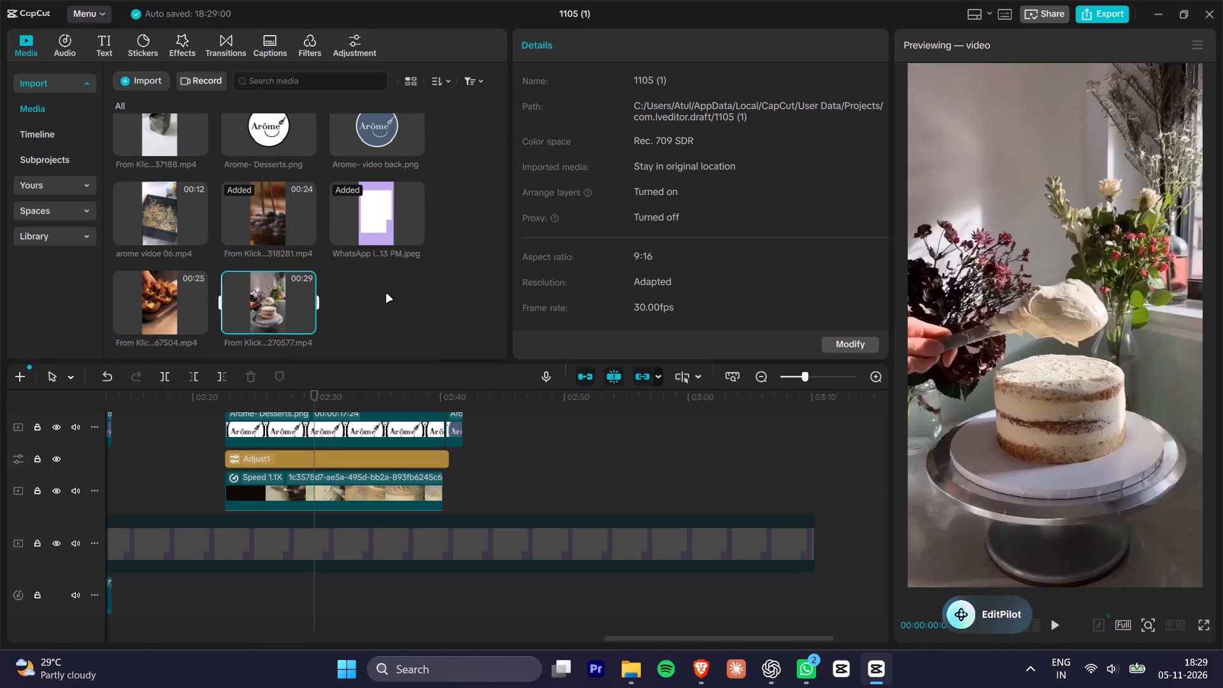
# Place the 29-second Klickpin video on the logo overlay track after the cake clip, detach its audio and delete the video part.
pyautogui.moveTo(257, 301); pyautogui.dragTo(582, 461)
pyautogui.hotkey('ctrl', 'shift', 's')
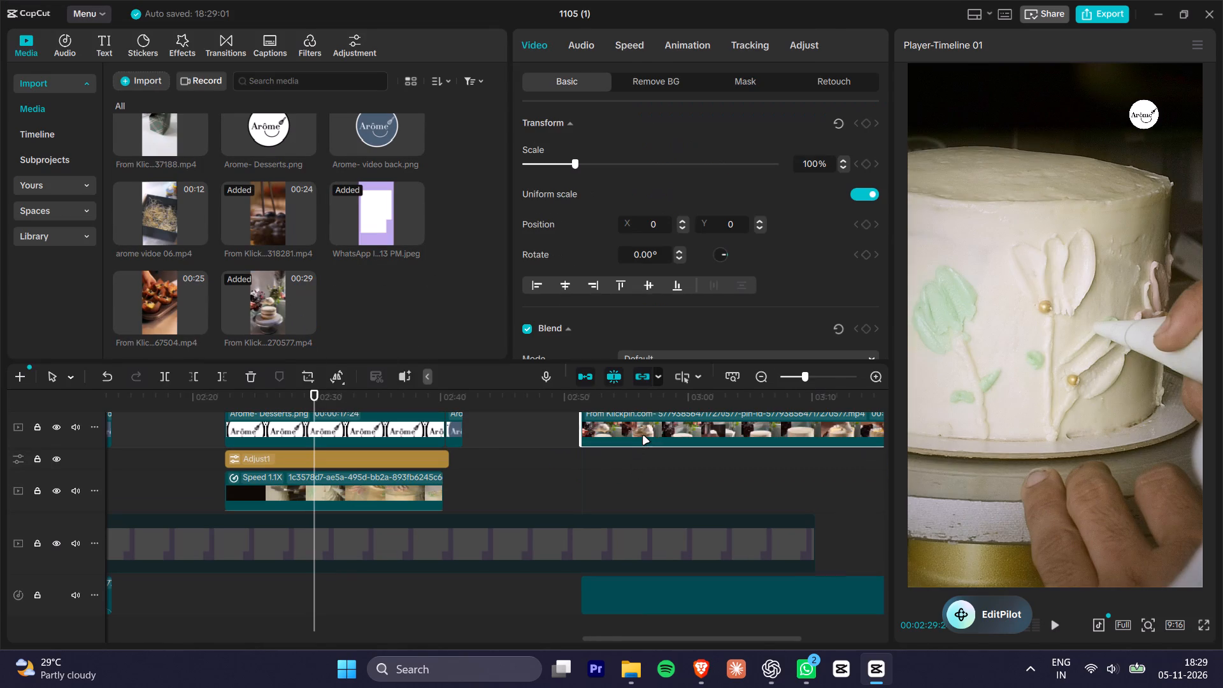
pyautogui.click(648, 424)
pyautogui.press('Delete')
# Move the detached audio under the cake clip so it begins slightly before the clip's start, and play it back.
pyautogui.moveTo(651, 599); pyautogui.dragTo(482, 594)
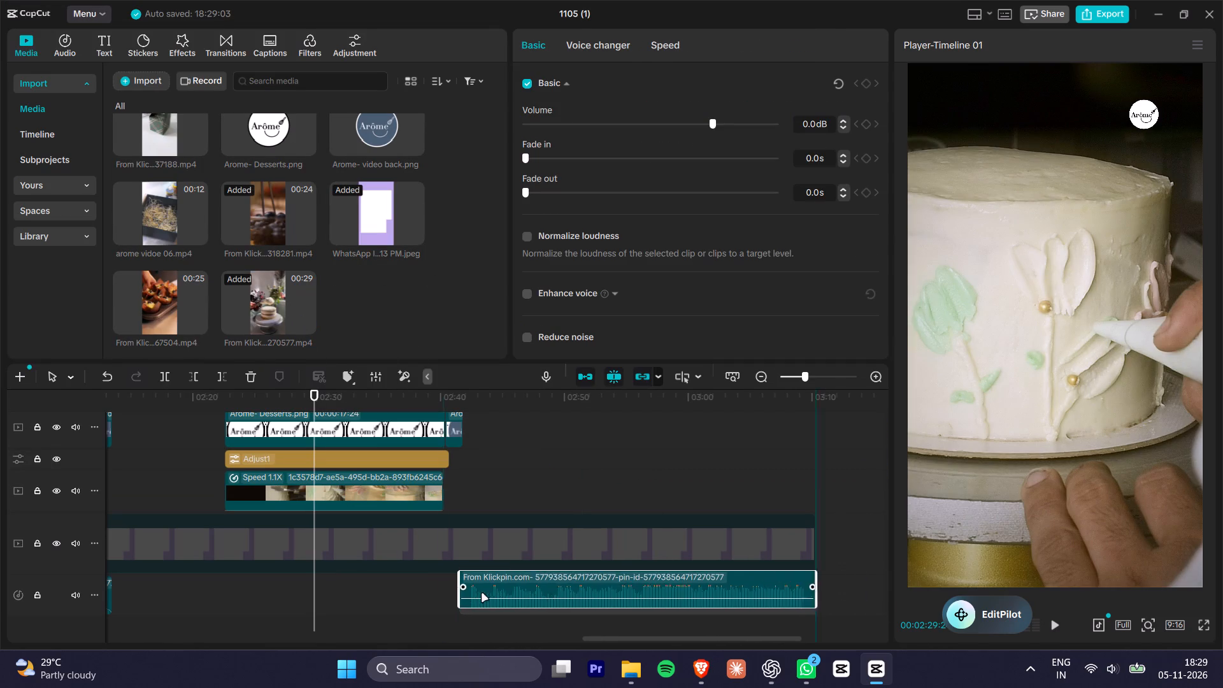
pyautogui.moveTo(482, 594); pyautogui.dragTo(275, 592)
pyautogui.click(226, 402)
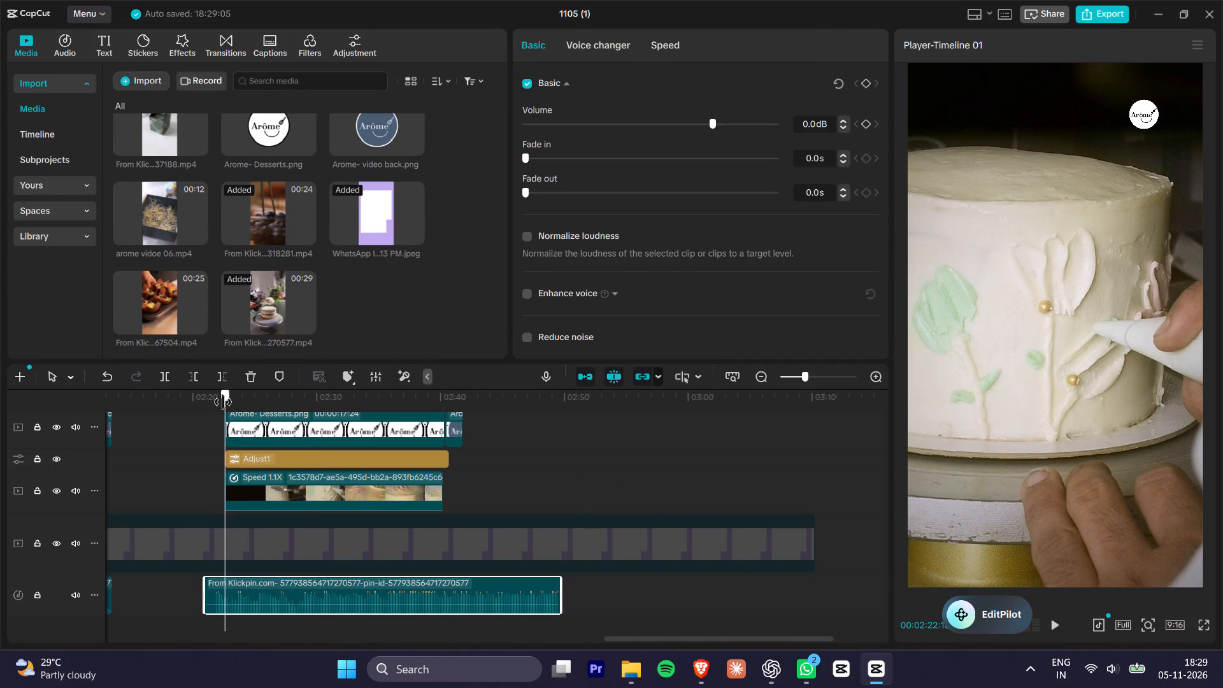
pyautogui.keyDown('alt'); pyautogui.scroll(7, 275, 594); pyautogui.keyUp('alt')
pyautogui.moveTo(275, 594); pyautogui.dragTo(283, 594)
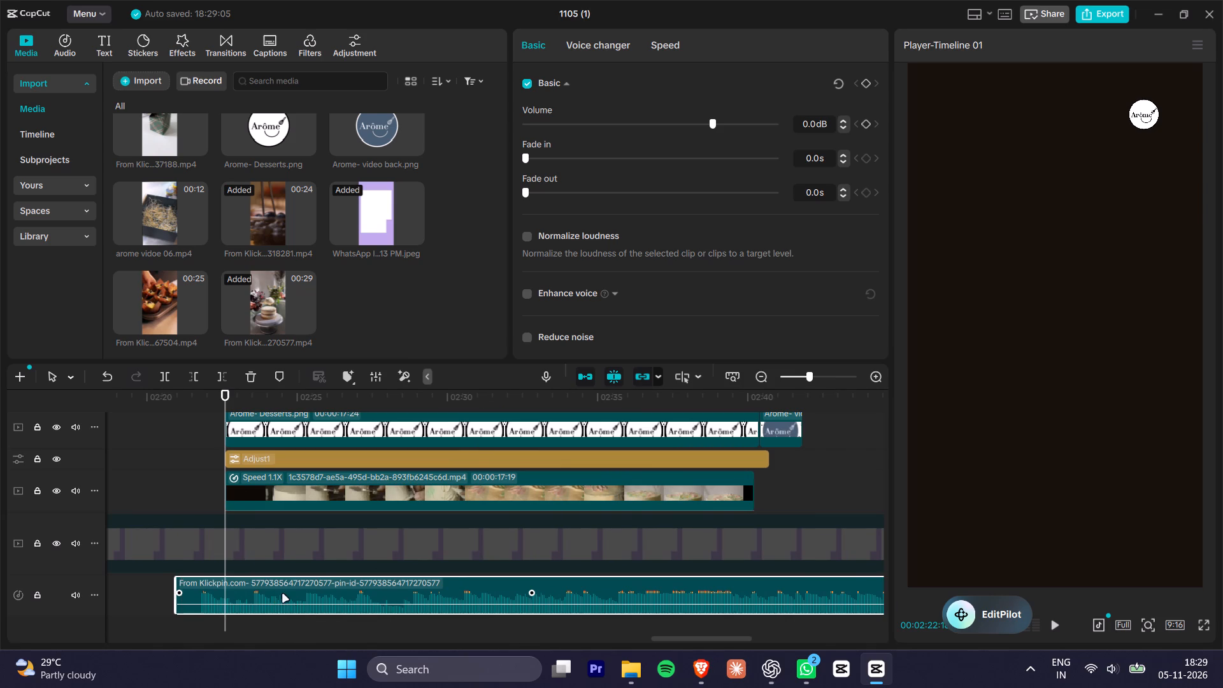
pyautogui.moveTo(283, 594); pyautogui.dragTo(308, 591)
pyautogui.press('space')
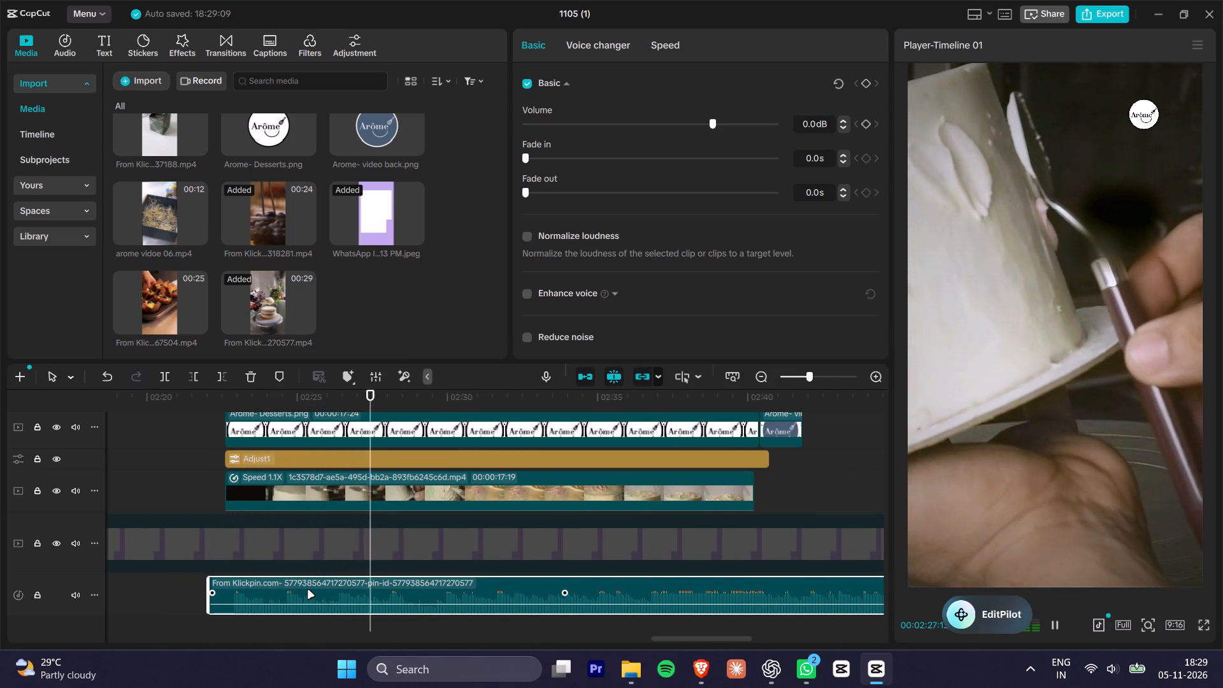
pyautogui.press('space')
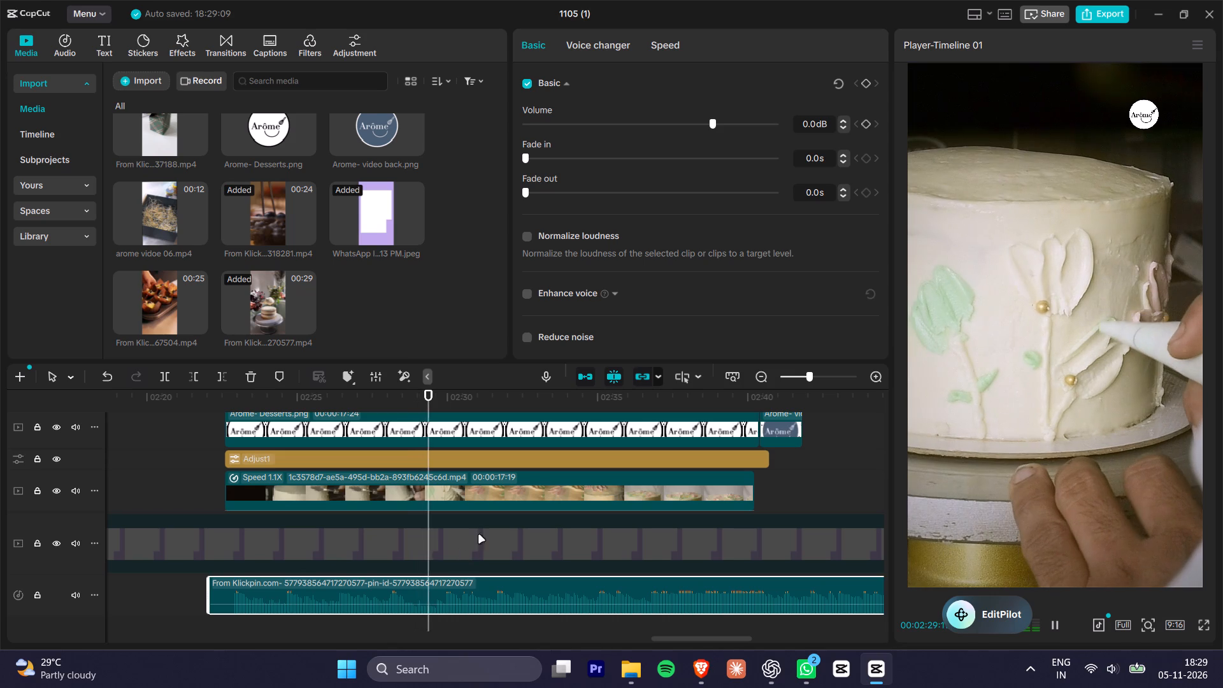
# Set the cake clip's playback speed to 1.20x.
pyautogui.click(498, 499)
pyautogui.click(585, 42)
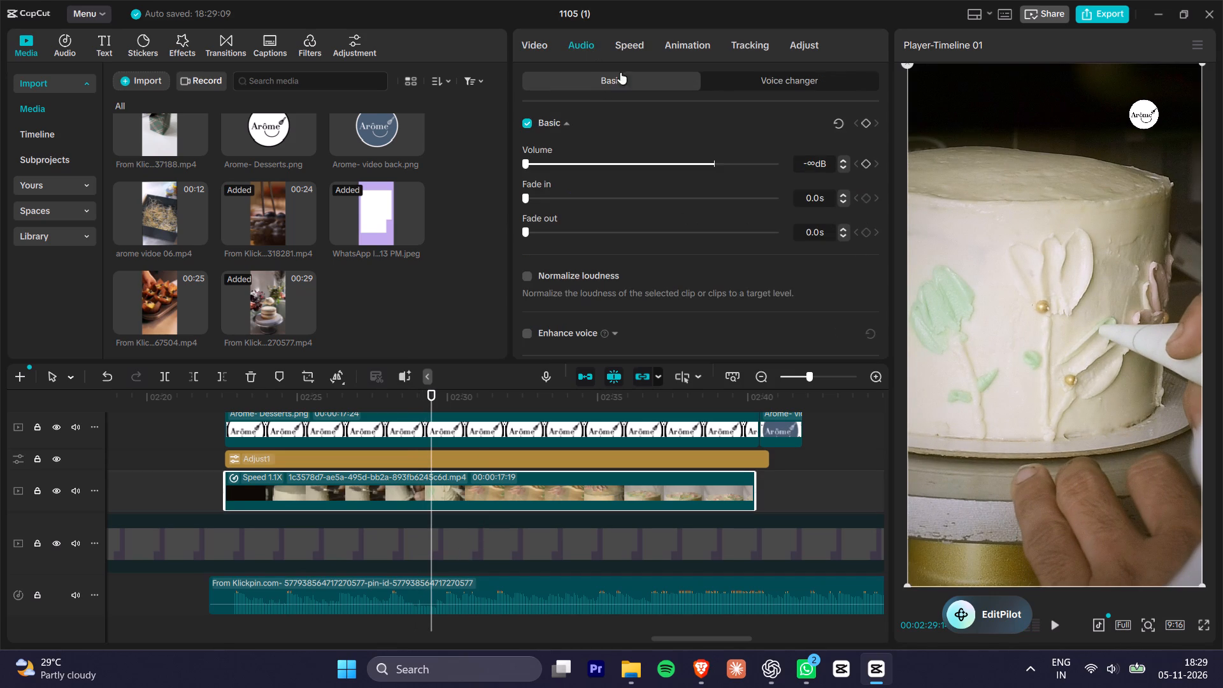
pyautogui.click(629, 46)
pyautogui.click(871, 144)
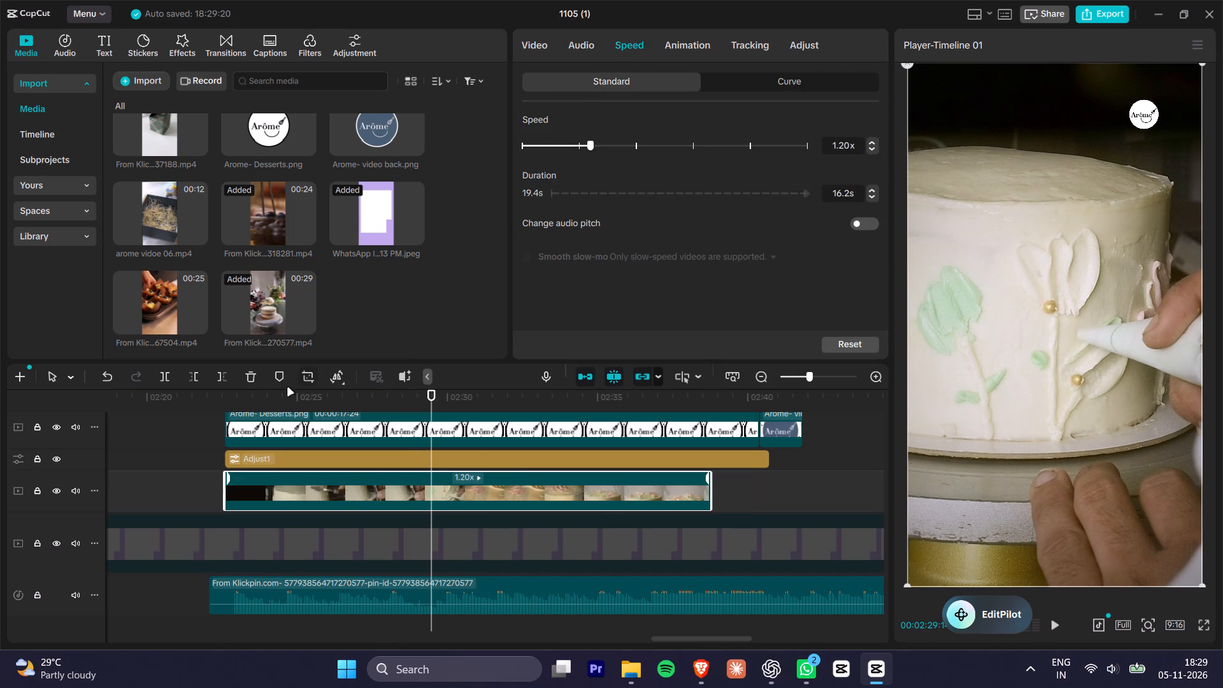
# Play the sped-up cake clip with its Klickpin audio from the start to check how they fit together.
pyautogui.click(246, 399)
pyautogui.click(242, 399)
pyautogui.press('space')
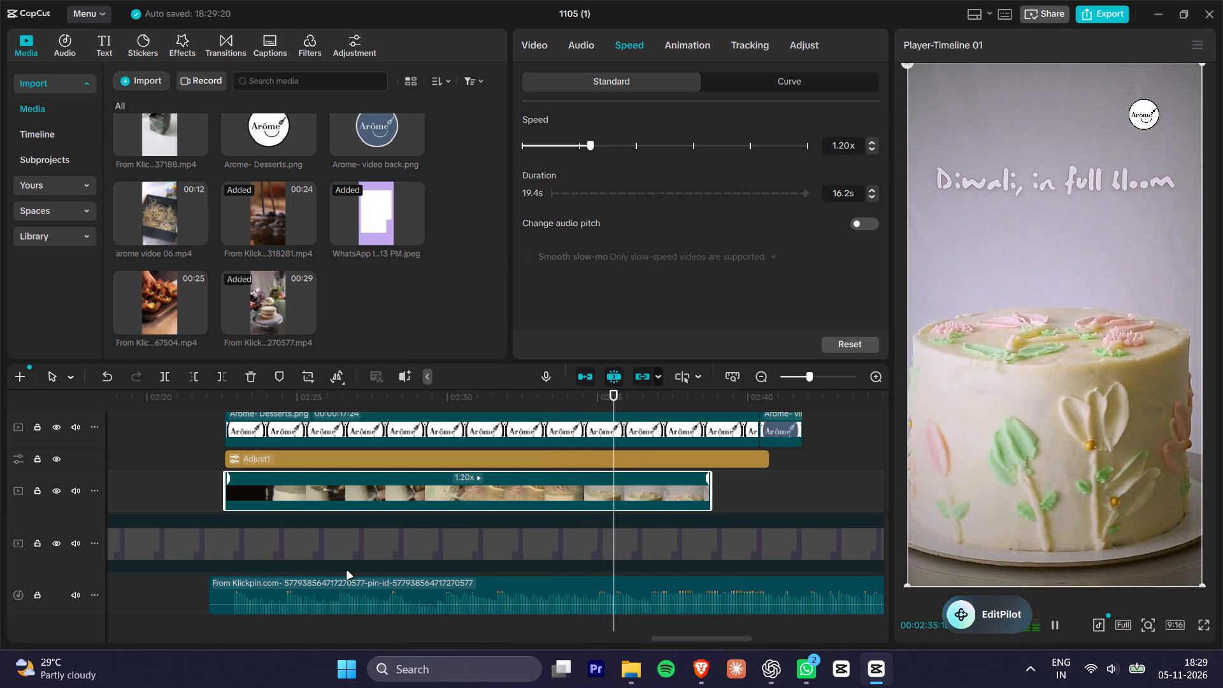
pyautogui.press('space')
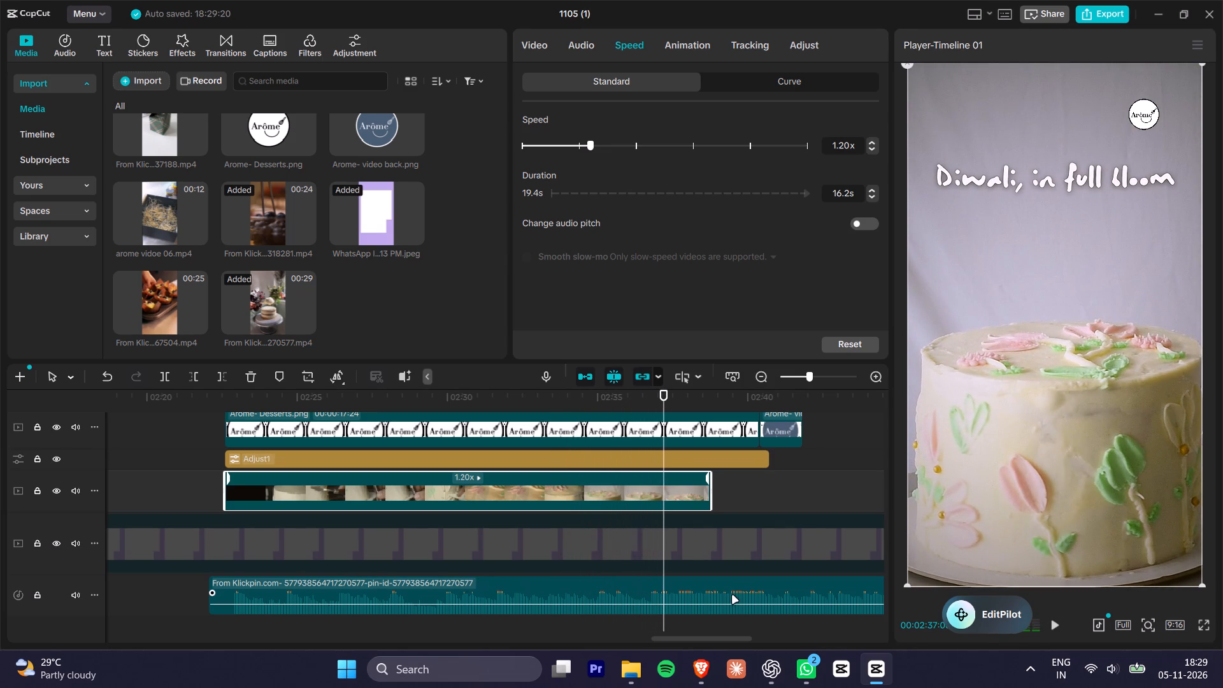
pyautogui.press('space')
pyautogui.press('space')
pyautogui.press('space')
pyautogui.press('space')
pyautogui.press('space')
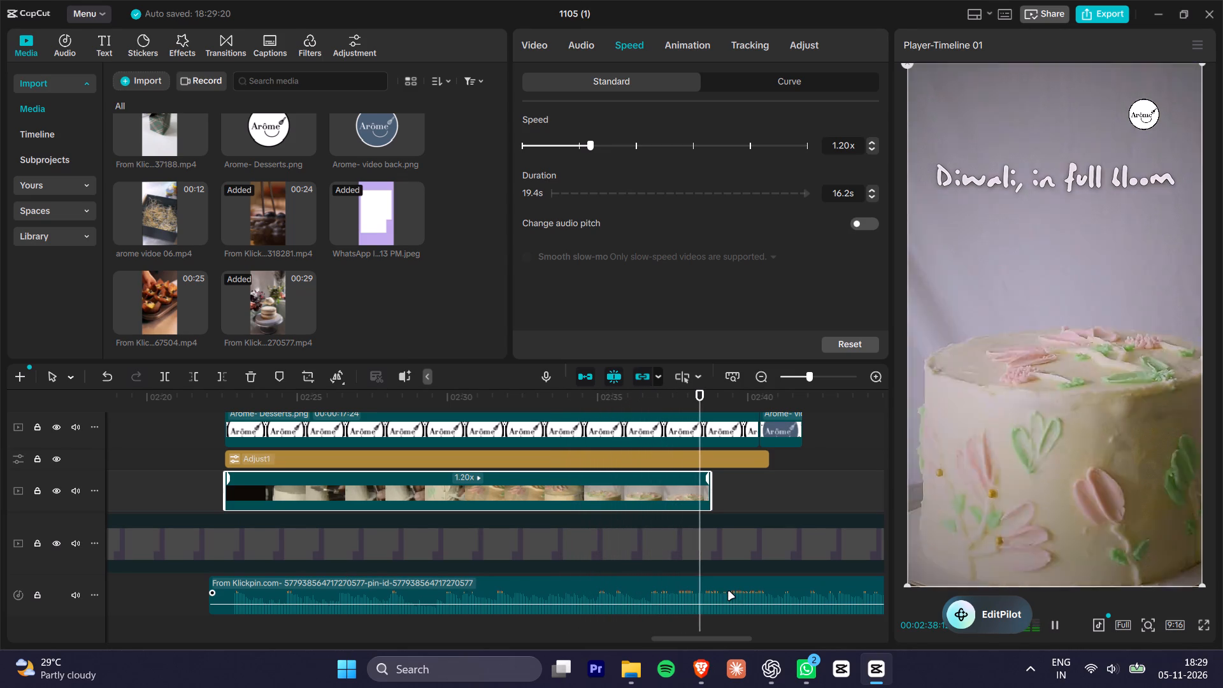
pyautogui.press('space')
# Shorten the adjustment layer above the cake clip so it ends where the clip ends.
pyautogui.click(739, 431)
pyautogui.click(750, 457)
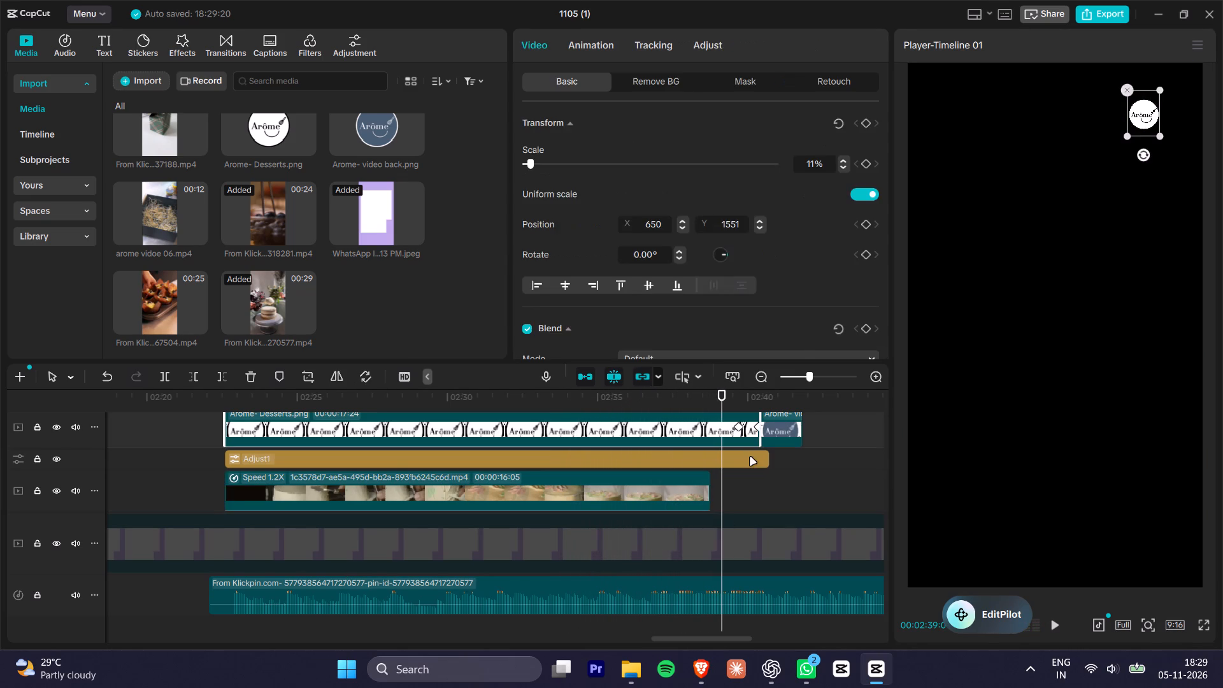
pyautogui.moveTo(769, 464); pyautogui.dragTo(707, 463)
# Shift both logo overlays earlier to fit the shortened cake clip, and trim the white logo's start to the clip's start.
pyautogui.click(702, 436)
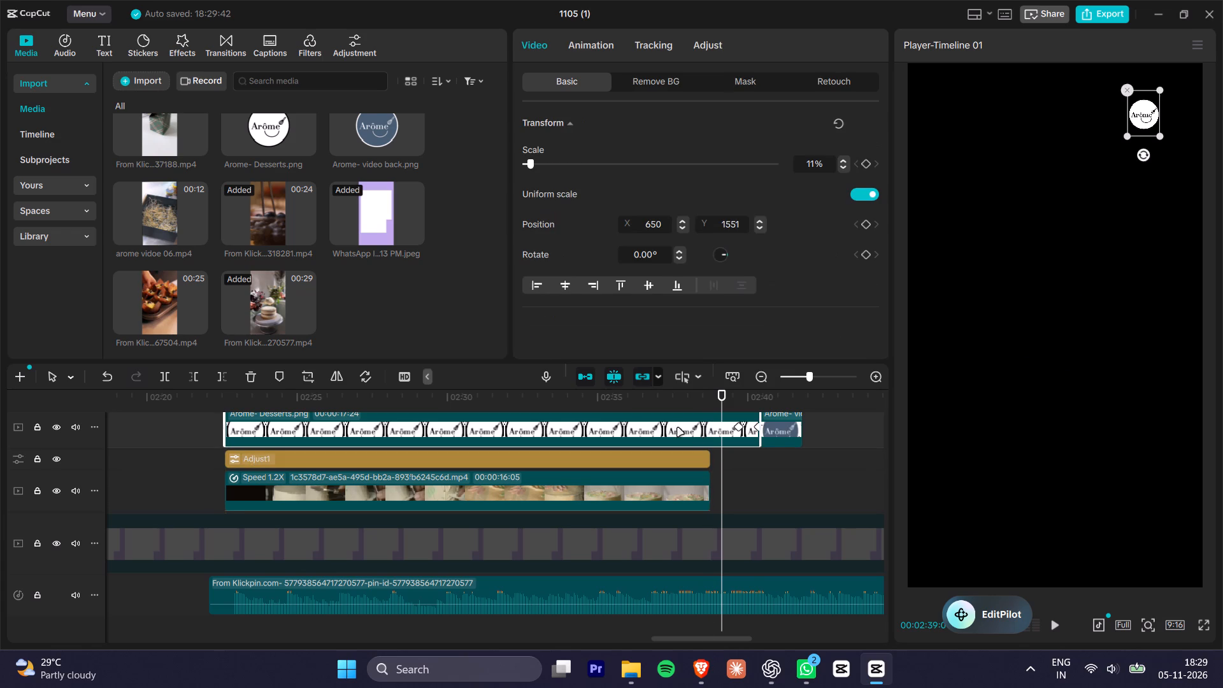
pyautogui.moveTo(843, 426); pyautogui.dragTo(721, 433)
pyautogui.moveTo(685, 431); pyautogui.dragTo(685, 431)
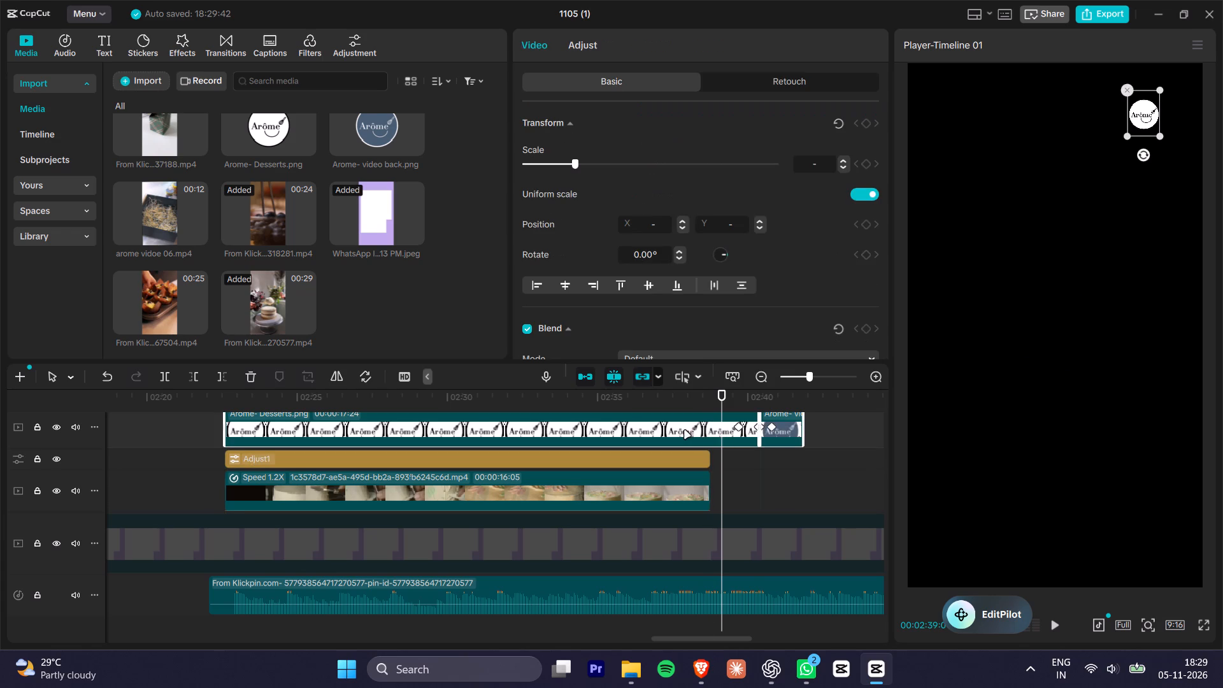
pyautogui.moveTo(685, 431); pyautogui.dragTo(626, 431)
pyautogui.click(621, 428)
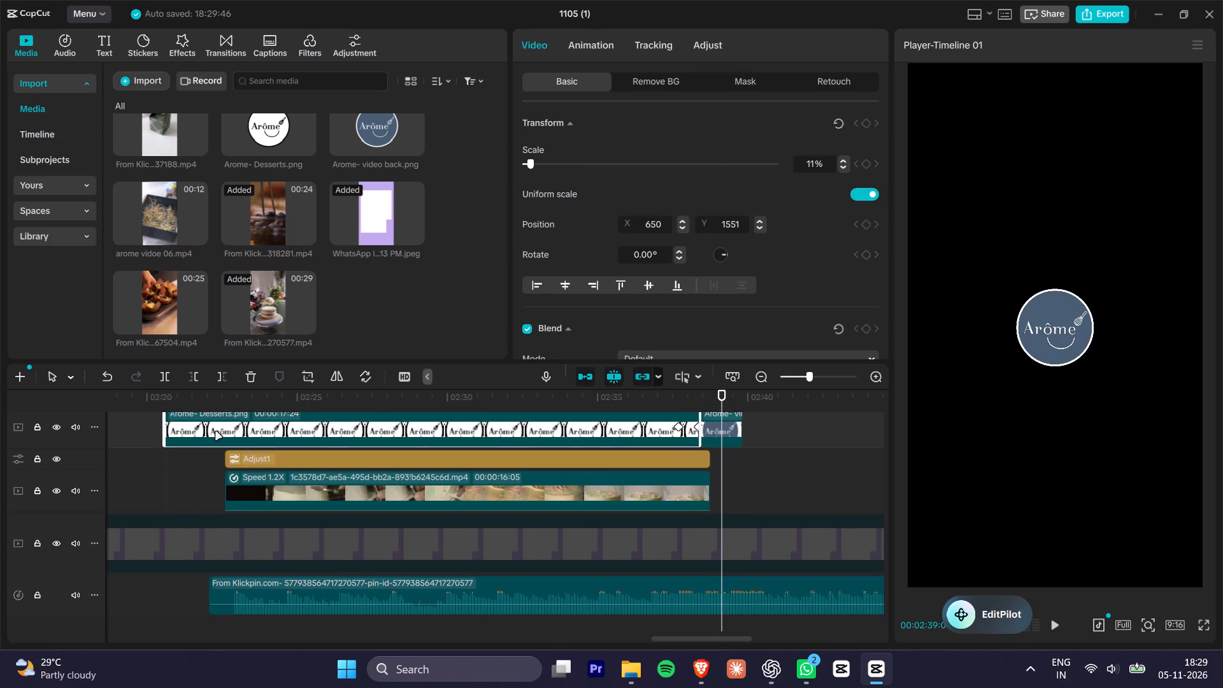
pyautogui.moveTo(165, 429); pyautogui.dragTo(231, 423)
# Trim the Klickpin audio's beginning closer to the cake clip's start and play the result.
pyautogui.click(776, 587)
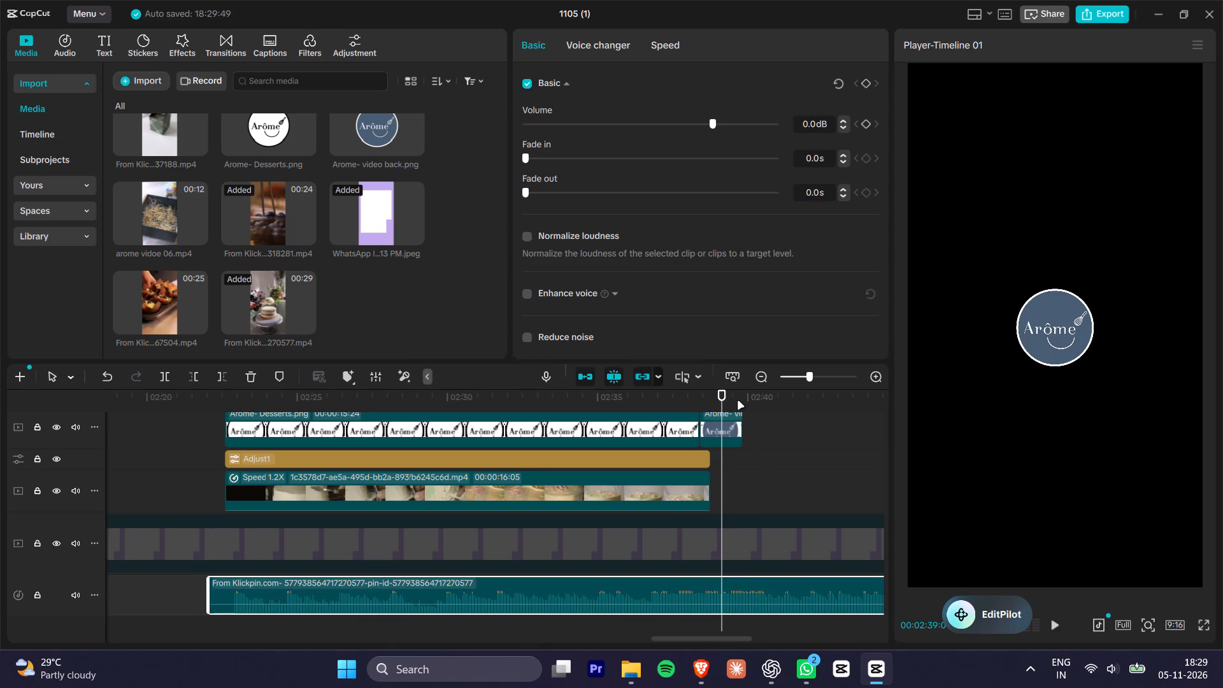
pyautogui.moveTo(738, 401); pyautogui.dragTo(750, 397)
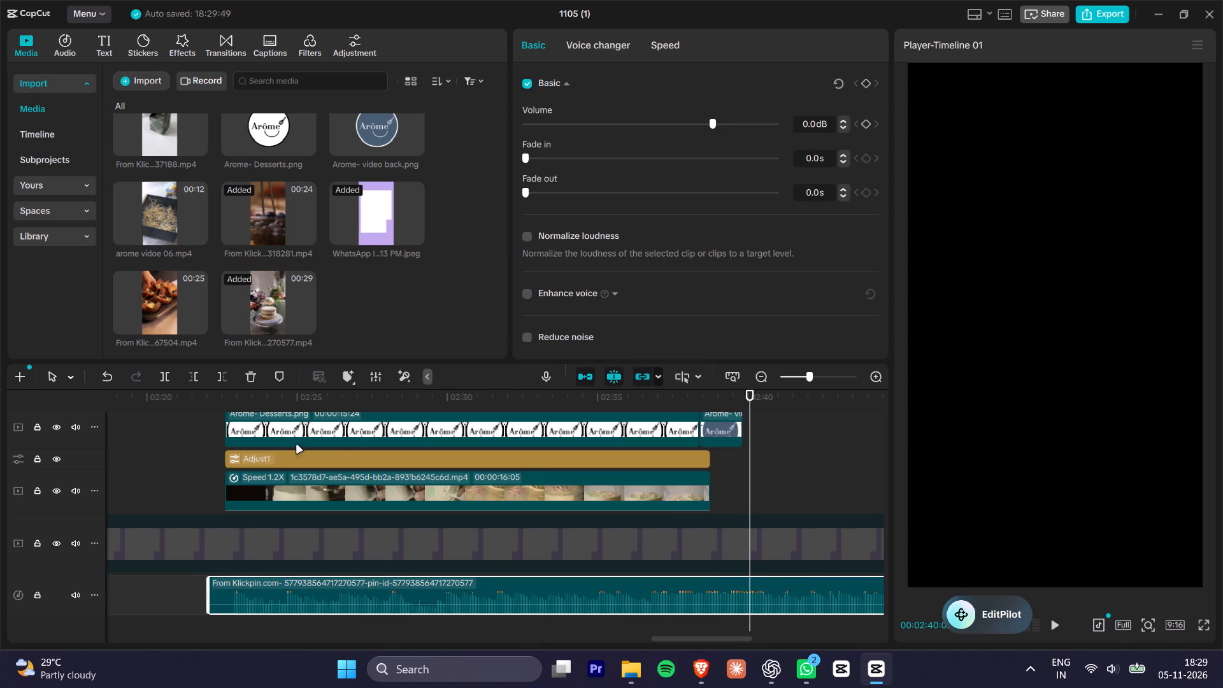
pyautogui.moveTo(206, 600); pyautogui.dragTo(207, 599)
pyautogui.moveTo(207, 599); pyautogui.dragTo(218, 599)
pyautogui.keyDown('alt'); pyautogui.scroll(-1, 383, 522); pyautogui.keyUp('alt')
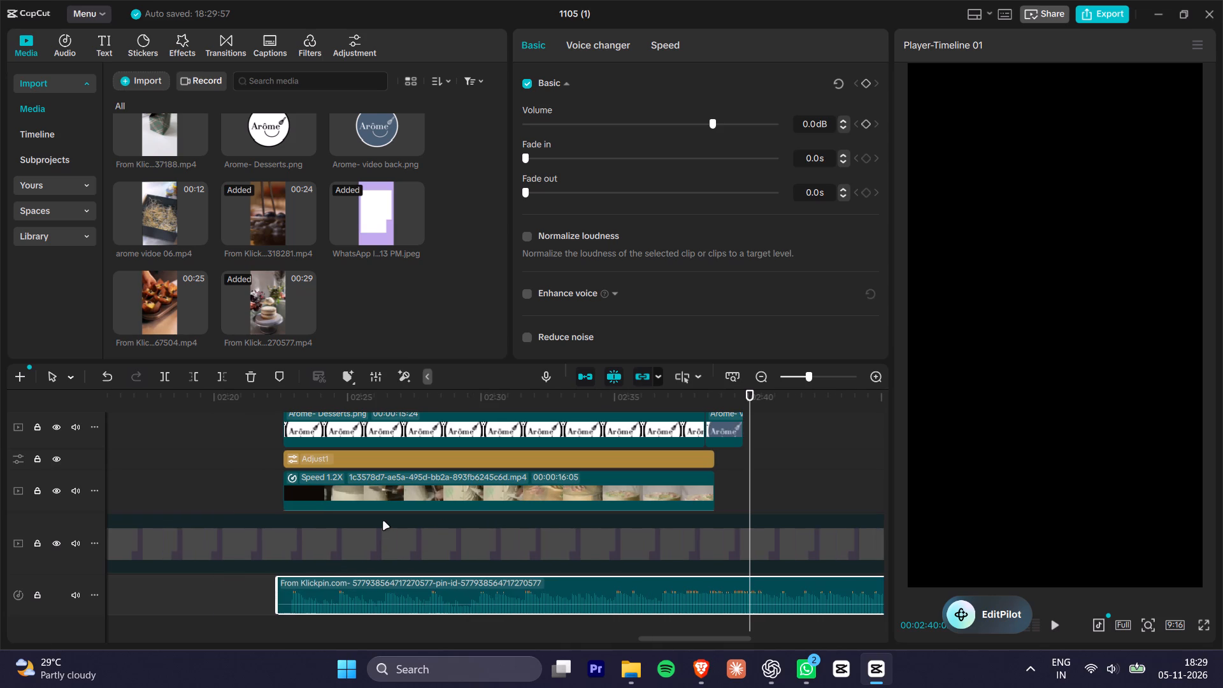
pyautogui.click(495, 592)
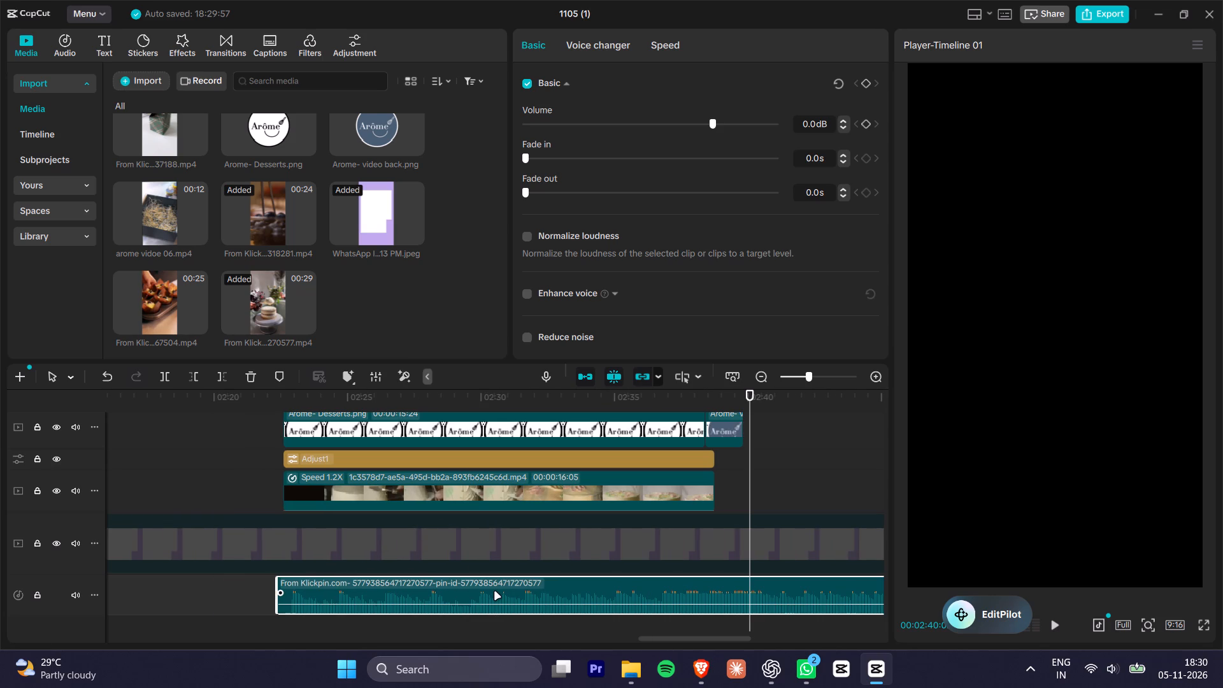
pyautogui.click(388, 398)
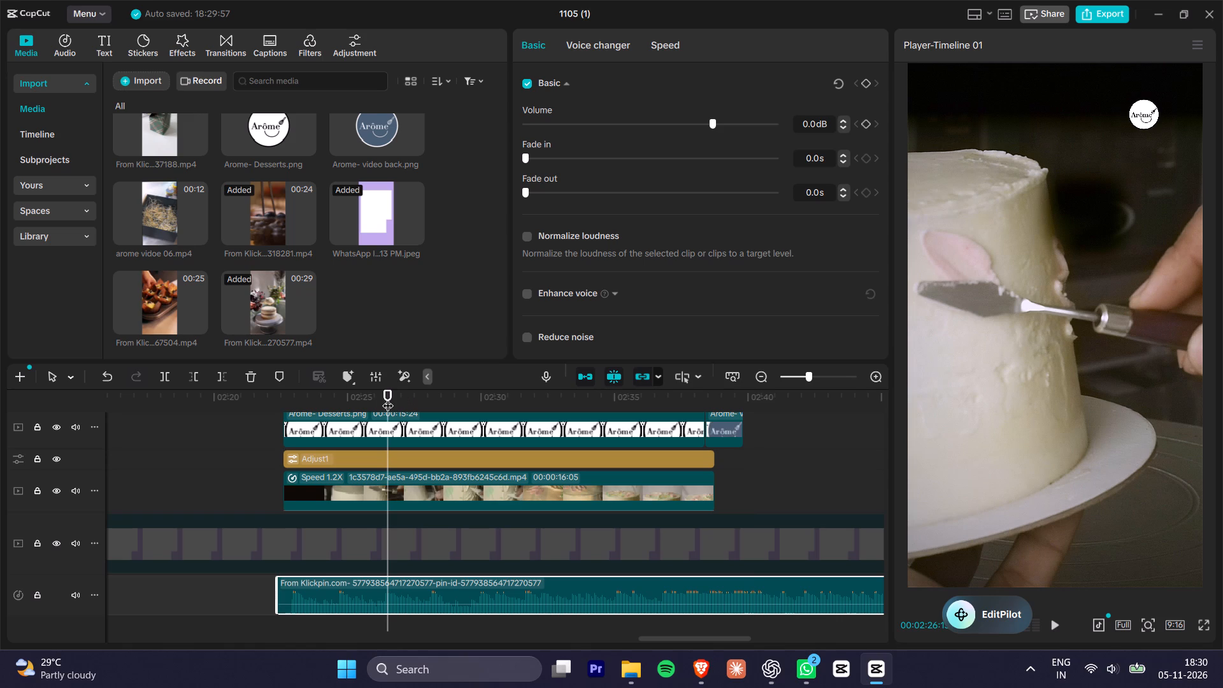
pyautogui.moveTo(333, 399); pyautogui.dragTo(304, 404)
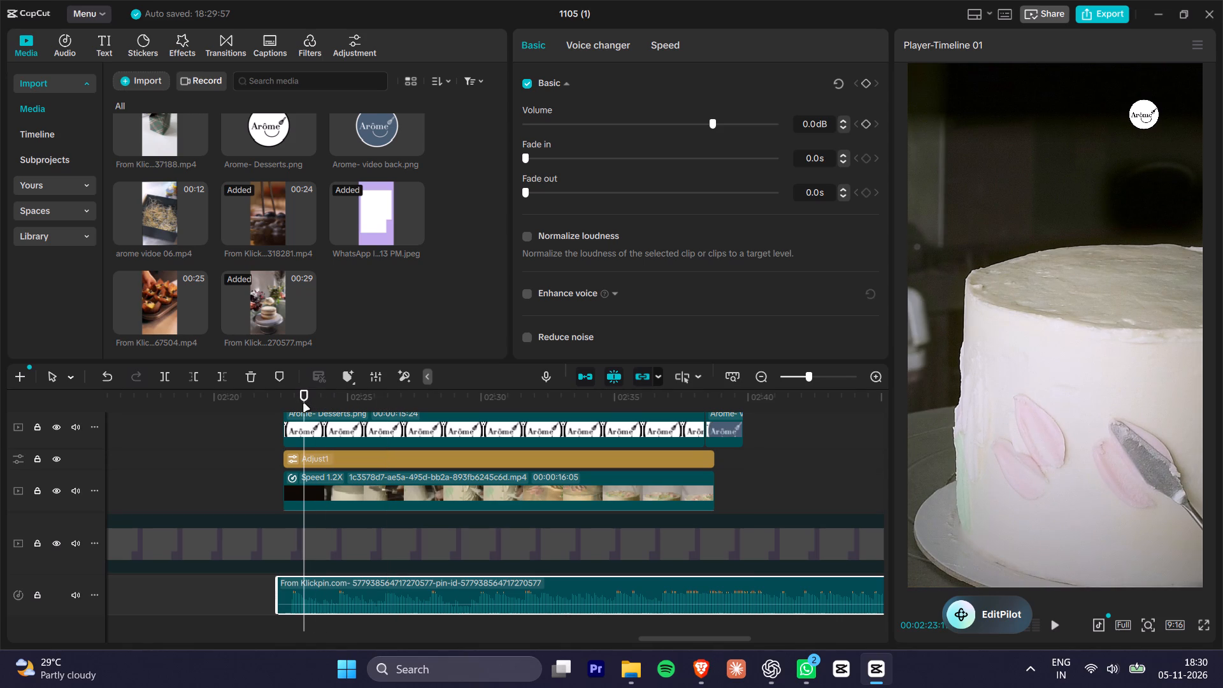
pyautogui.click(296, 405)
pyautogui.press('space')
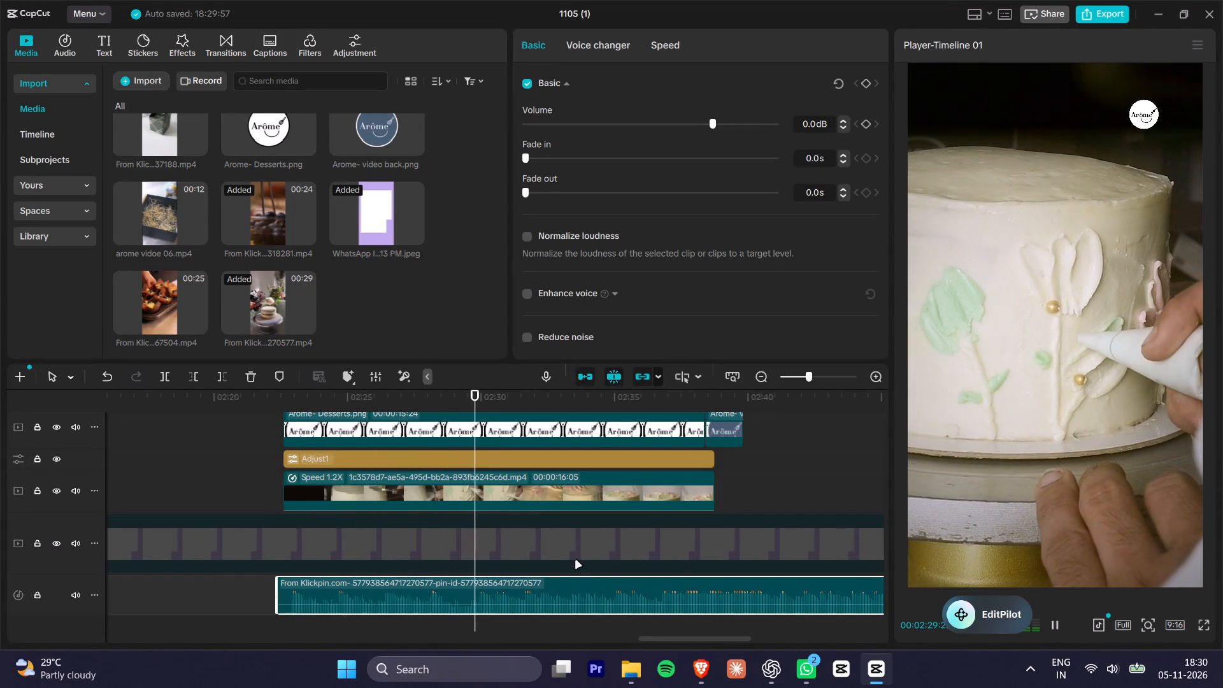
pyautogui.press('space')
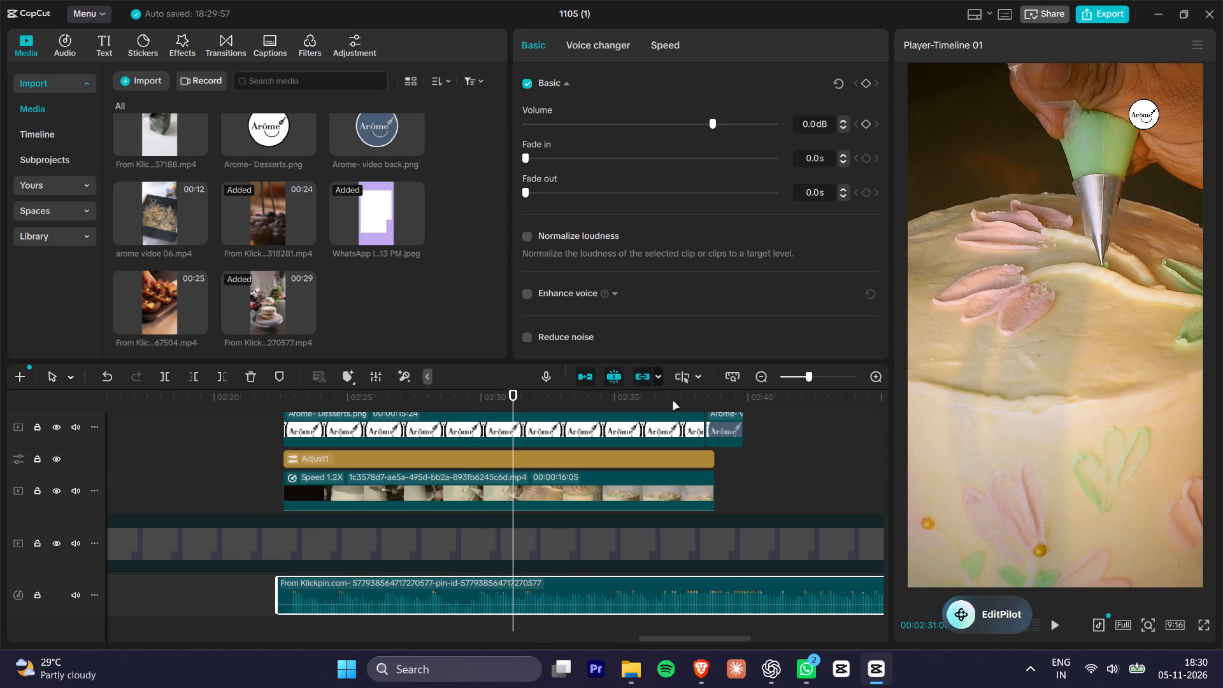
# Fade out the cake audio with volume keyframes: 0.0 dB about one second before the closing logo's end and -∞ dB at its end.
pyautogui.moveTo(701, 404); pyautogui.dragTo(742, 406)
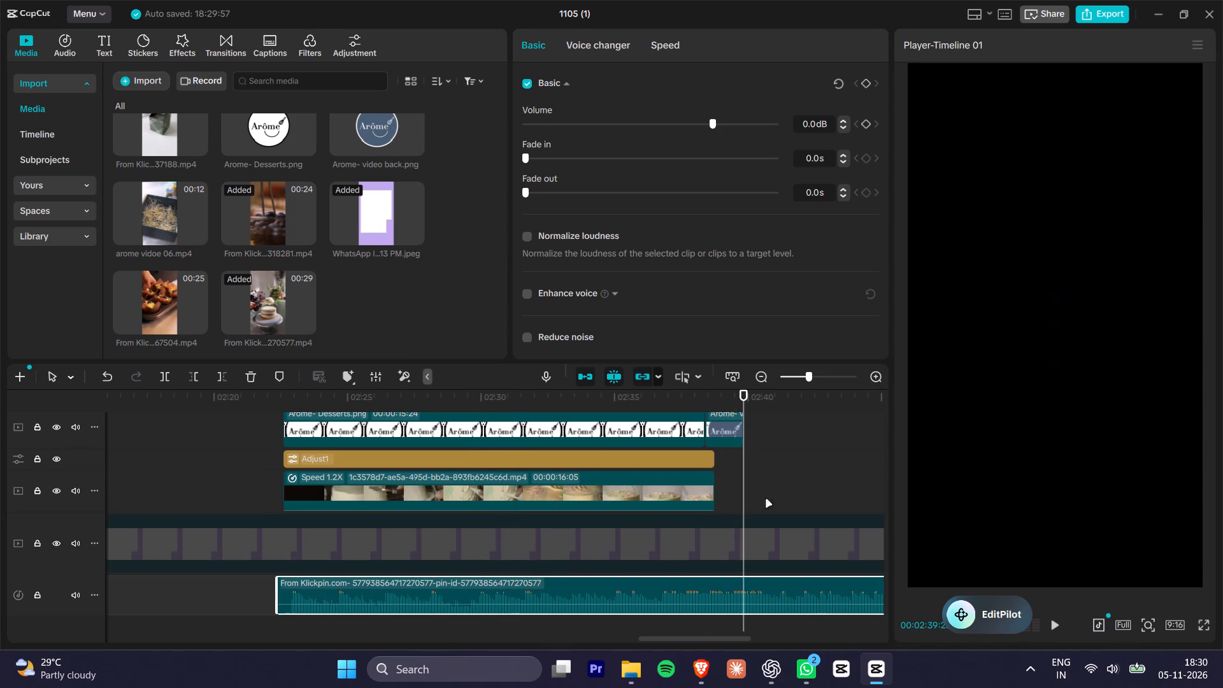
pyautogui.click(791, 598)
pyautogui.click(781, 585)
pyautogui.click(781, 585)
pyautogui.click(869, 124)
pyautogui.moveTo(688, 121); pyautogui.dragTo(433, 155)
pyautogui.hotkey('shift', 'Left')
pyautogui.hotkey('shift', 'Left')
pyautogui.hotkey('shift', 'Left')
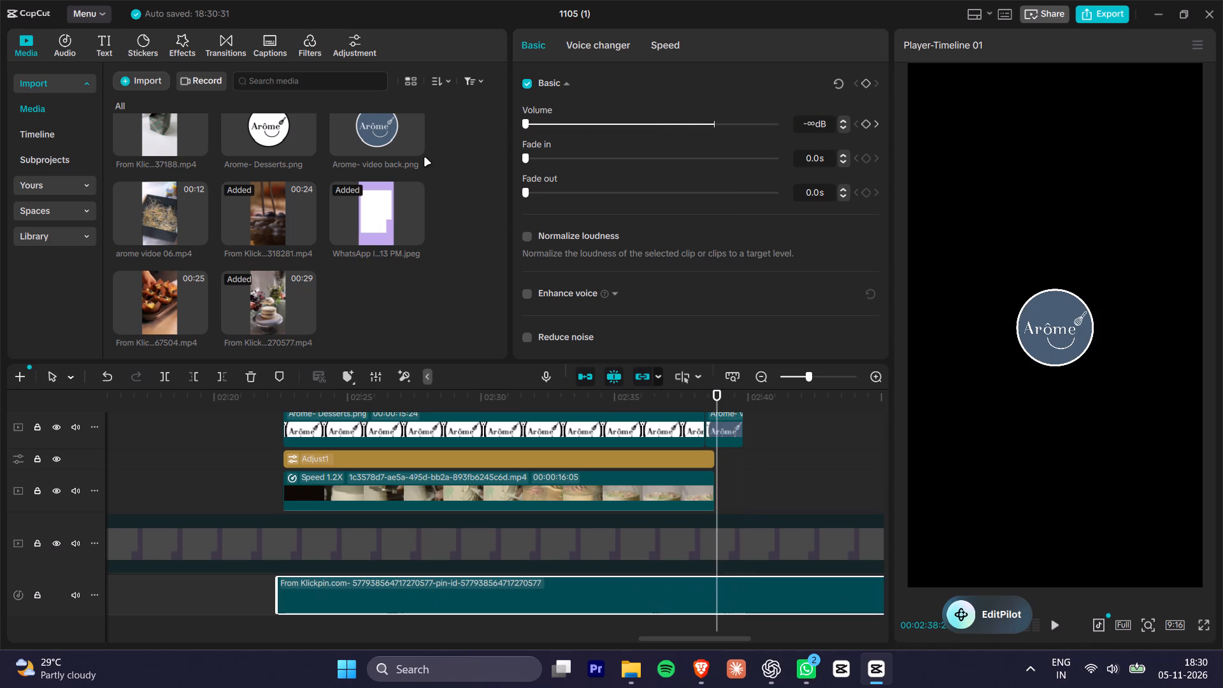
pyautogui.moveTo(689, 118); pyautogui.dragTo(710, 121)
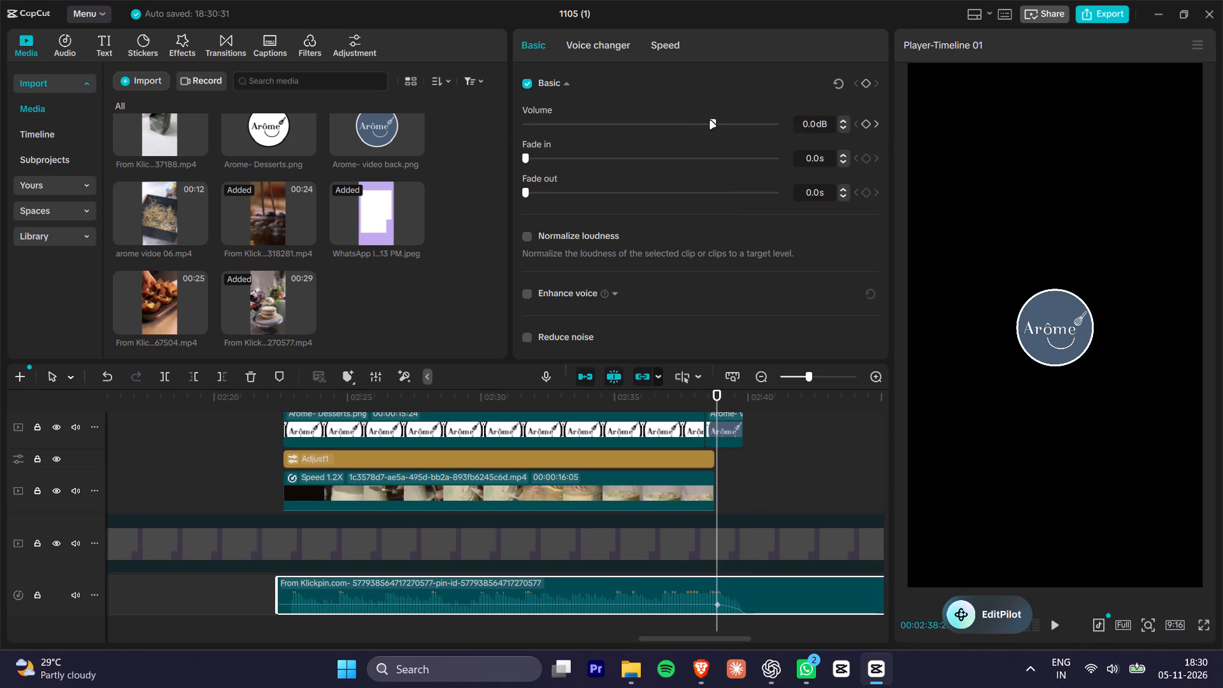
# Split the cake audio at the end of the closing logo and delete the remainder.
pyautogui.moveTo(759, 396); pyautogui.dragTo(747, 397)
pyautogui.press('Right')
pyautogui.press('Right')
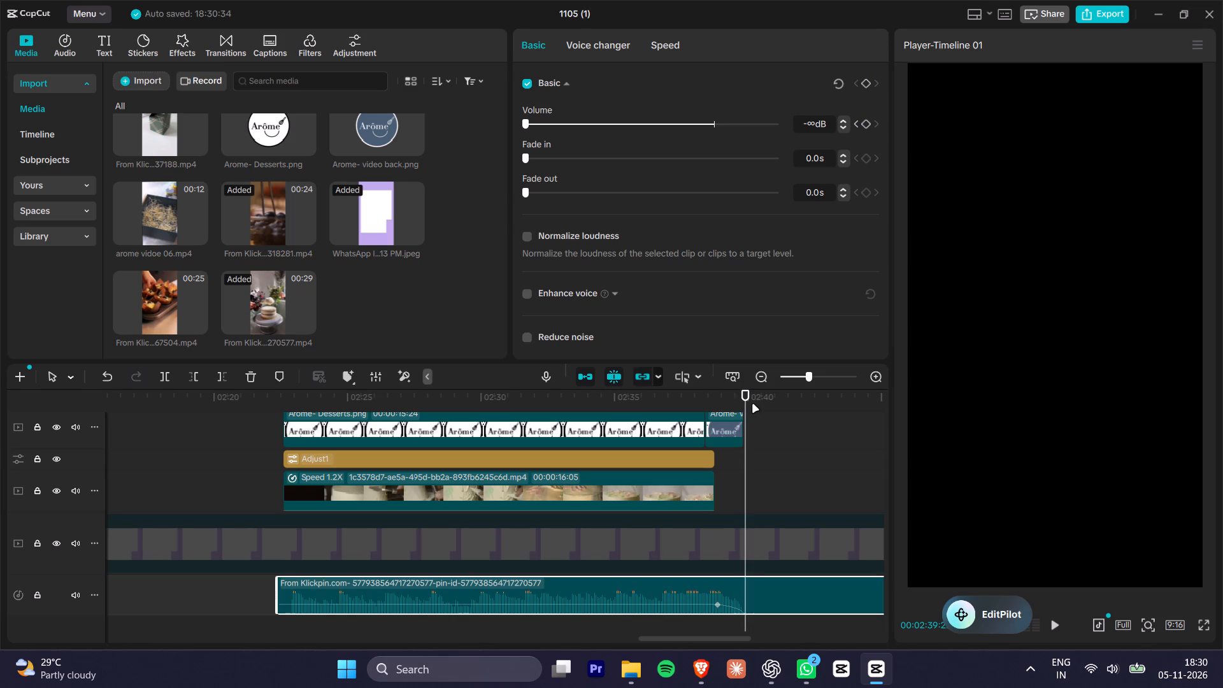
pyautogui.press('Left')
pyautogui.press('Left')
pyautogui.press('Left')
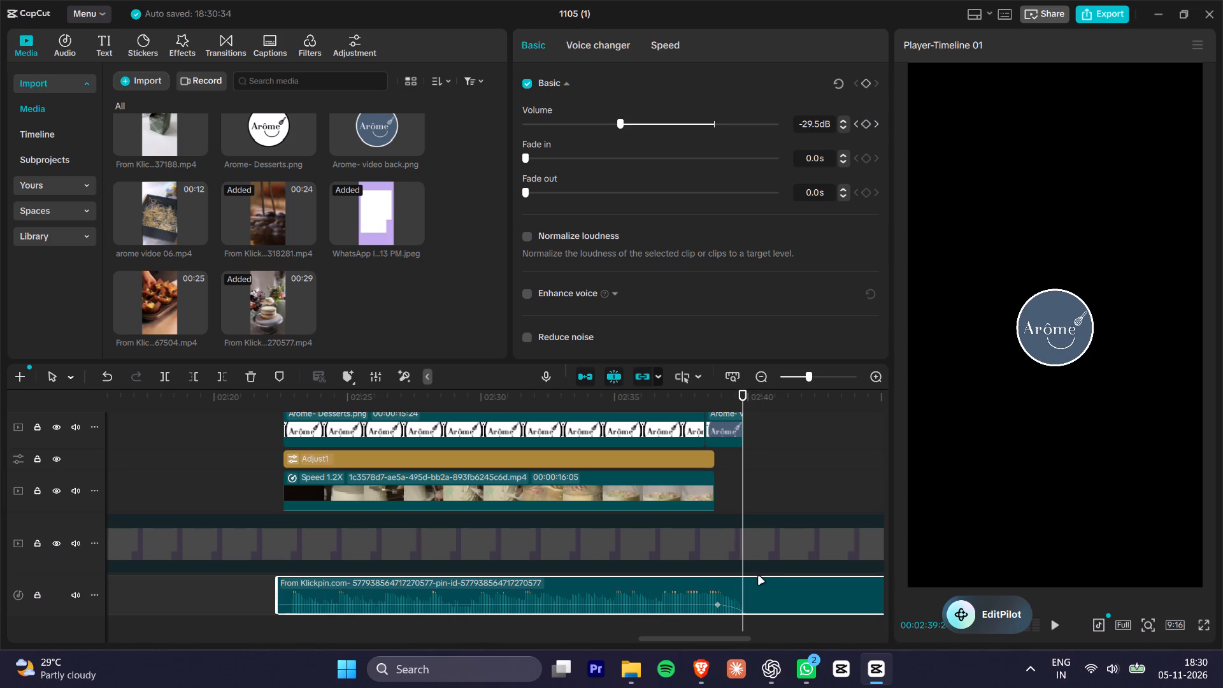
pyautogui.hotkey('ctrl', 'b')
pyautogui.press('Delete')
# Review the compound clip and the Diwali packing clip on the timeline, checking their logos, grading and audio alignment.
pyautogui.keyDown('alt'); pyautogui.scroll(-5, 759, 577); pyautogui.keyUp('alt')
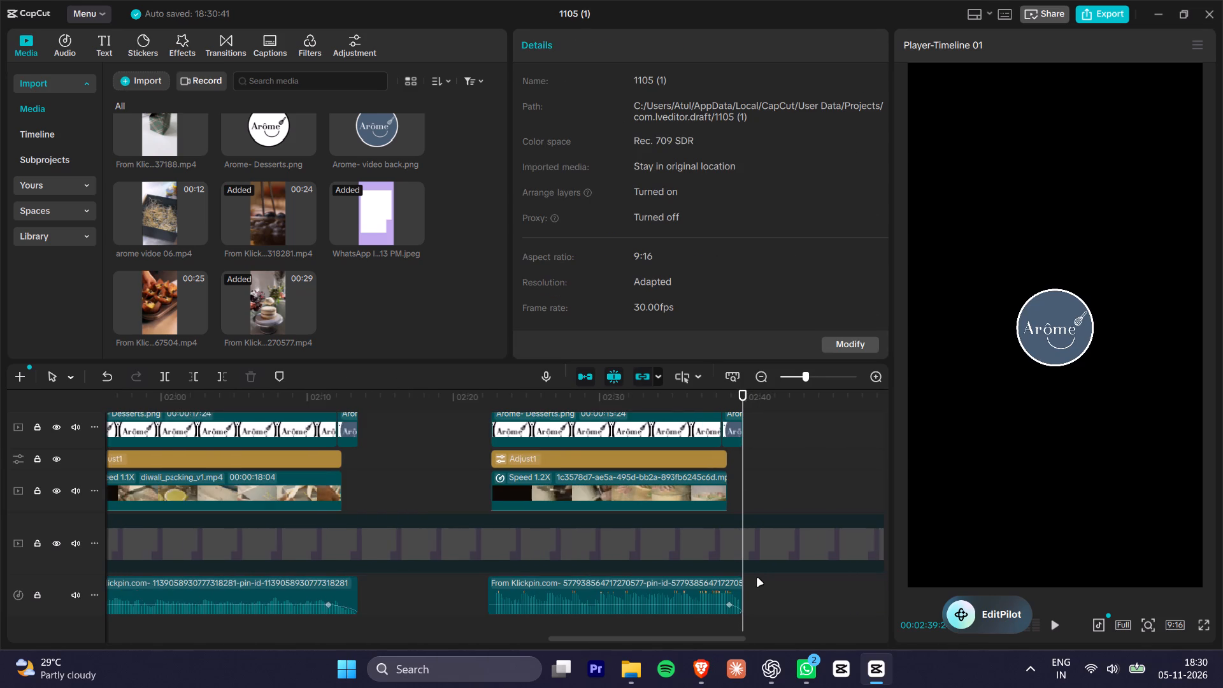
pyautogui.keyDown('alt'); pyautogui.scroll(-3, 533, 454); pyautogui.keyUp('alt')
pyautogui.moveTo(610, 399); pyautogui.dragTo(267, 405)
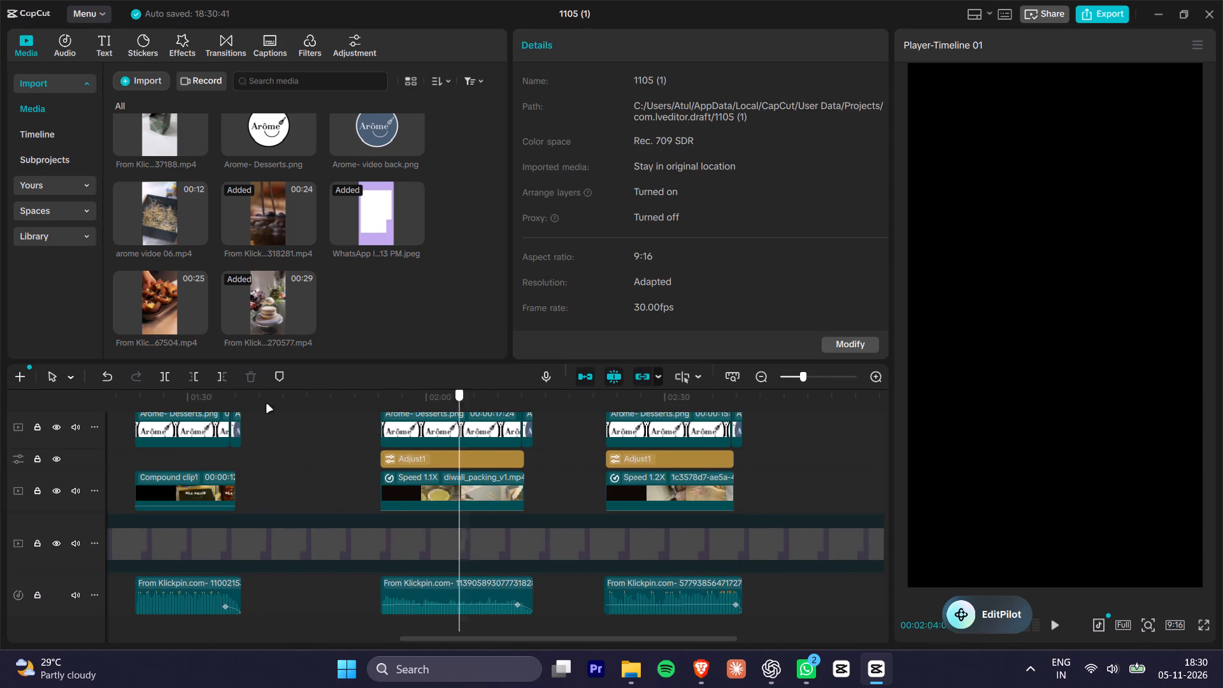
pyautogui.moveTo(267, 405); pyautogui.dragTo(251, 415)
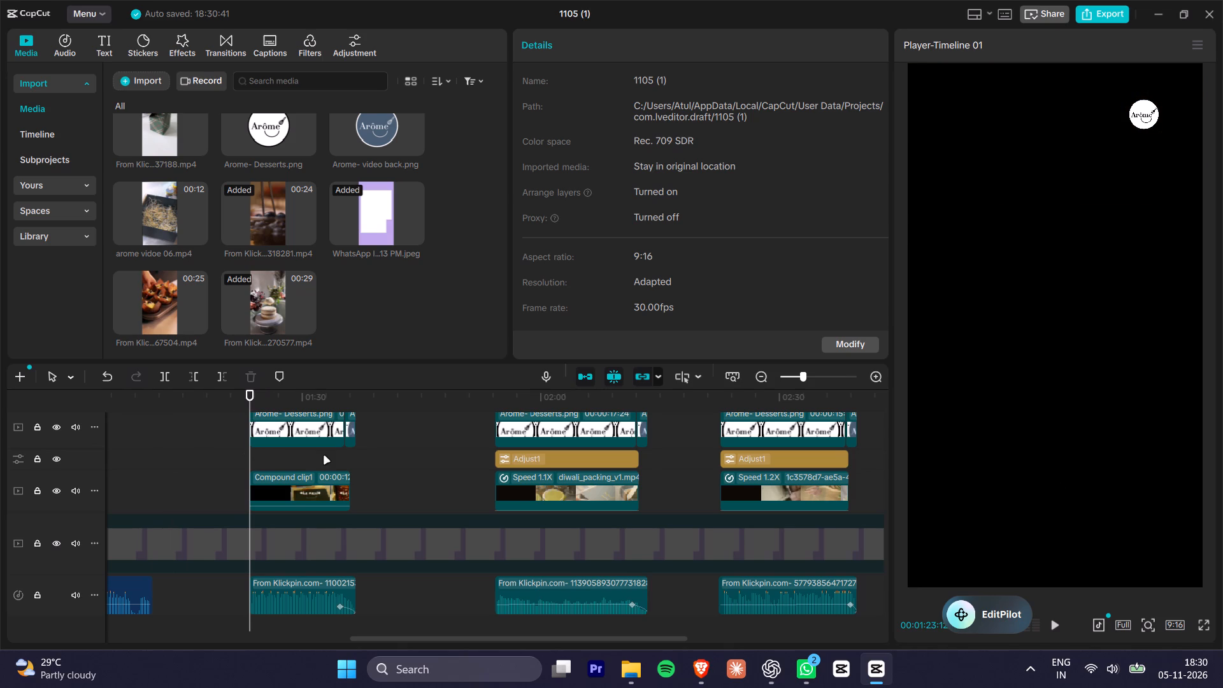
pyautogui.press('space')
pyautogui.press('space')
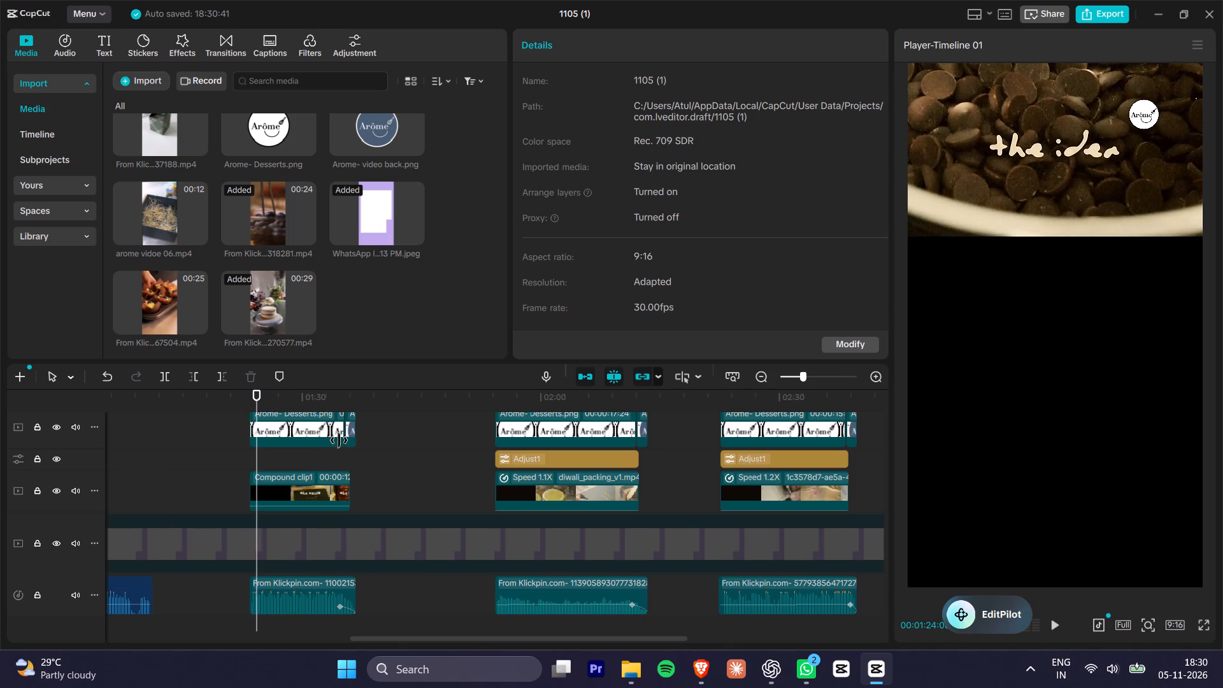
pyautogui.moveTo(504, 399); pyautogui.dragTo(499, 399)
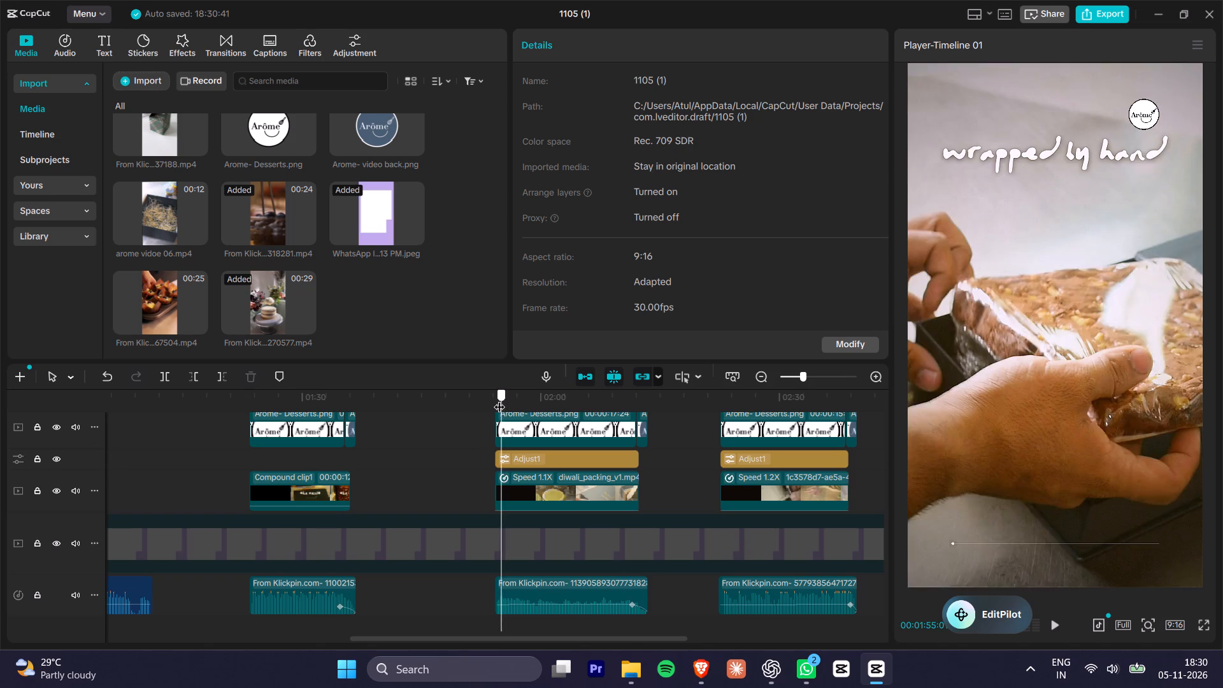
pyautogui.moveTo(499, 399); pyautogui.dragTo(497, 399)
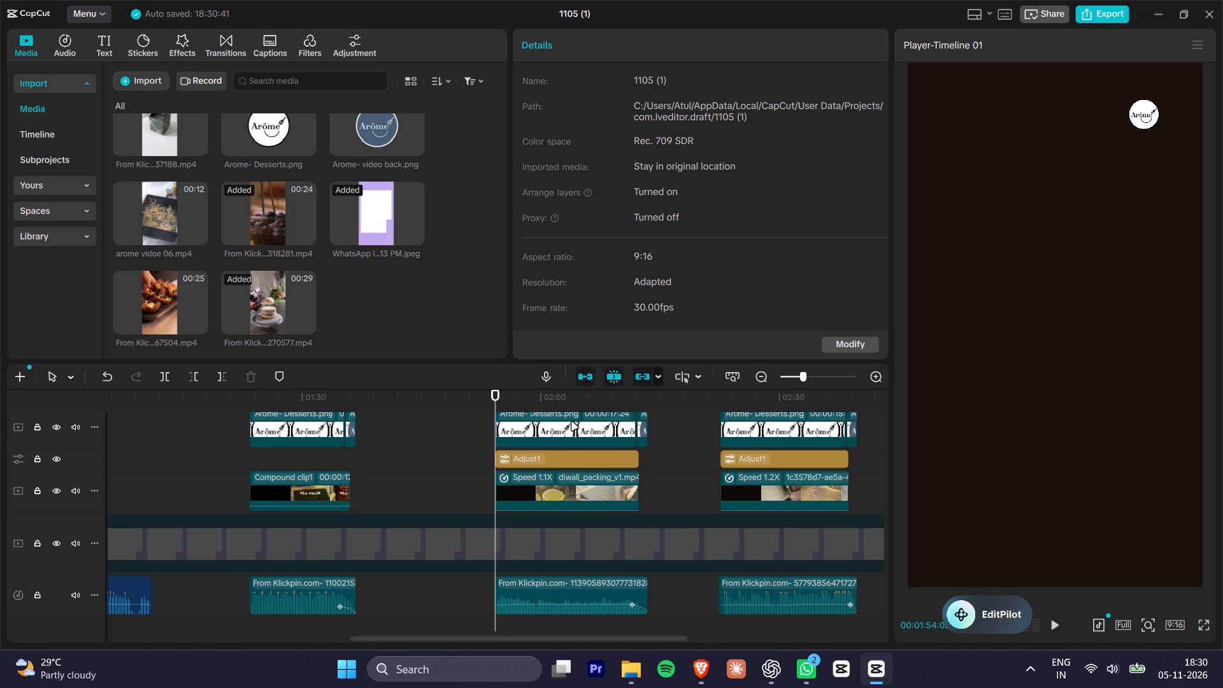
pyautogui.moveTo(508, 397); pyautogui.dragTo(574, 403)
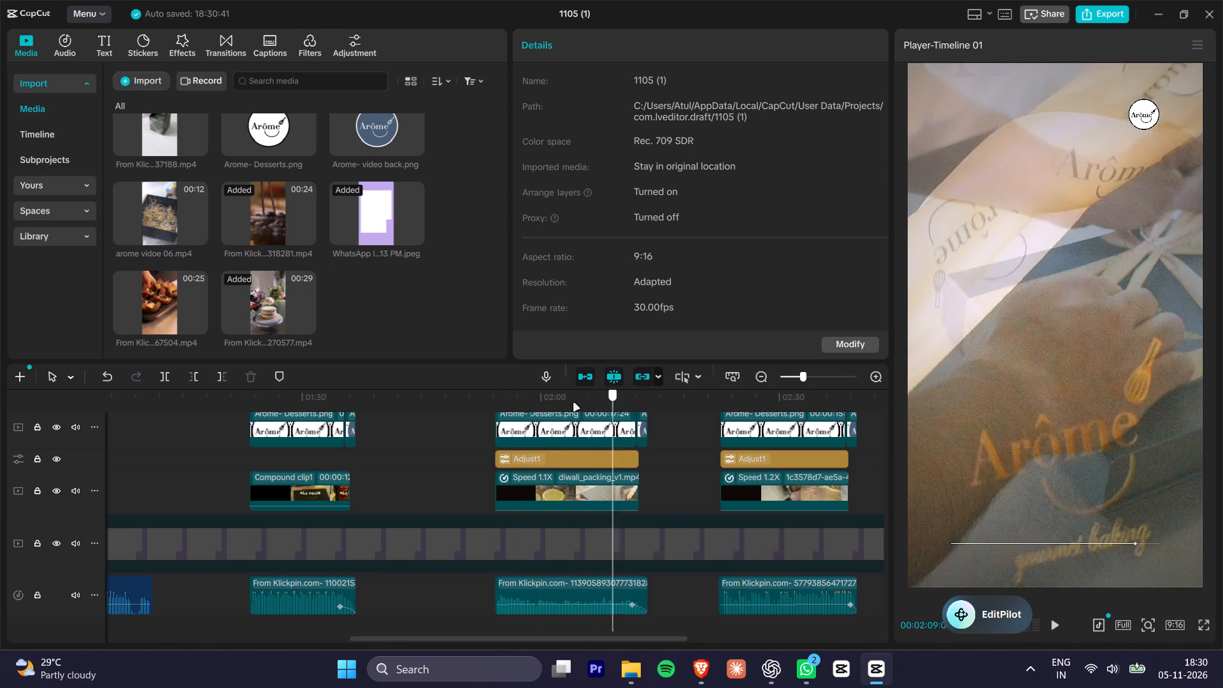
pyautogui.moveTo(574, 403); pyautogui.dragTo(406, 416)
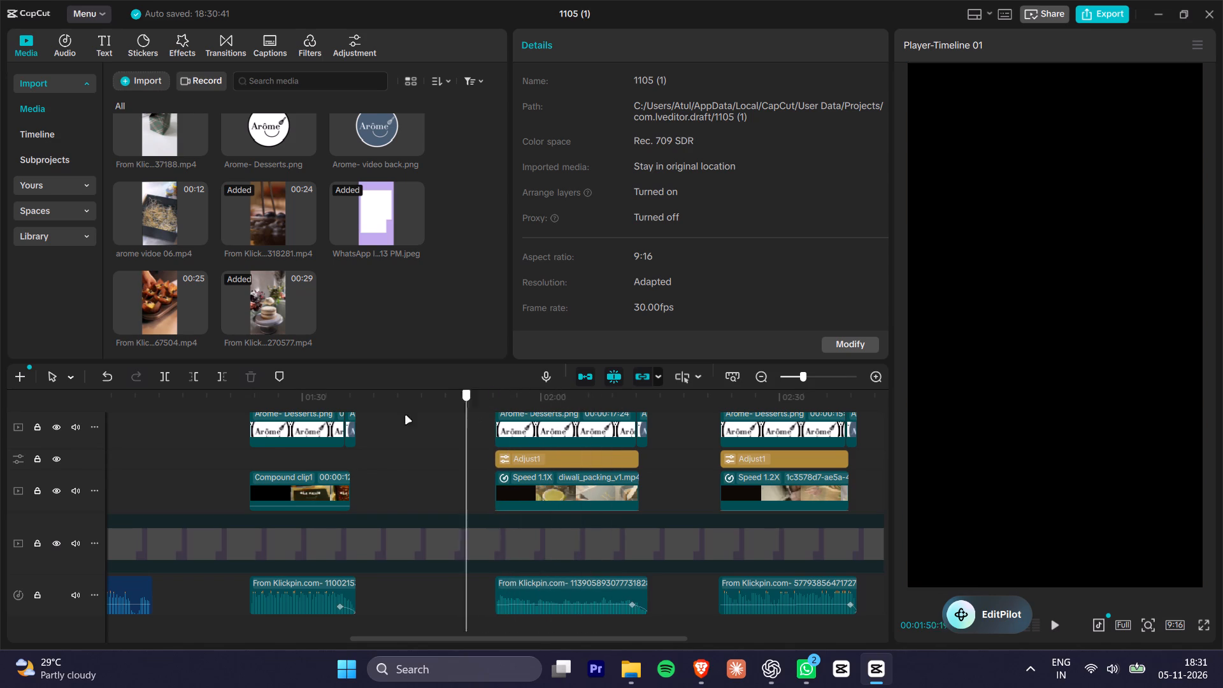
# Mark the export range from the start of Compound clip1 to the end of its closing logo and audio.
pyautogui.moveTo(406, 416); pyautogui.dragTo(248, 415)
pyautogui.press('i')
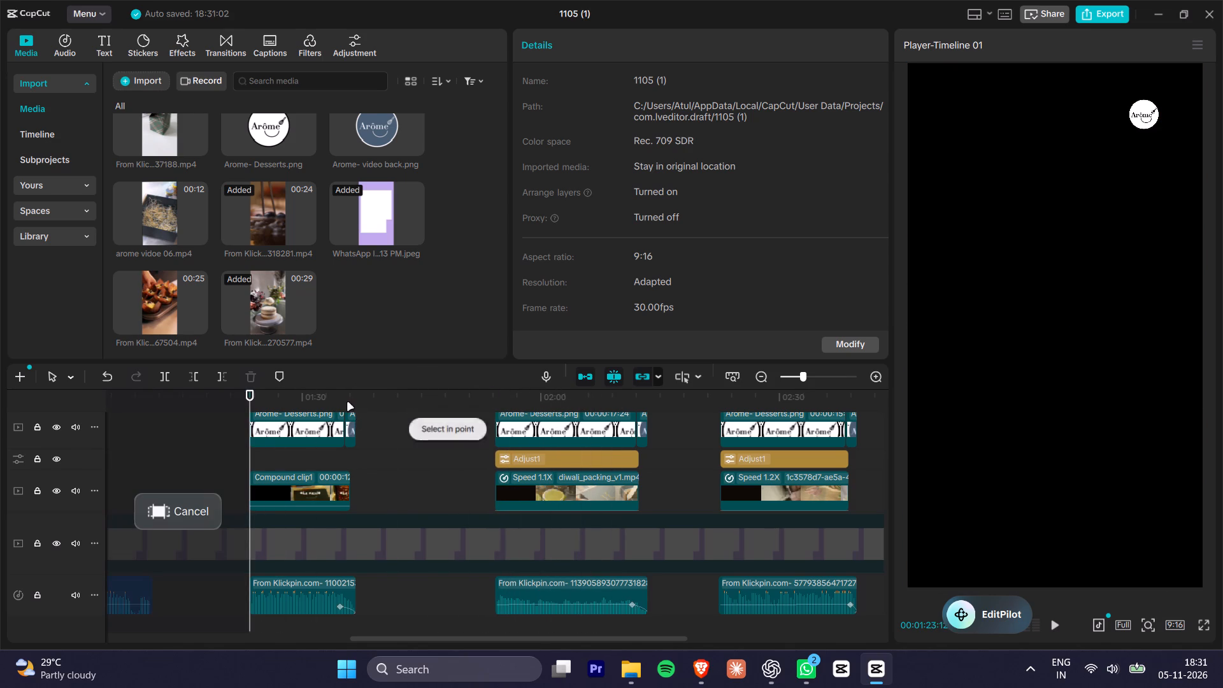
pyautogui.moveTo(341, 403); pyautogui.dragTo(357, 399)
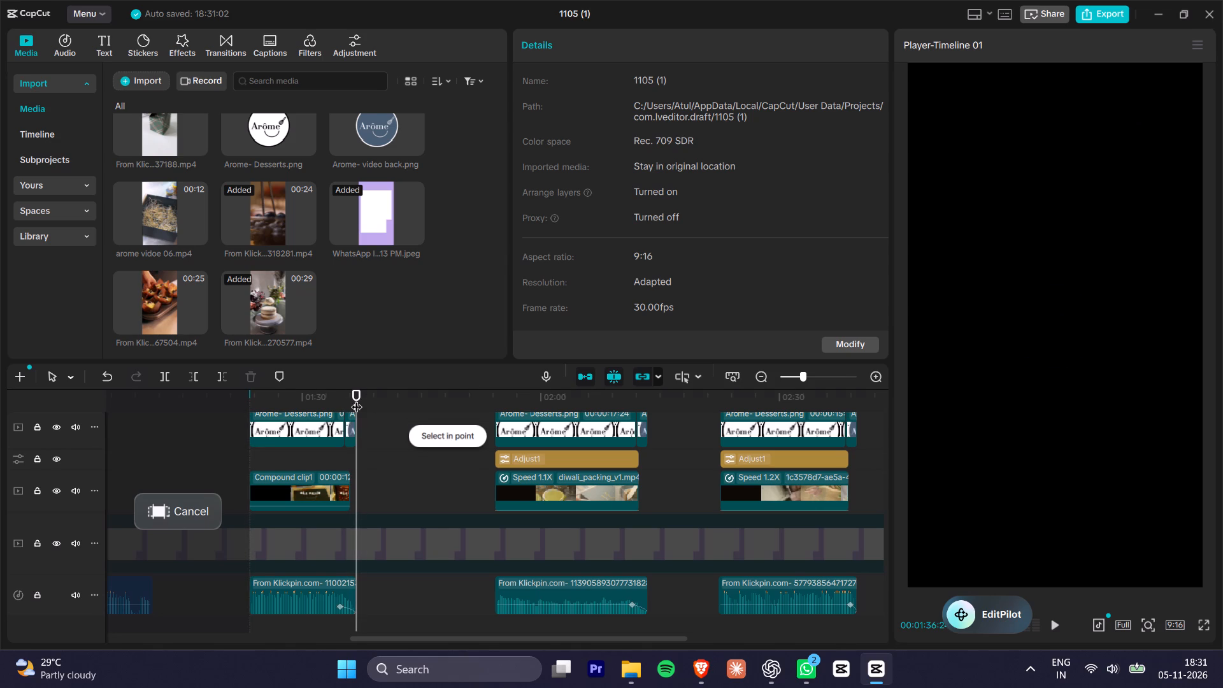
pyautogui.press('o')
# Export the marked compound clip range as a video named "arome dewali 01" and close the export window.
pyautogui.click(1105, 19)
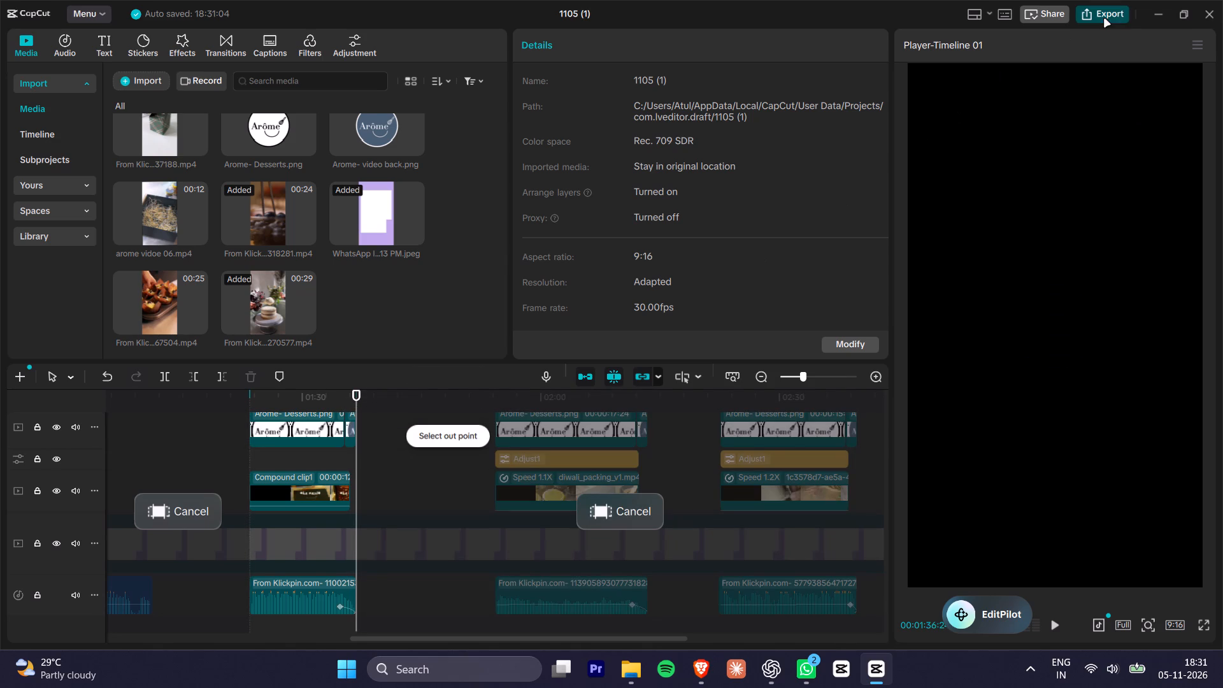
pyautogui.moveTo(751, 140); pyautogui.dragTo(618, 146)
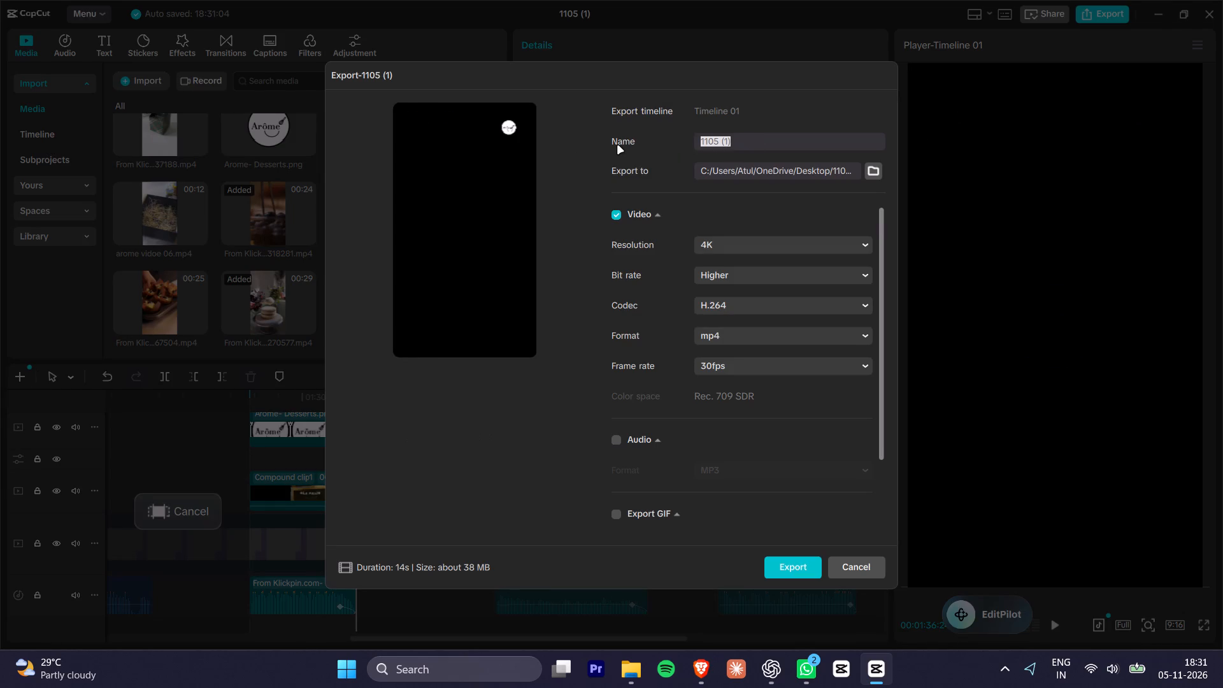
pyautogui.write('arome dewali')
pyautogui.press('space')
pyautogui.write('01')
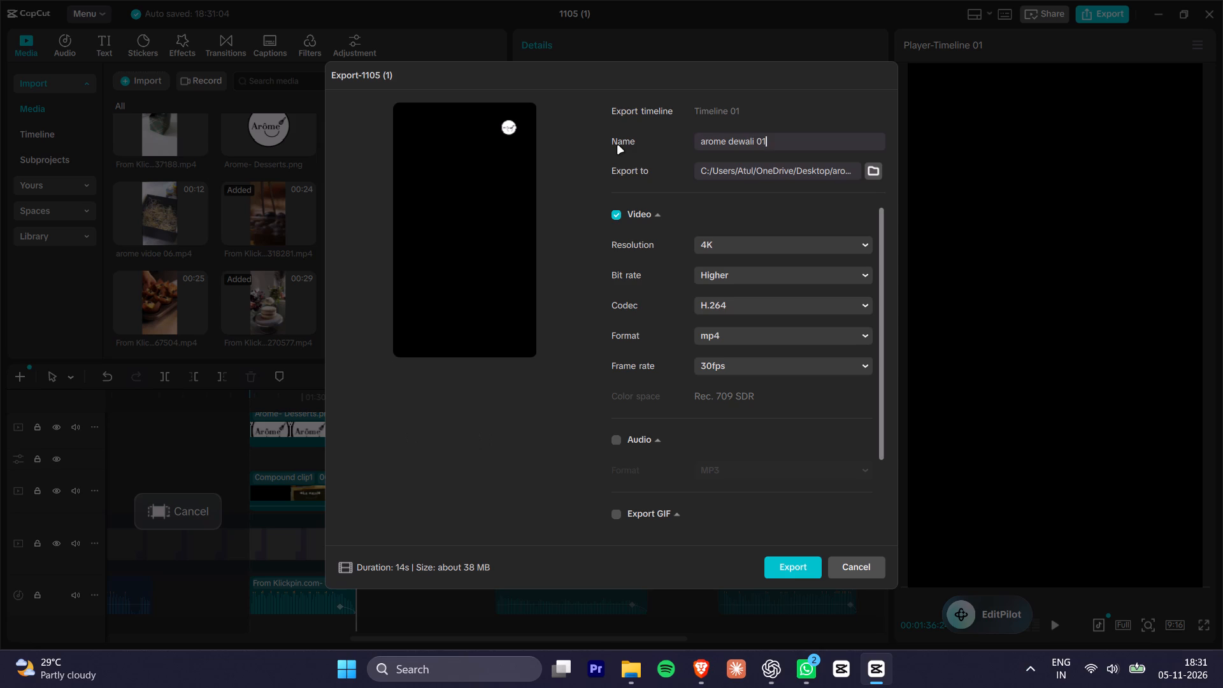
pyautogui.press('Return')
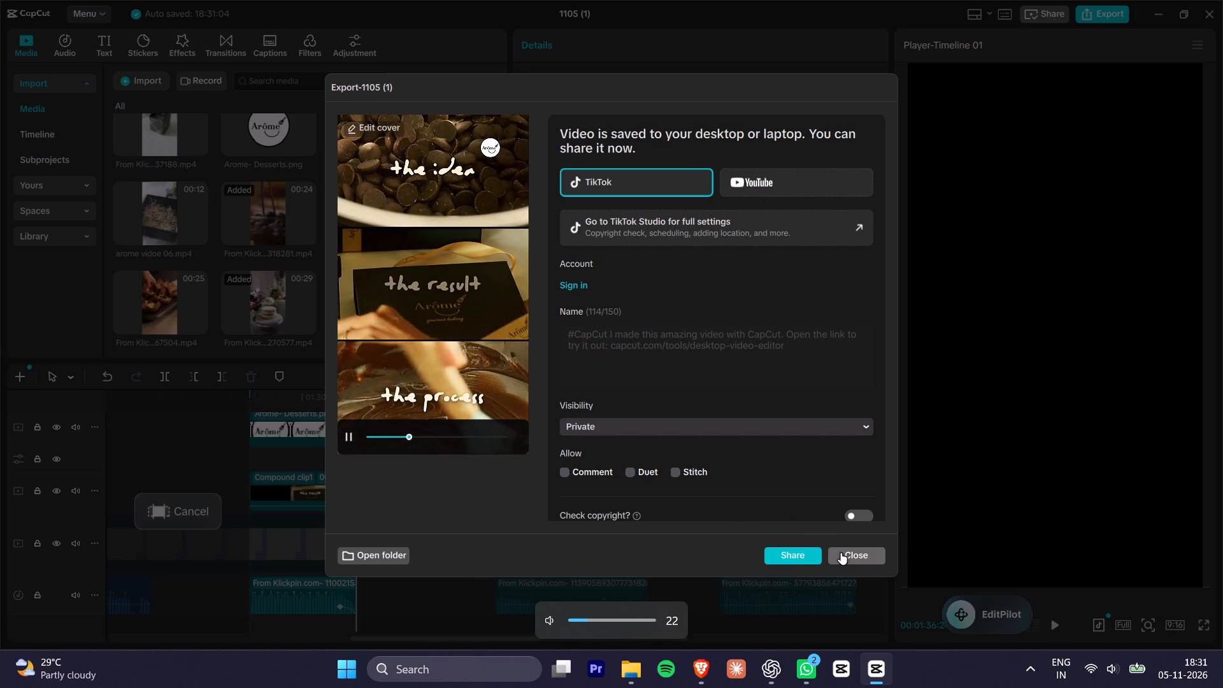
pyautogui.click(846, 554)
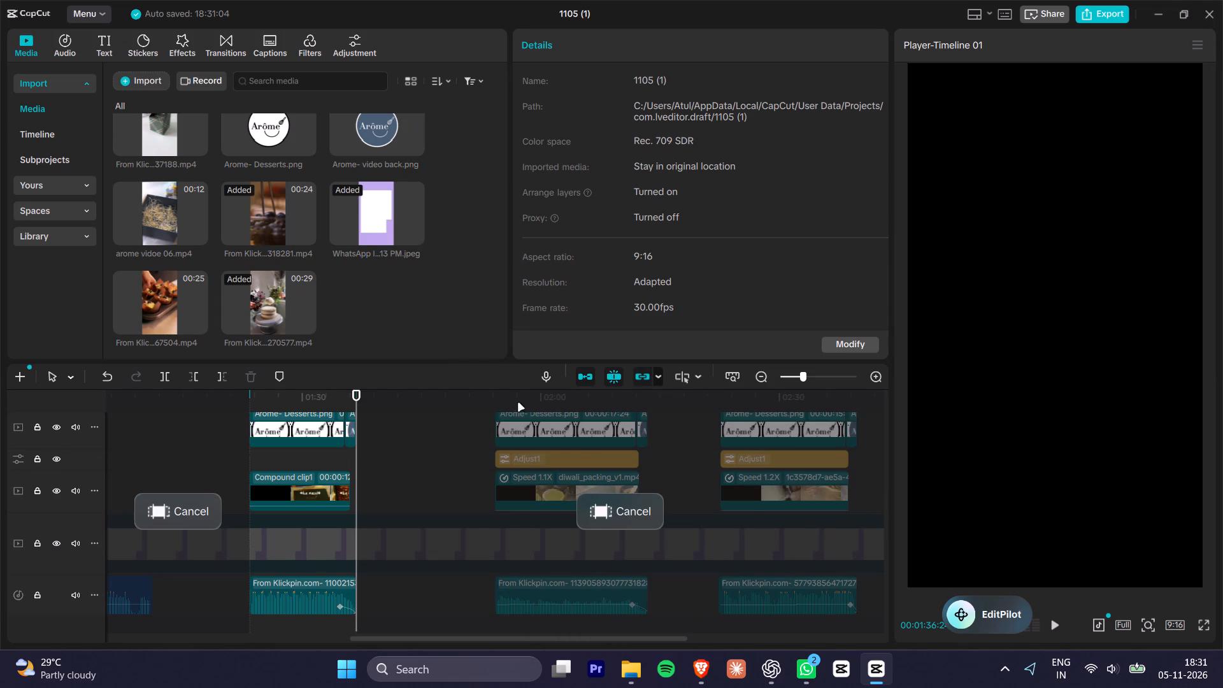
# Mark the export range from the start of the diwali_packing_v1 clip to the end of its closing logo and audio.
pyautogui.click(490, 397)
pyautogui.press('i')
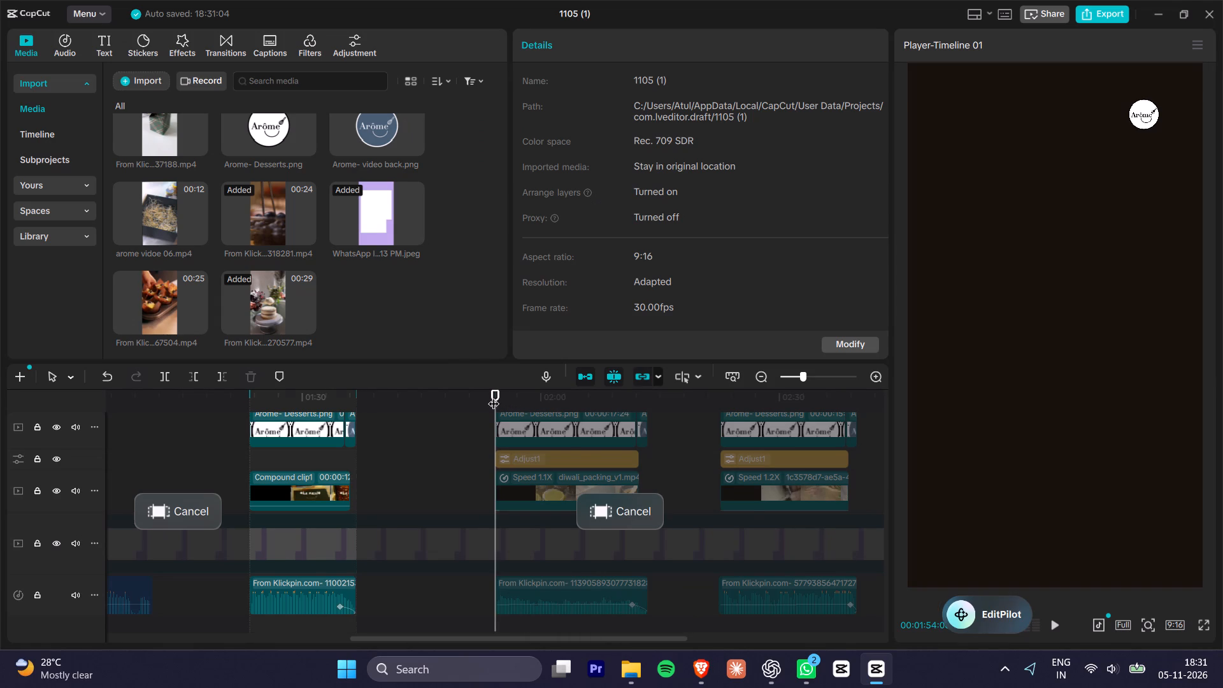
pyautogui.moveTo(573, 401); pyautogui.dragTo(648, 400)
pyautogui.press('o')
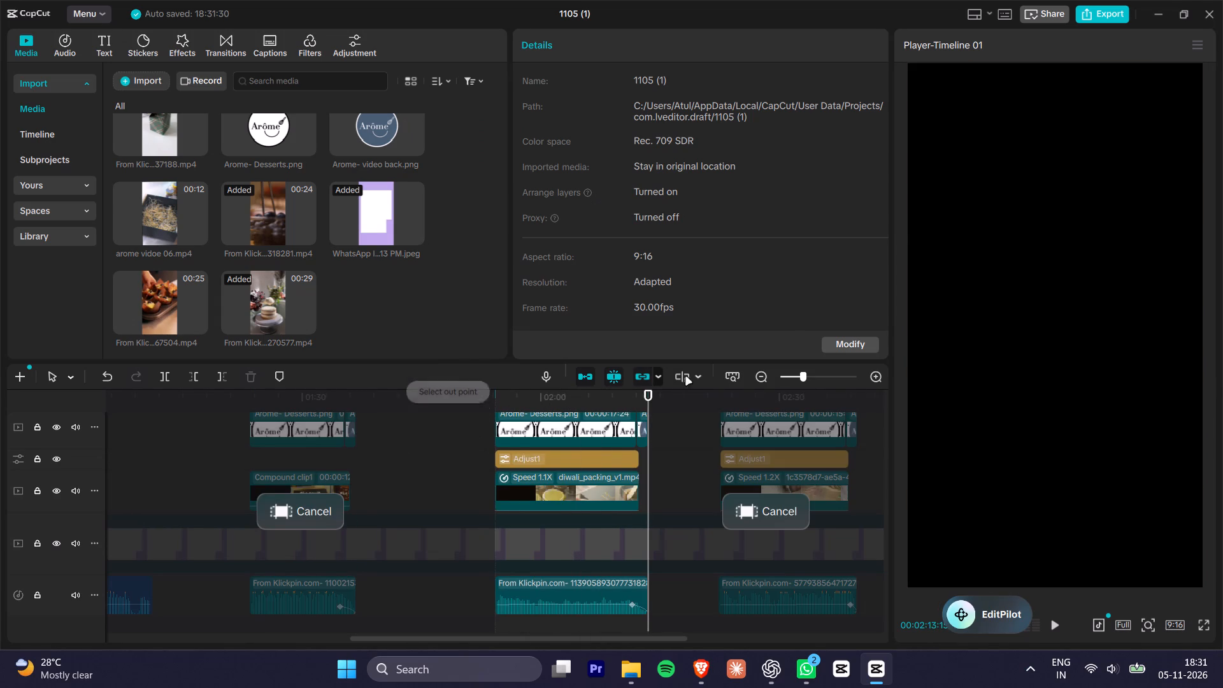
# Export the marked Diwali packing range as a video named "arome dewali 02" and close the export window.
pyautogui.click(1097, 13)
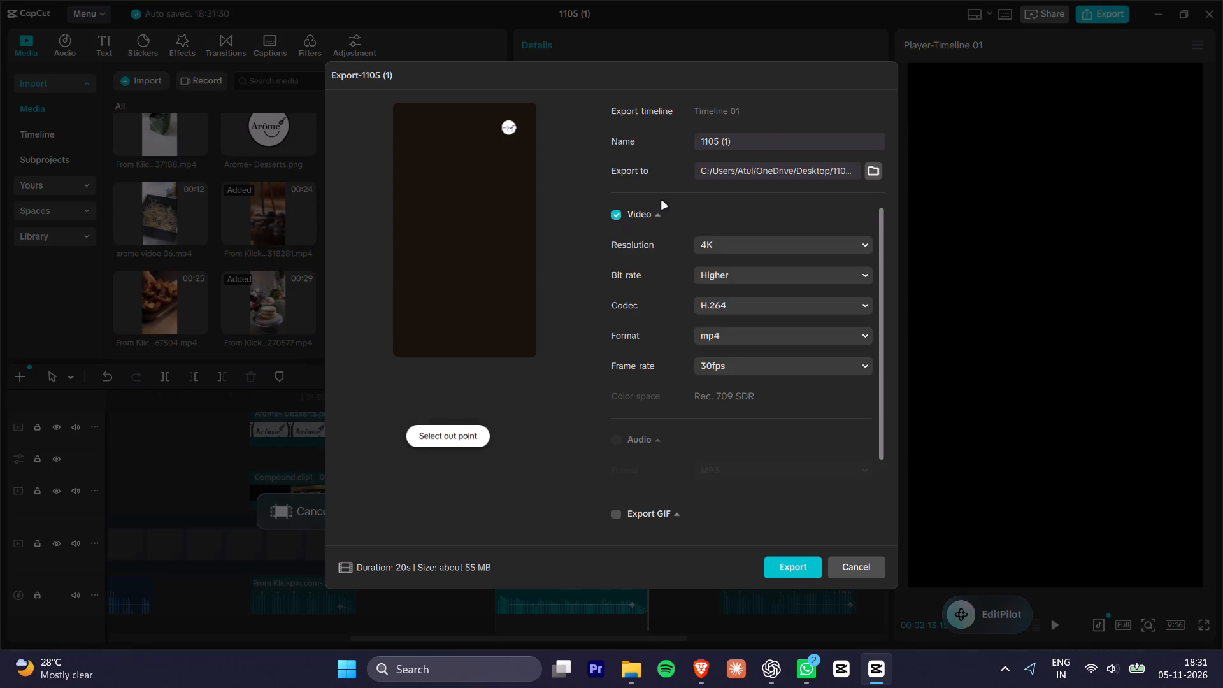
pyautogui.moveTo(759, 137); pyautogui.dragTo(617, 153)
pyautogui.write('arome dewa')
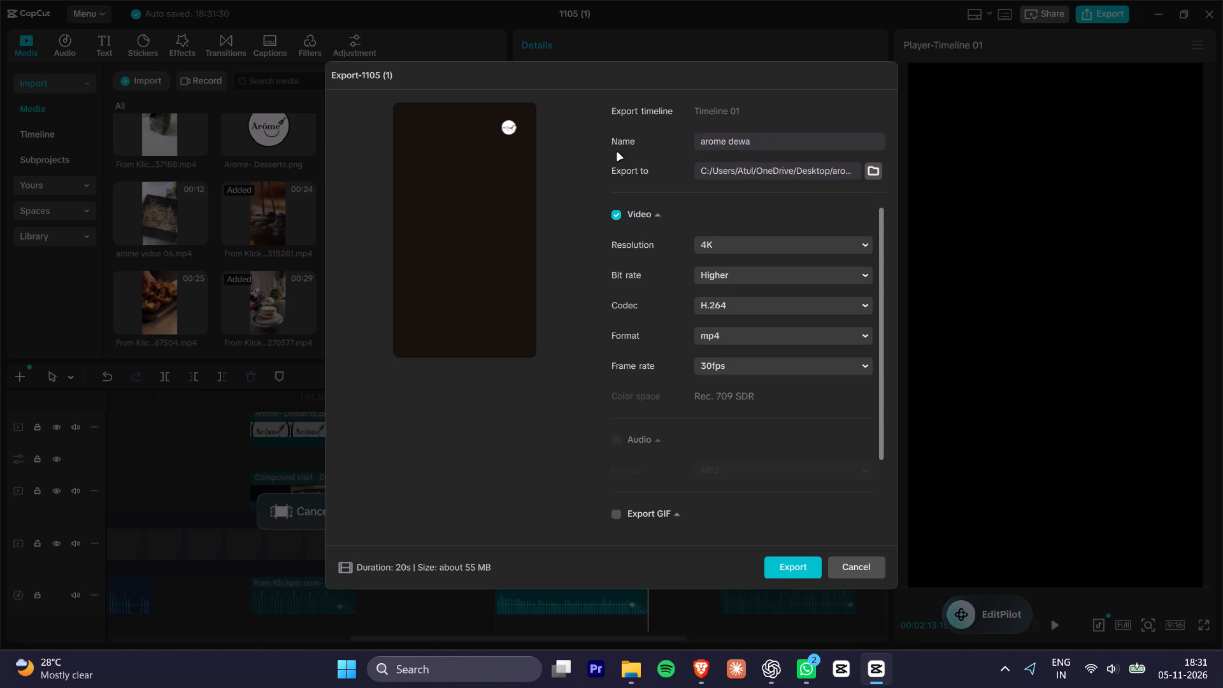
pyautogui.write('li 02')
pyautogui.click(796, 561)
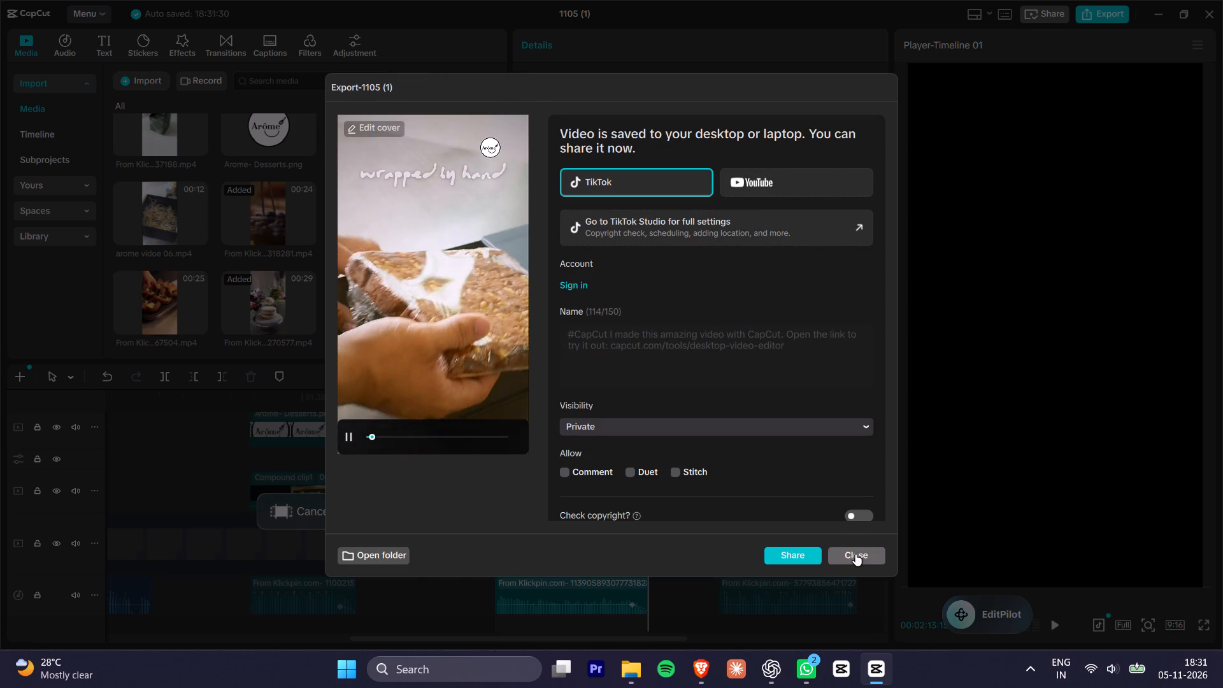
pyautogui.click(855, 554)
# Mark the export range from the start of the 1.2X speed clip to the end of its closing logo and audio.
pyautogui.click(717, 398)
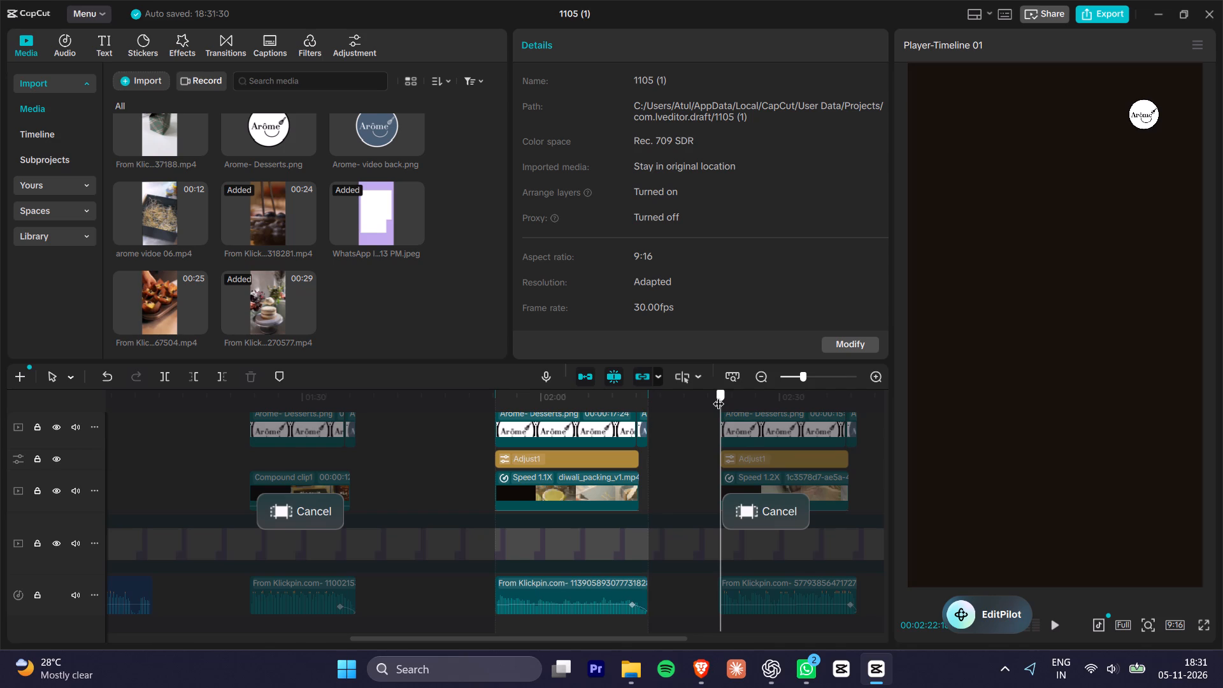
pyautogui.press('i')
pyautogui.moveTo(807, 403); pyautogui.dragTo(859, 404)
pyautogui.press('o')
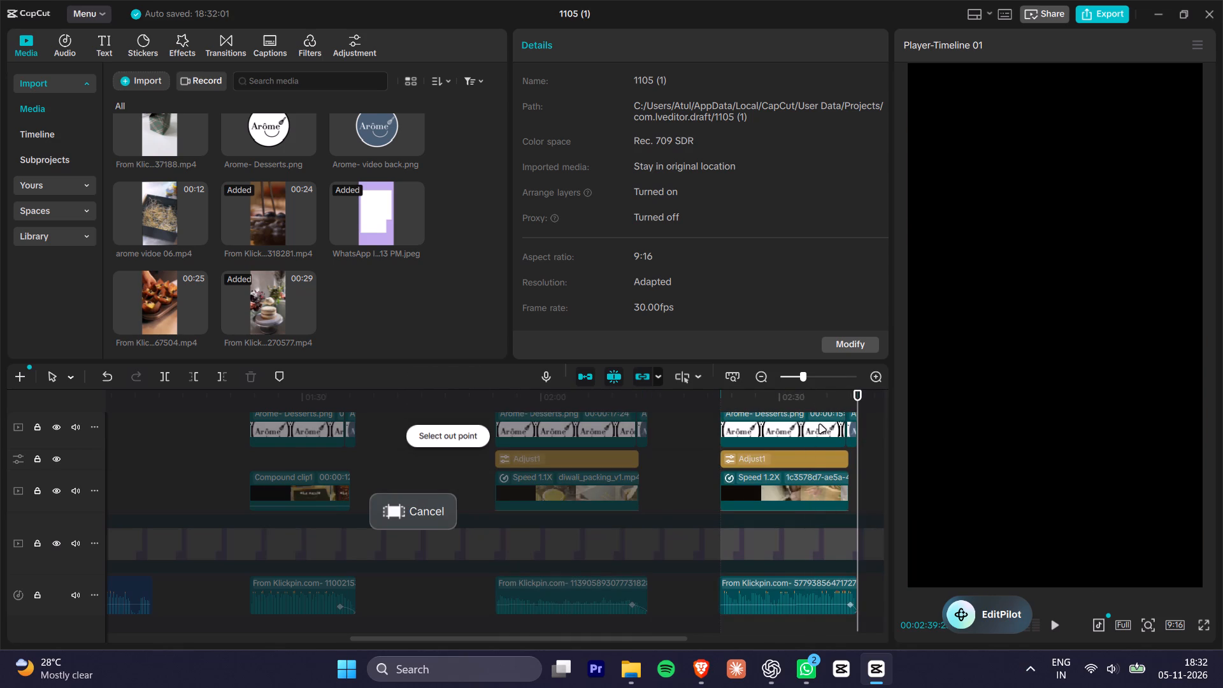
# Export the marked range of the 1.2X speed clip as a video named "arome dewali 03".
pyautogui.click(1110, 14)
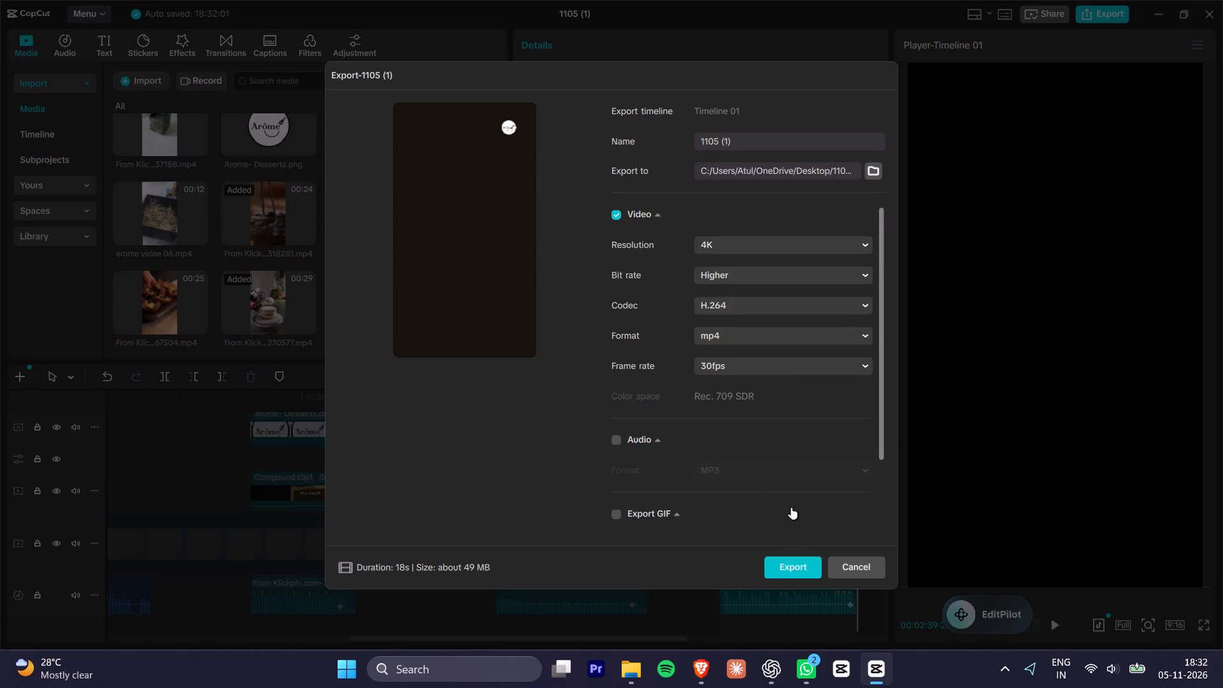
pyautogui.moveTo(759, 145); pyautogui.dragTo(637, 152)
pyautogui.write('arome dewali 03')
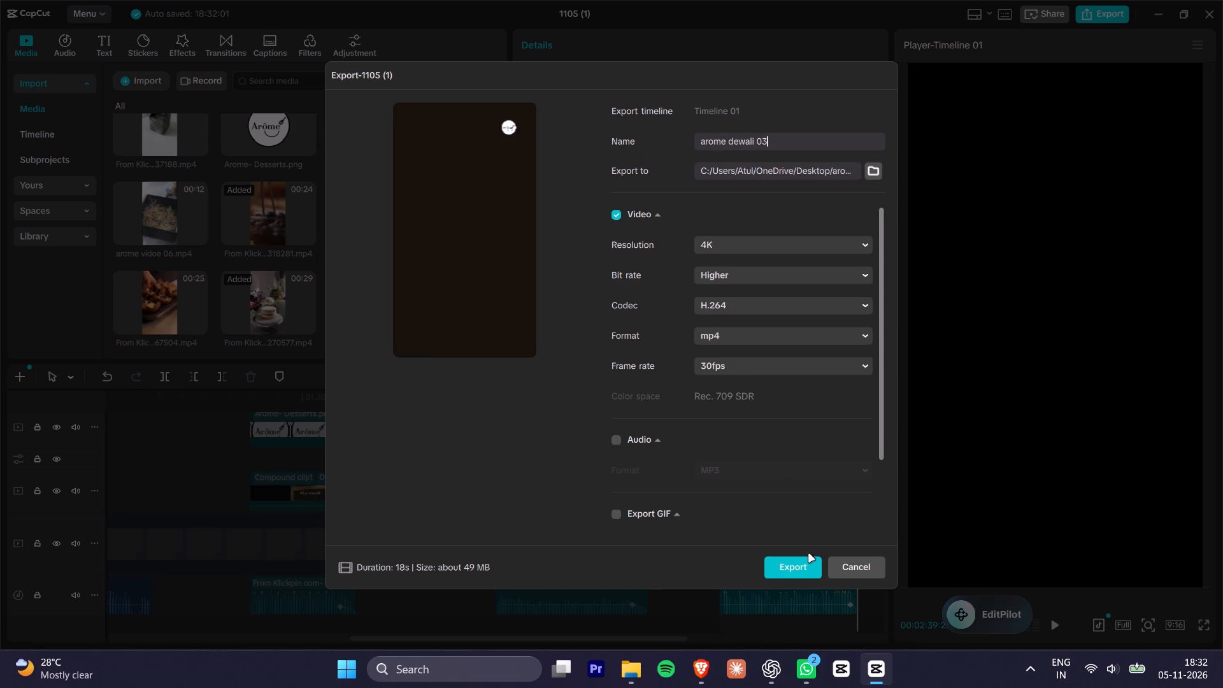
pyautogui.click(808, 557)
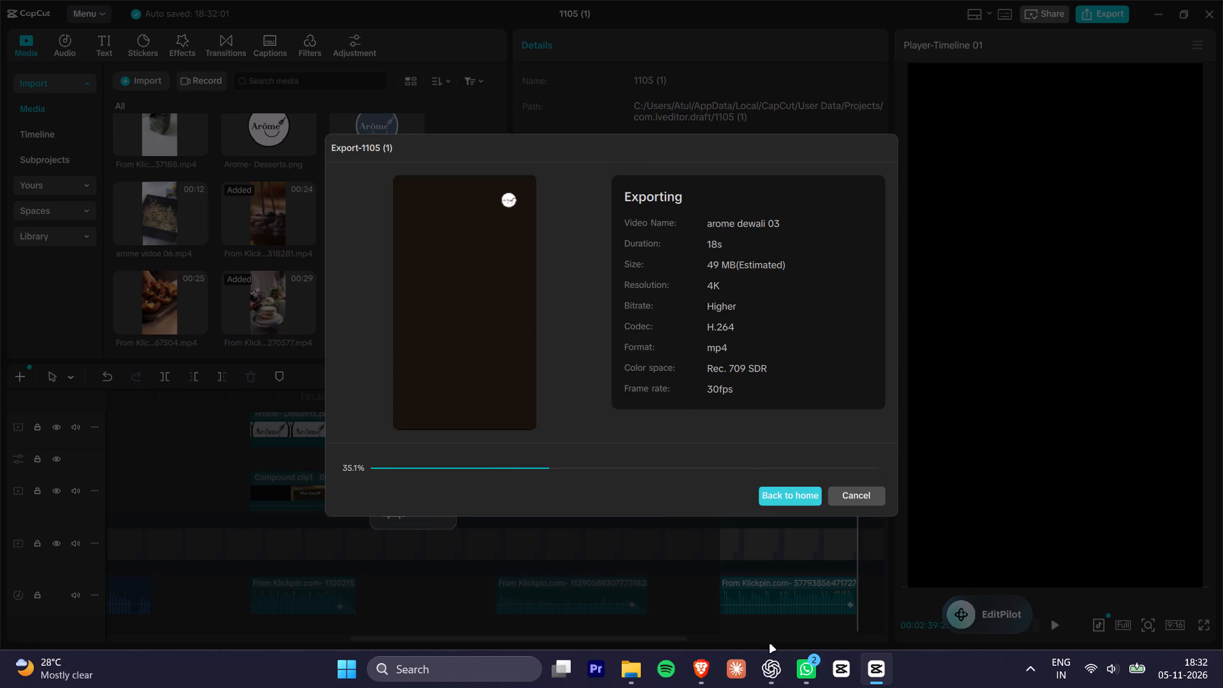
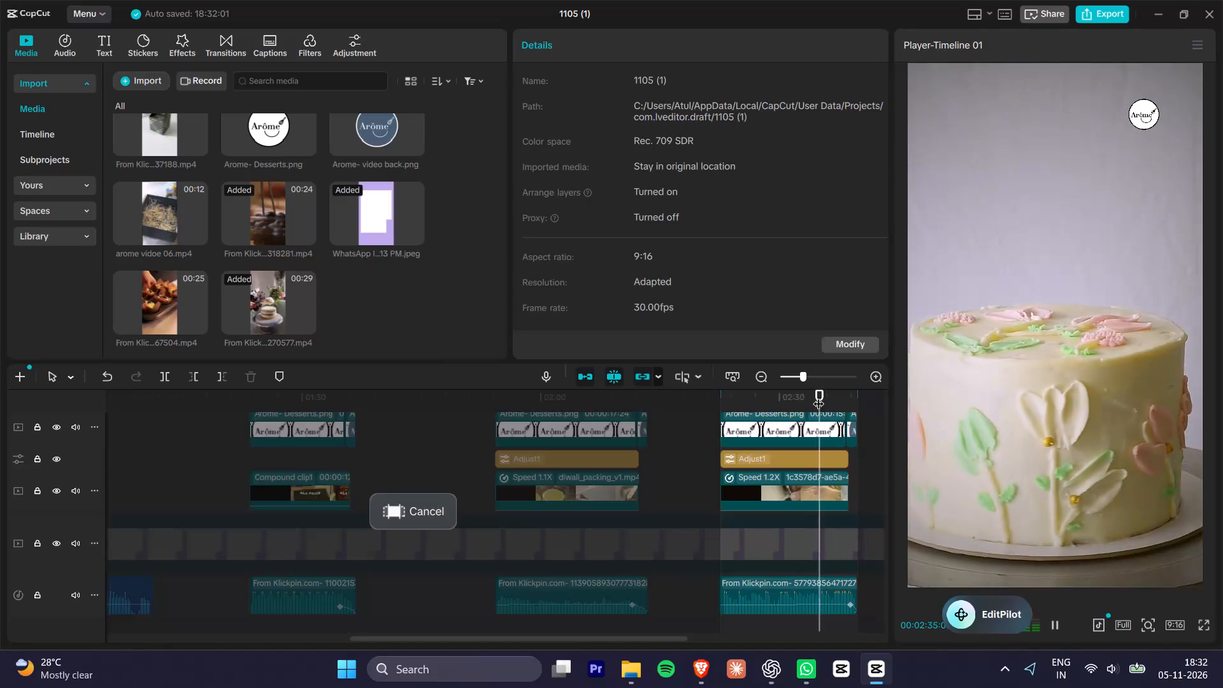
# Play back the endings of the 1.2X speed clip and the diwali_packing_v1 clip to check their closing logos.
pyautogui.keyDown('alt'); pyautogui.scroll(5, 809, 452); pyautogui.keyUp('alt')
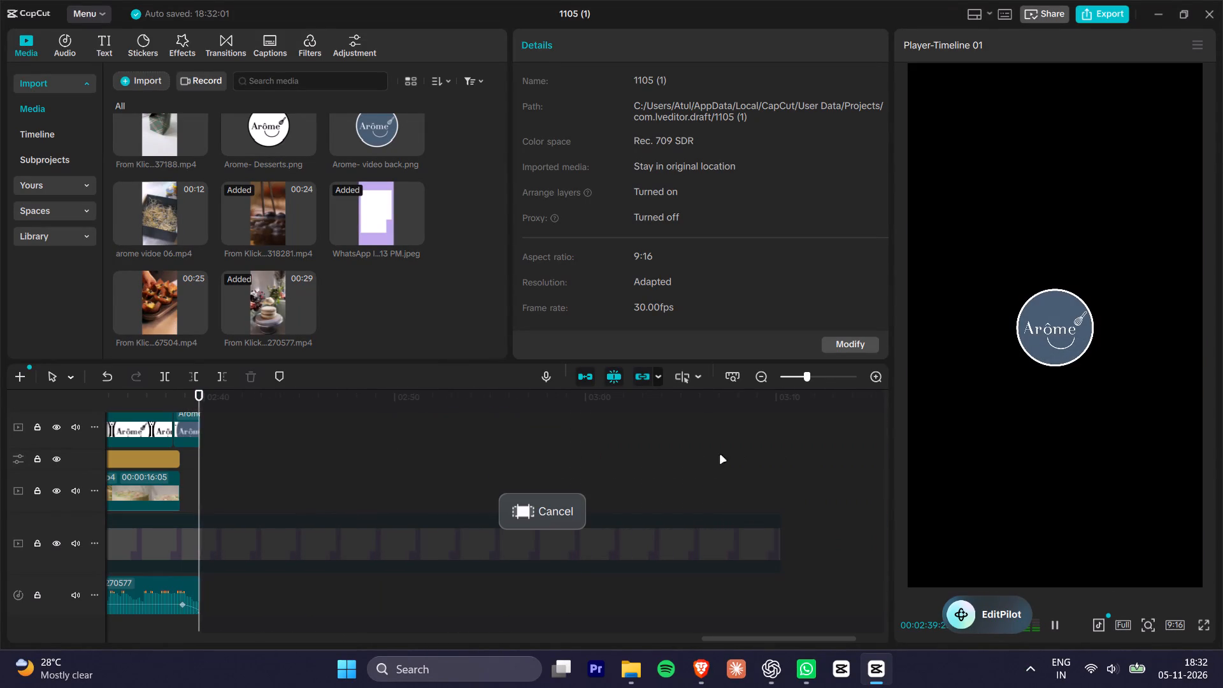
pyautogui.press('space')
pyautogui.click(162, 404)
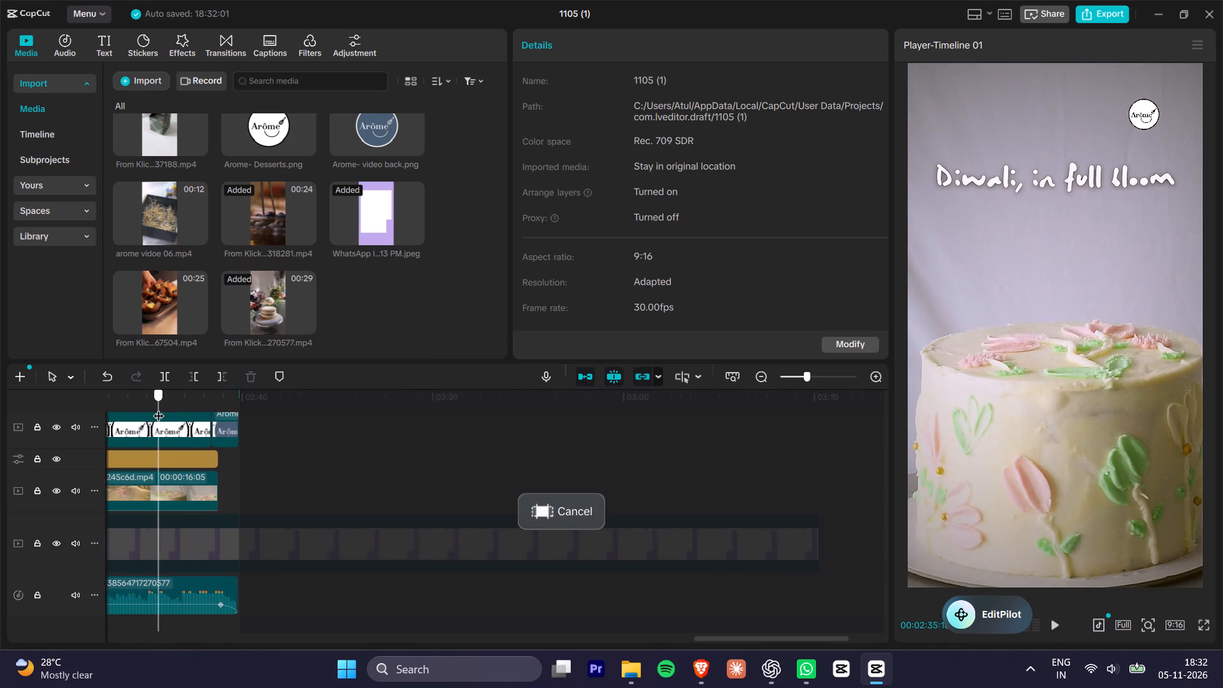
pyautogui.click(362, 399)
pyautogui.press('space')
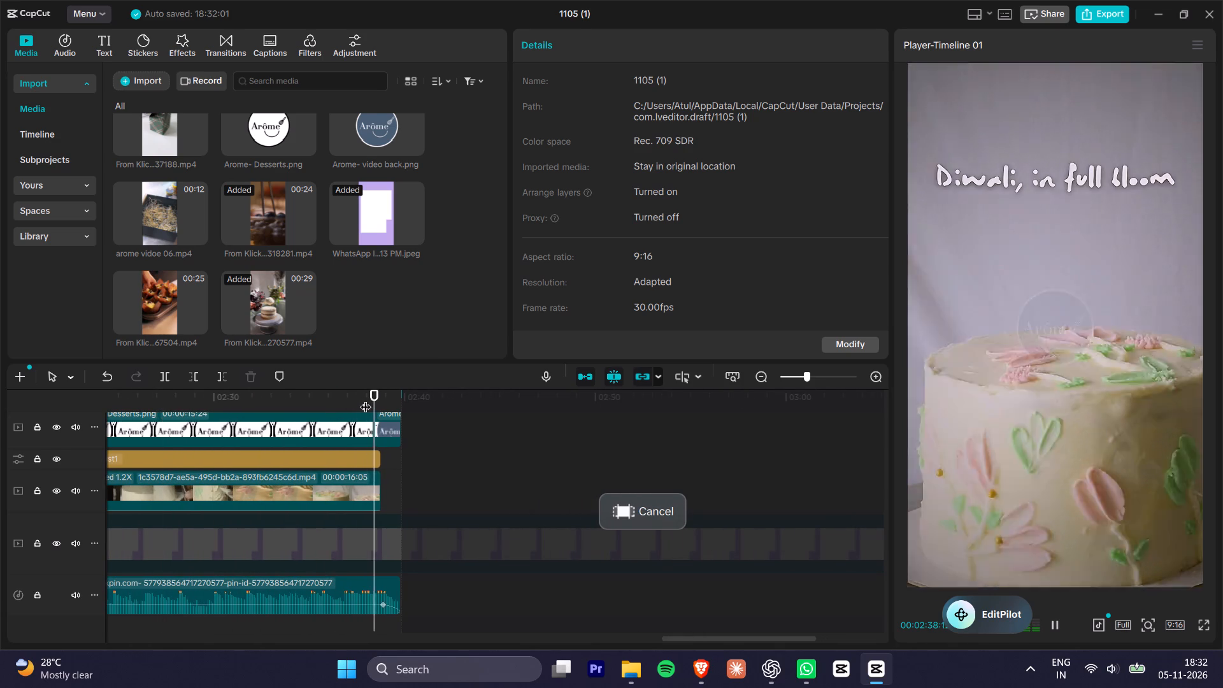
pyautogui.press('space')
pyautogui.moveTo(366, 399); pyautogui.dragTo(159, 400)
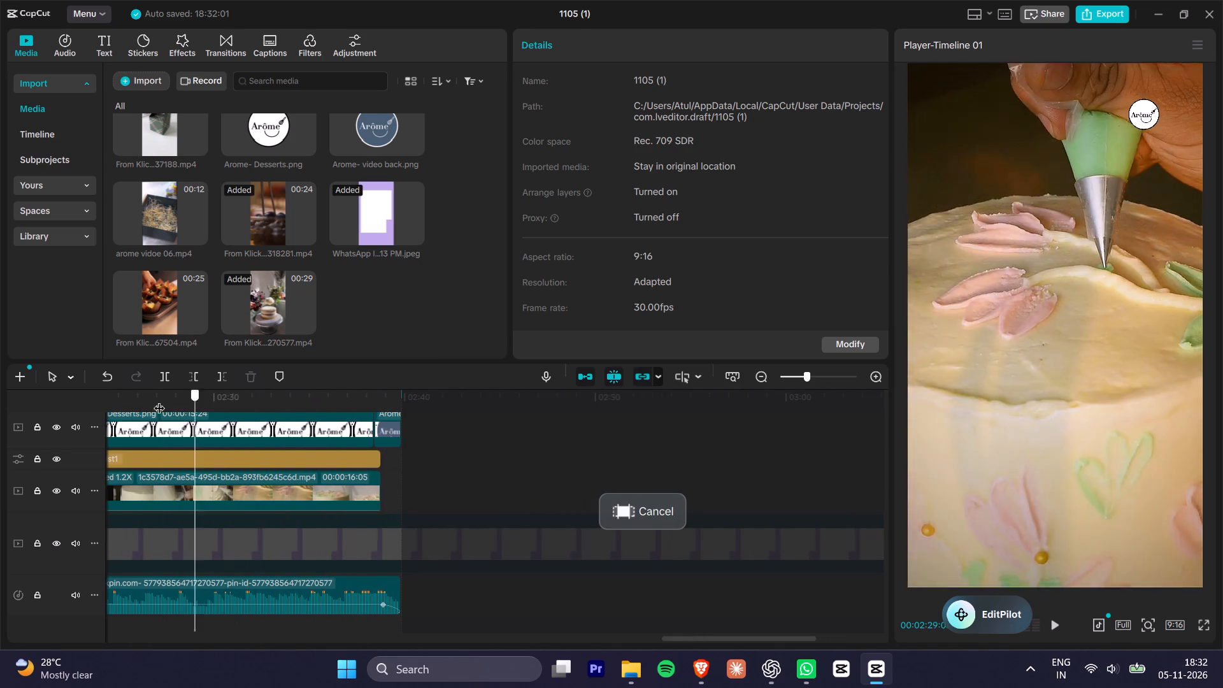
pyautogui.moveTo(159, 400); pyautogui.dragTo(210, 420)
pyautogui.press('space')
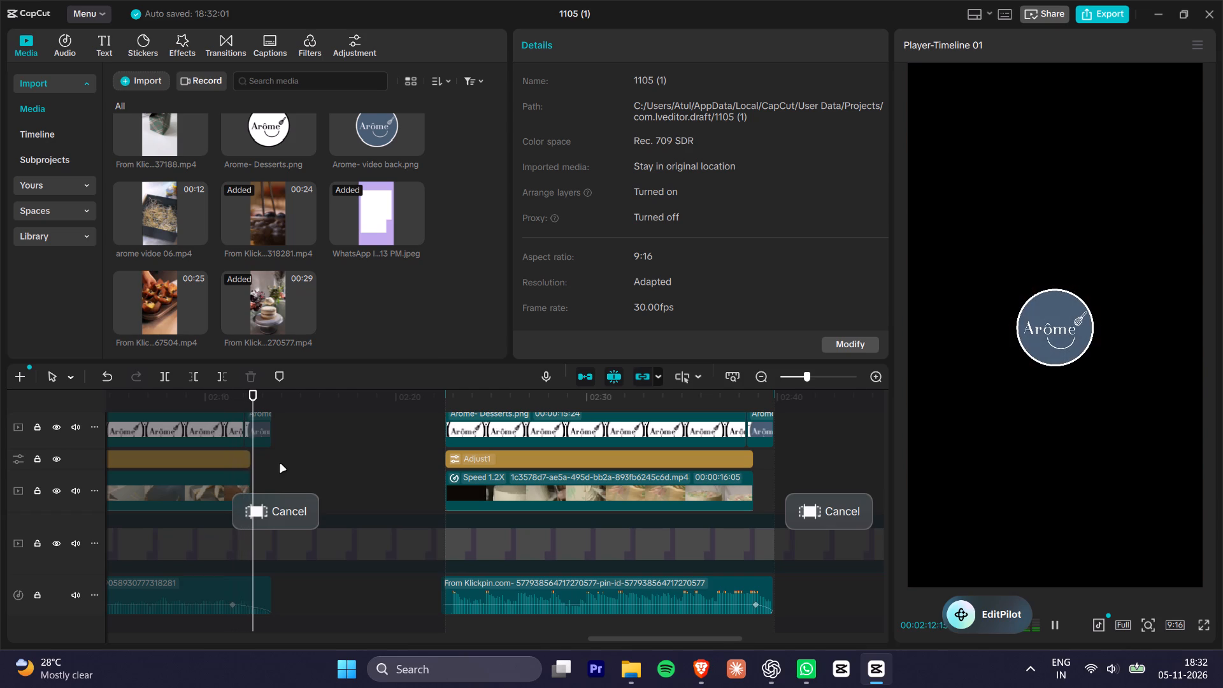
pyautogui.press('space')
# Clear the marked export range around the 1.2X speed clip on the timeline.
pyautogui.keyDown('alt'); pyautogui.scroll(-5, 385, 469); pyautogui.keyUp('alt')
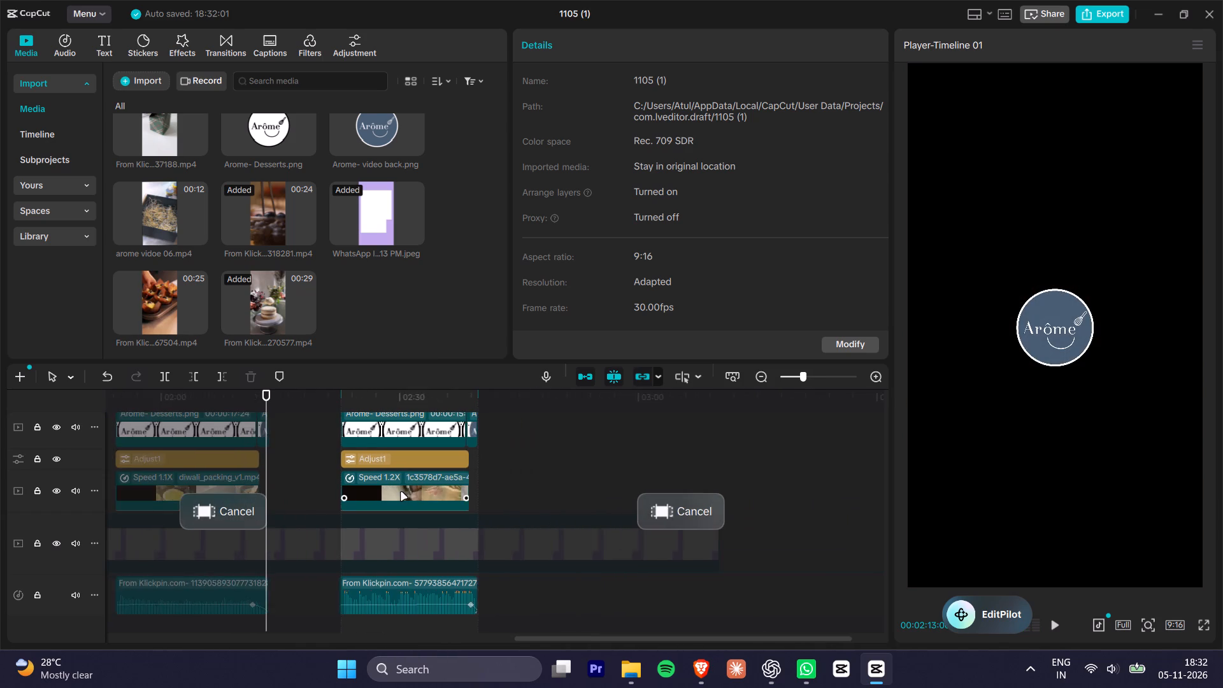
pyautogui.keyDown('alt'); pyautogui.scroll(-2, 401, 492); pyautogui.keyUp('alt')
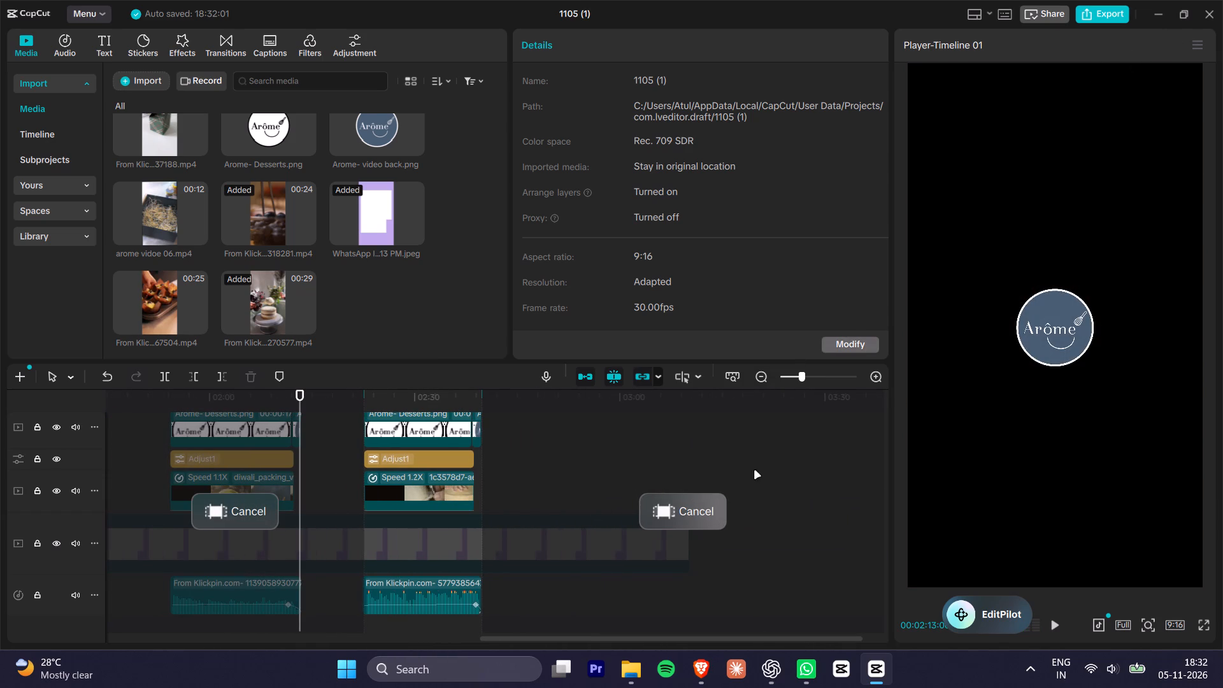
pyautogui.click(675, 503)
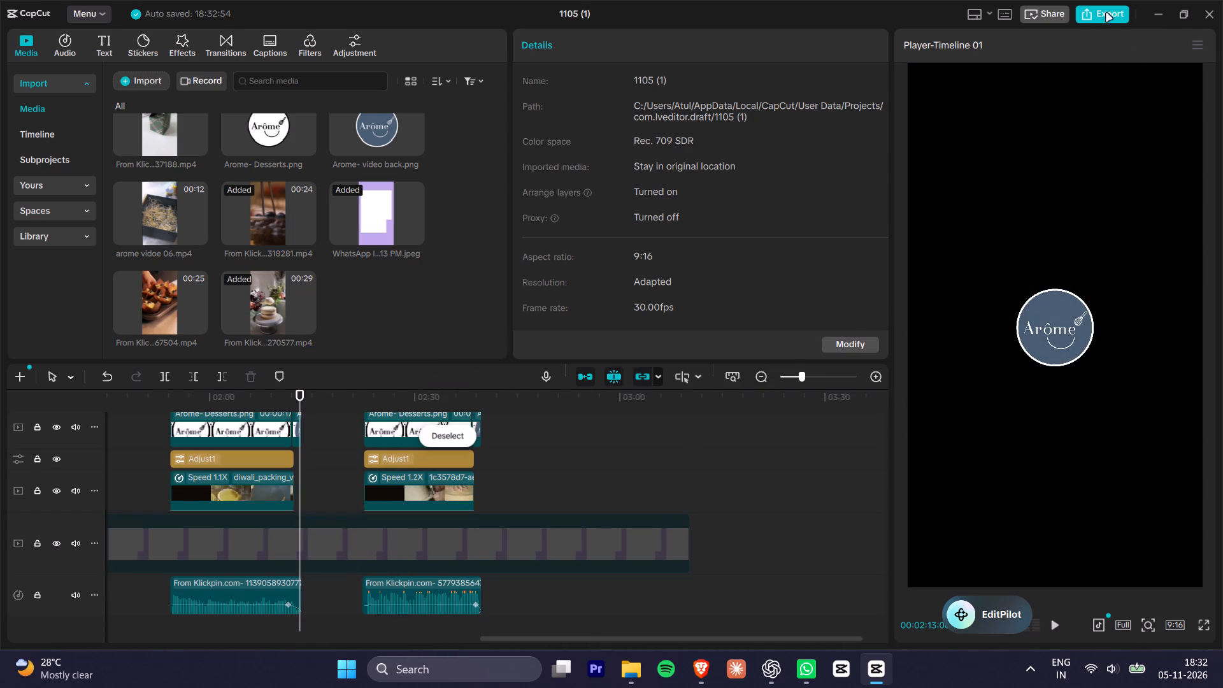
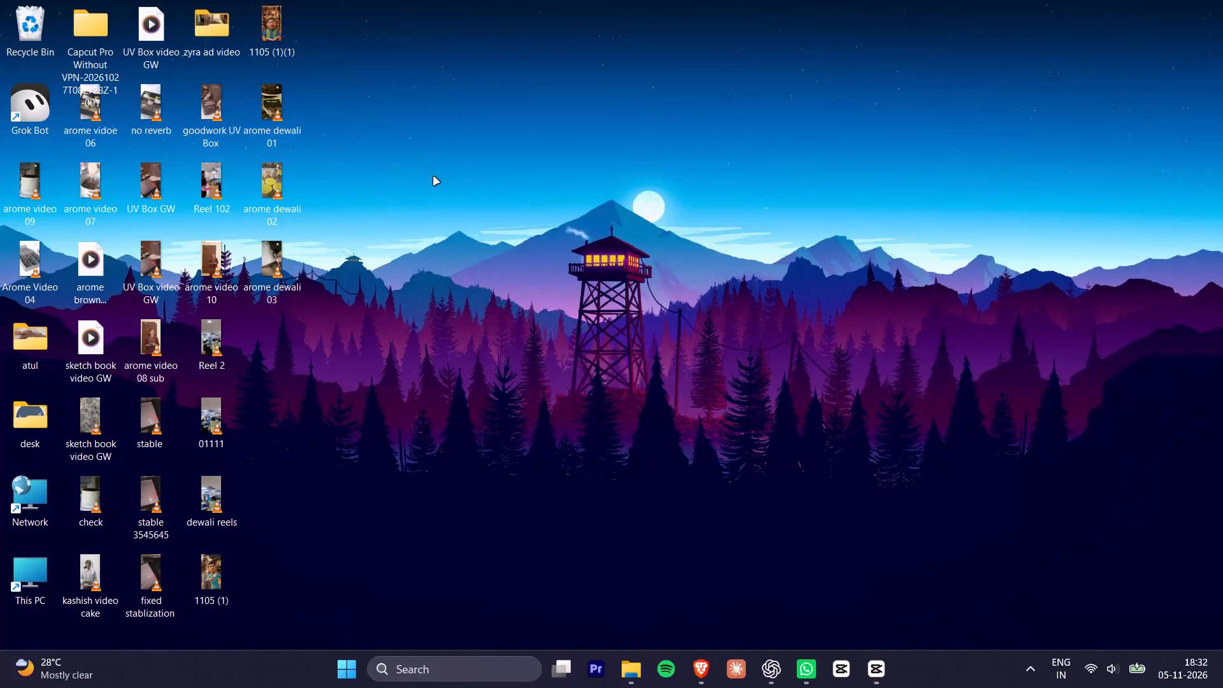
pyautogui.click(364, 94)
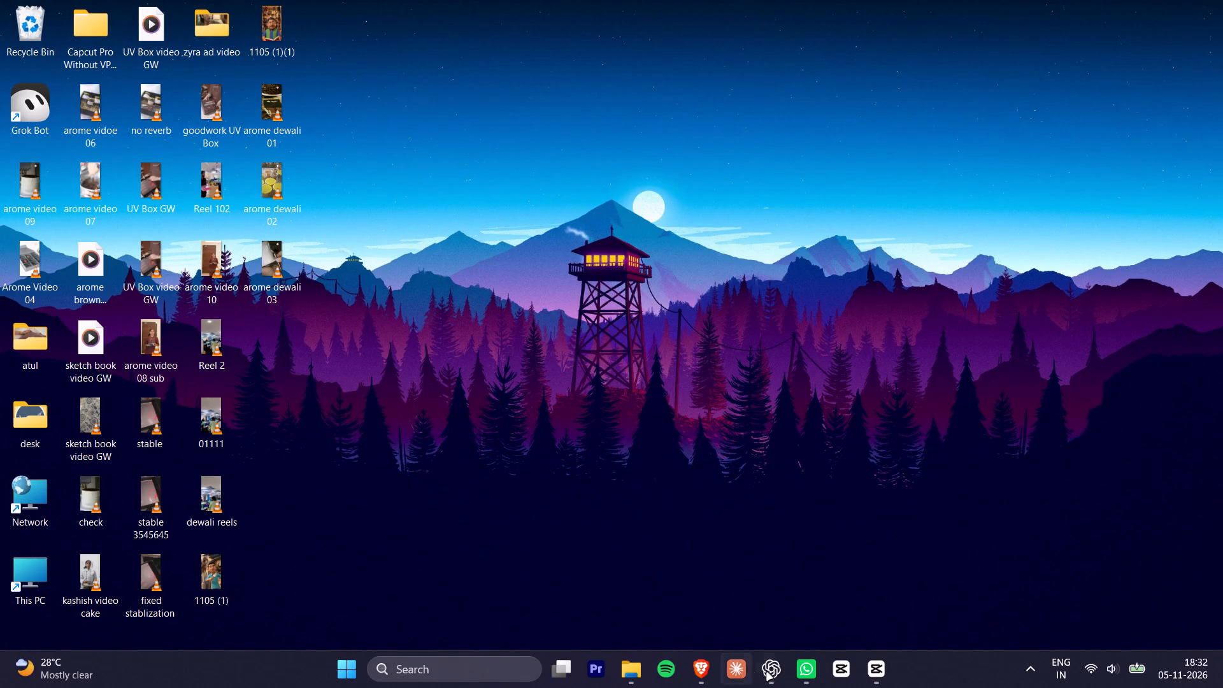